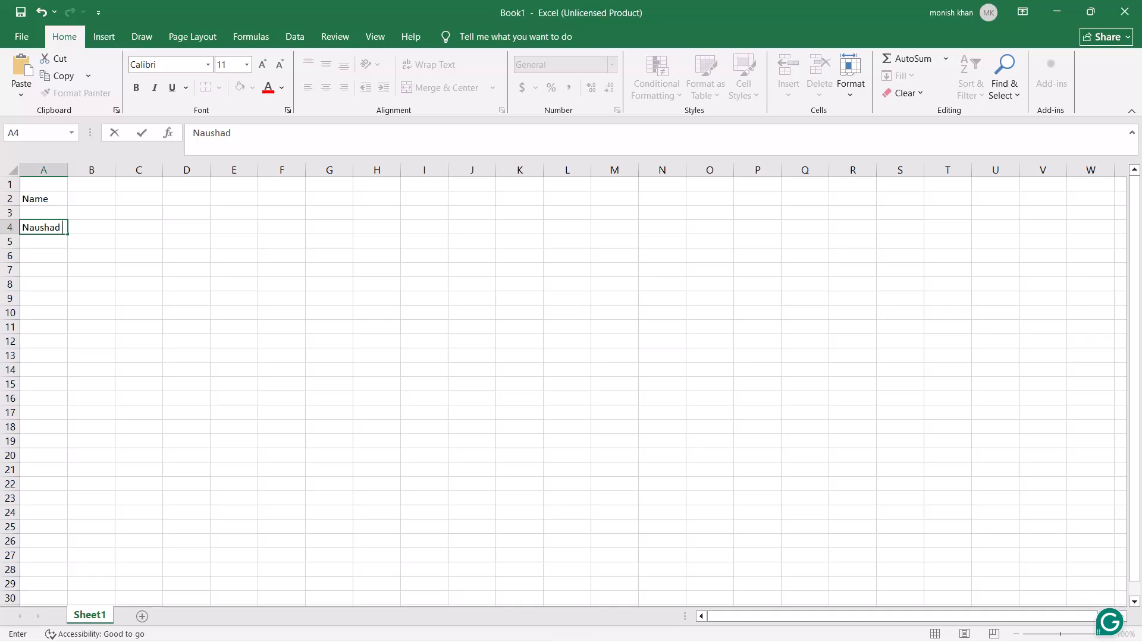
# Finish the name in A4 with the surname Ahmed and enter the second person's full name in A5.
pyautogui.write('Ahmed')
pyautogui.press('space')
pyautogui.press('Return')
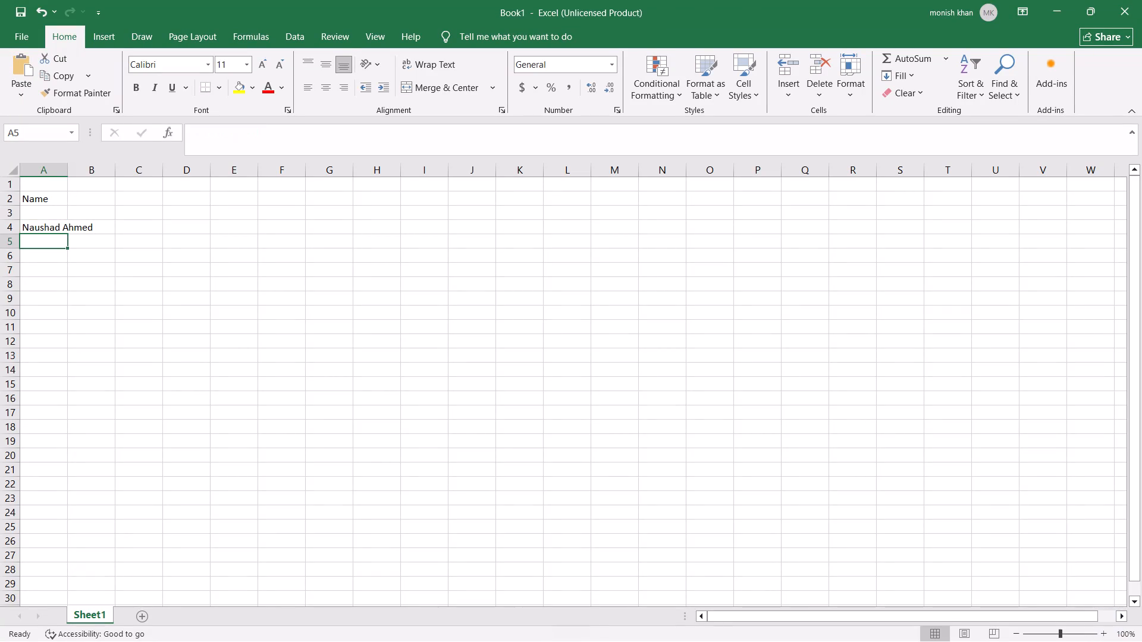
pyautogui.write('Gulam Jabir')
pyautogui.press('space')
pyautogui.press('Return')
# Continue the name list with Rihan in A6 and Shiva in A7.
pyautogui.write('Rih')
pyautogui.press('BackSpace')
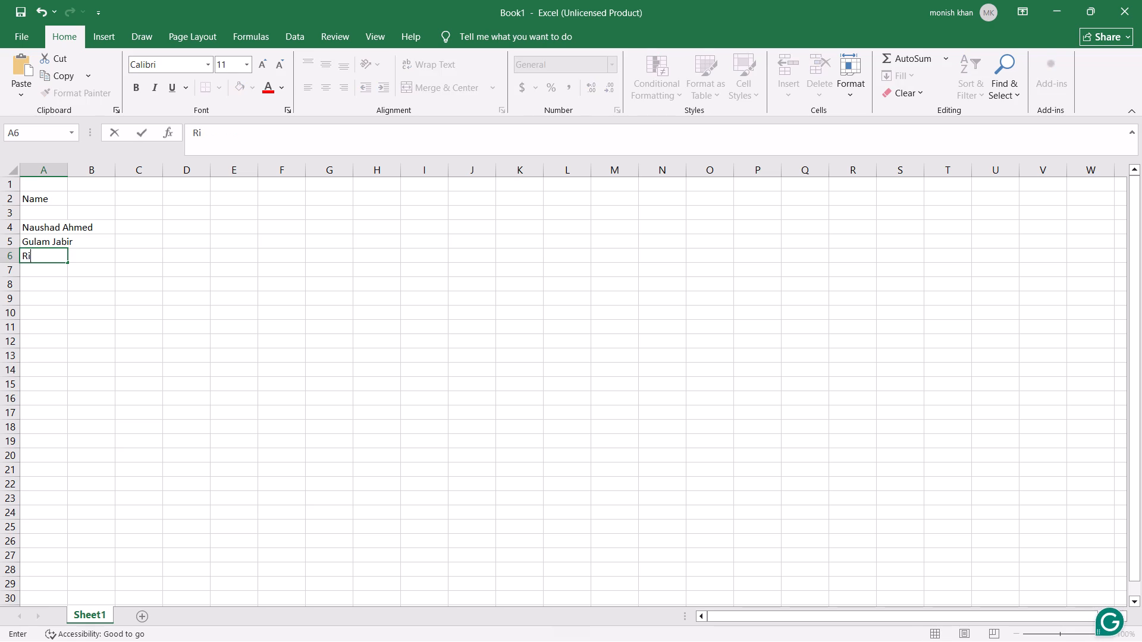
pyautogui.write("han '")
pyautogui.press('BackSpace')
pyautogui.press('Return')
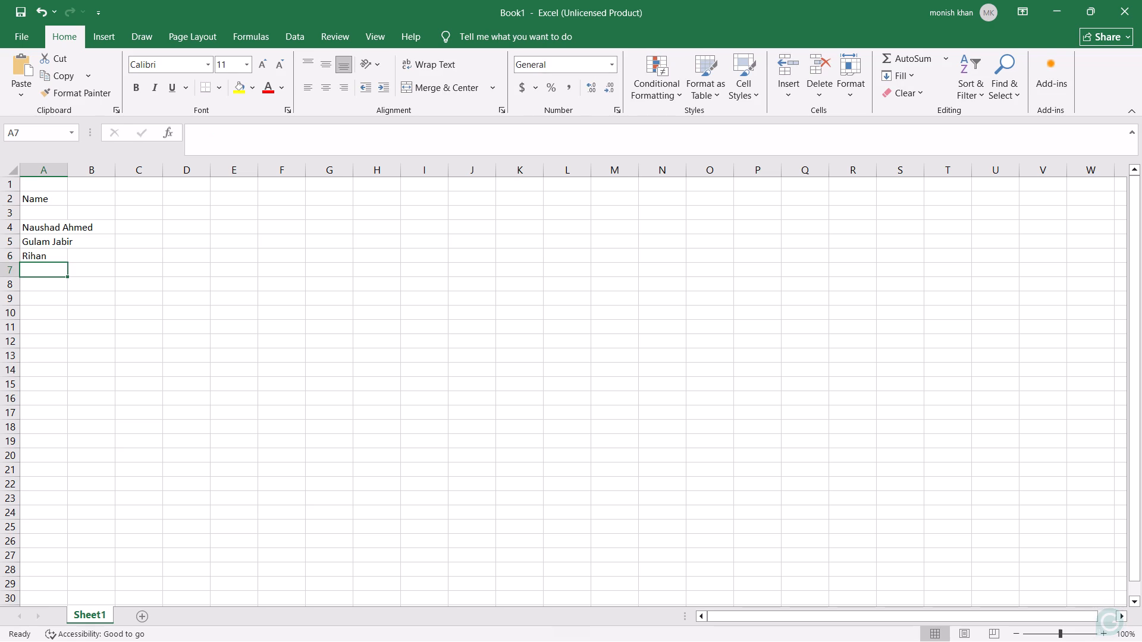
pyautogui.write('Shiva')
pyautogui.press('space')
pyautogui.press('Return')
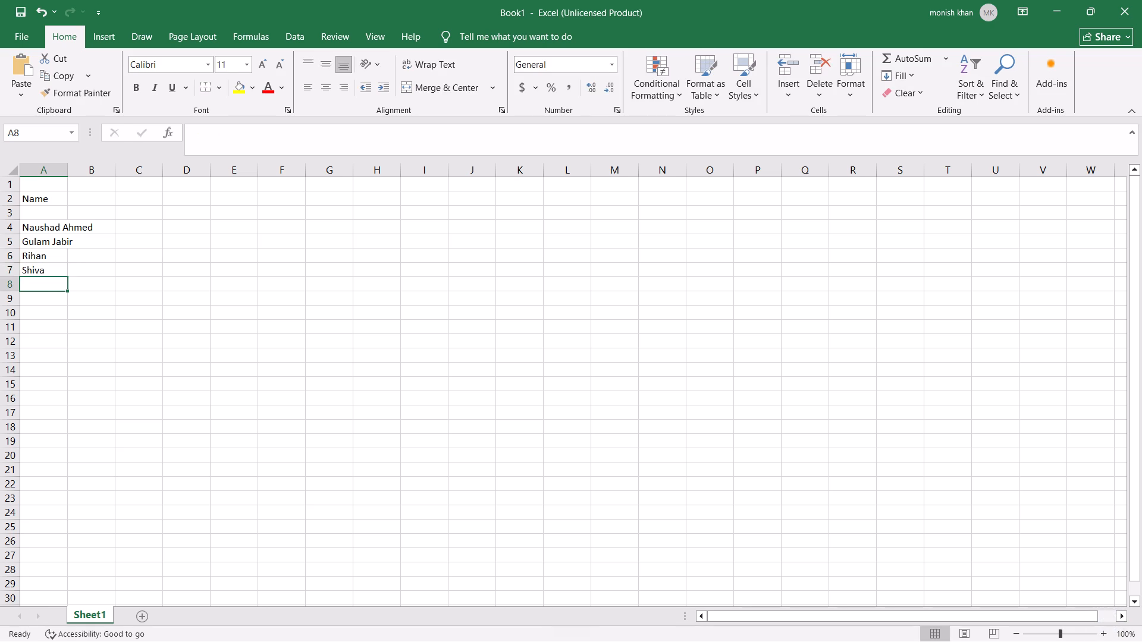
# Enter the next two people's full names in A8 and A9.
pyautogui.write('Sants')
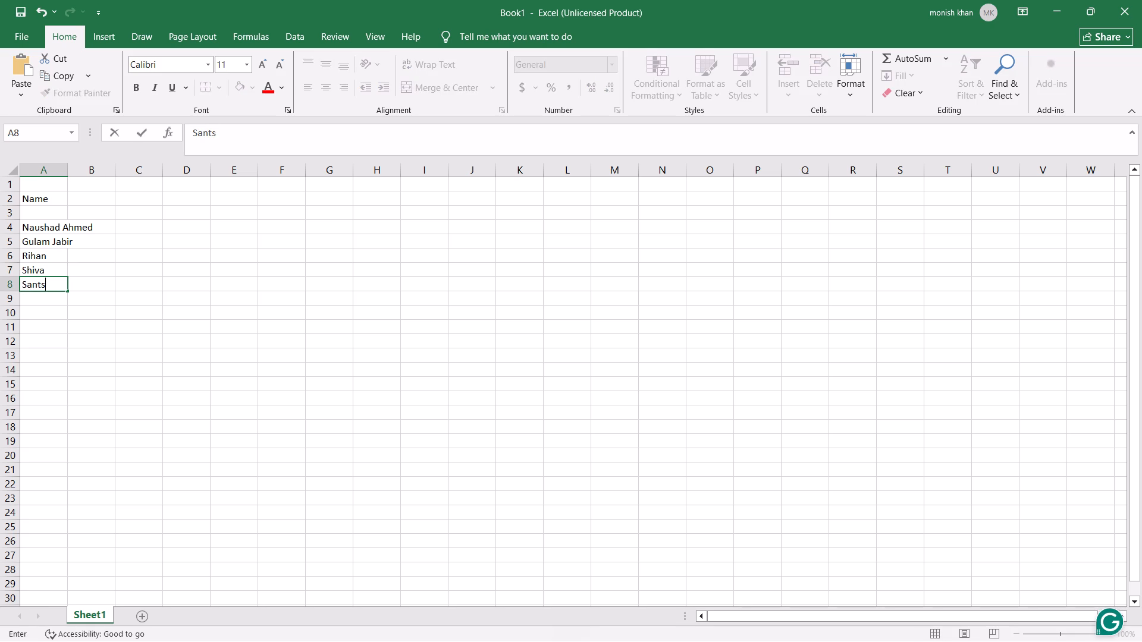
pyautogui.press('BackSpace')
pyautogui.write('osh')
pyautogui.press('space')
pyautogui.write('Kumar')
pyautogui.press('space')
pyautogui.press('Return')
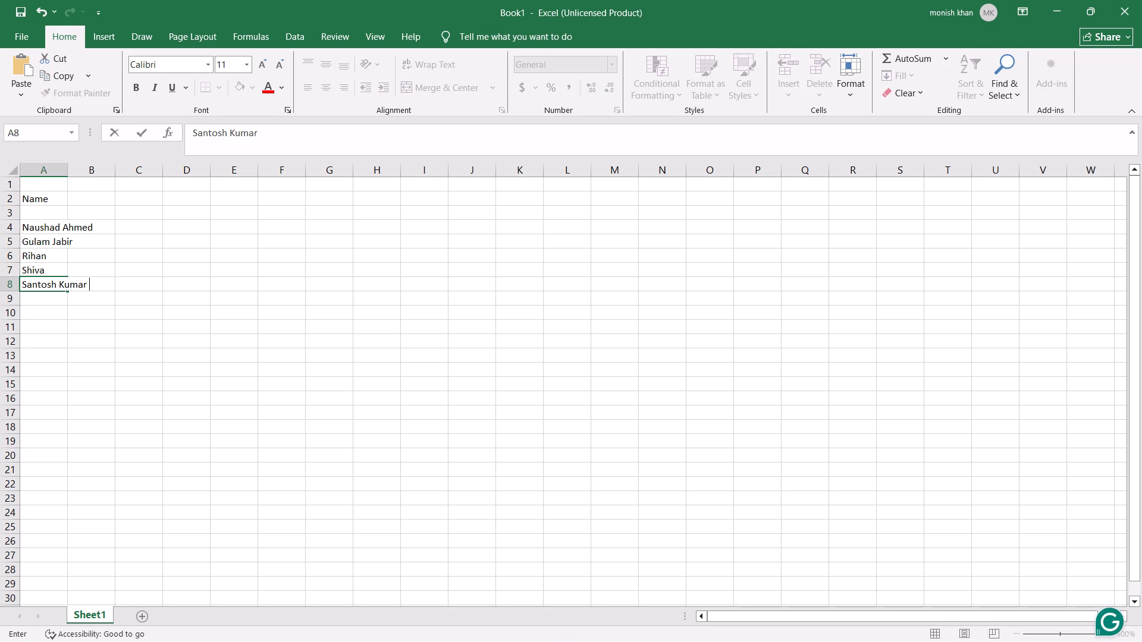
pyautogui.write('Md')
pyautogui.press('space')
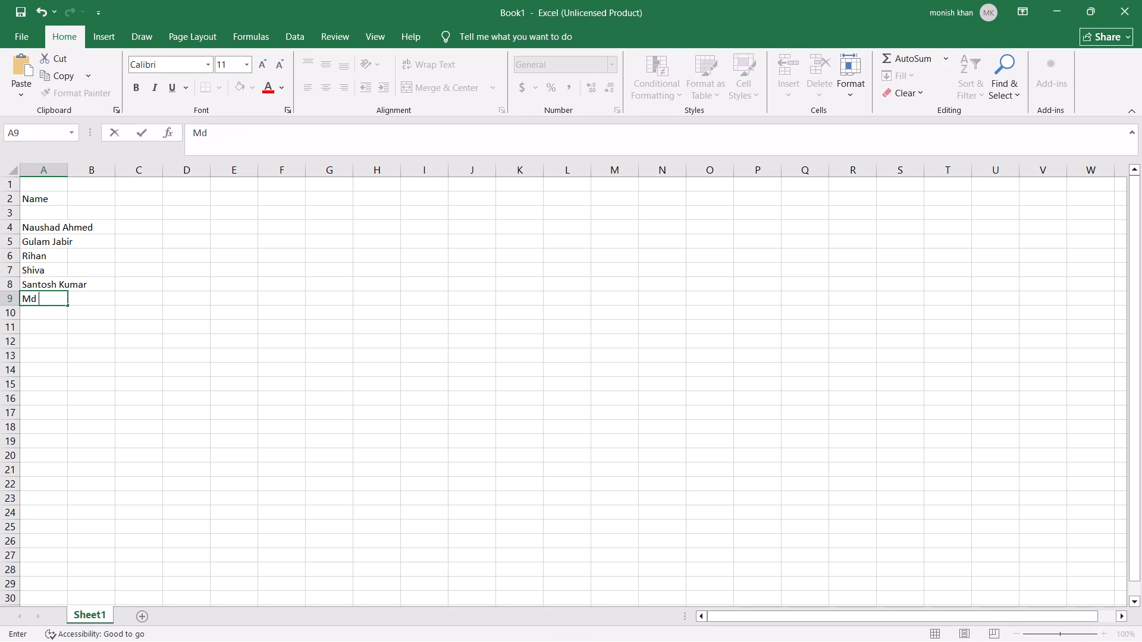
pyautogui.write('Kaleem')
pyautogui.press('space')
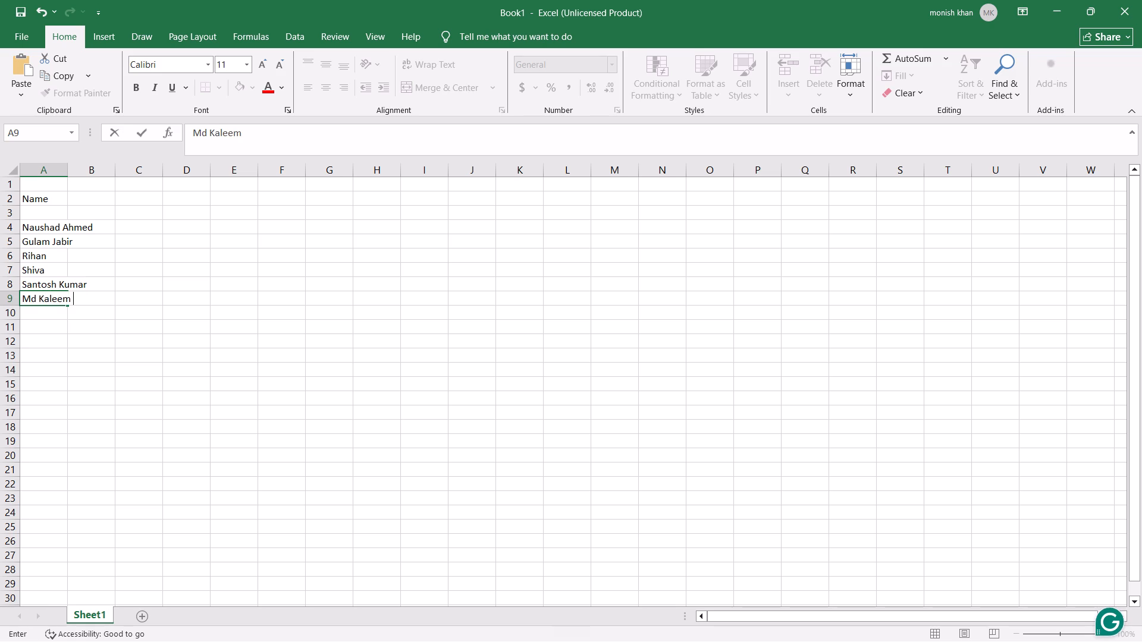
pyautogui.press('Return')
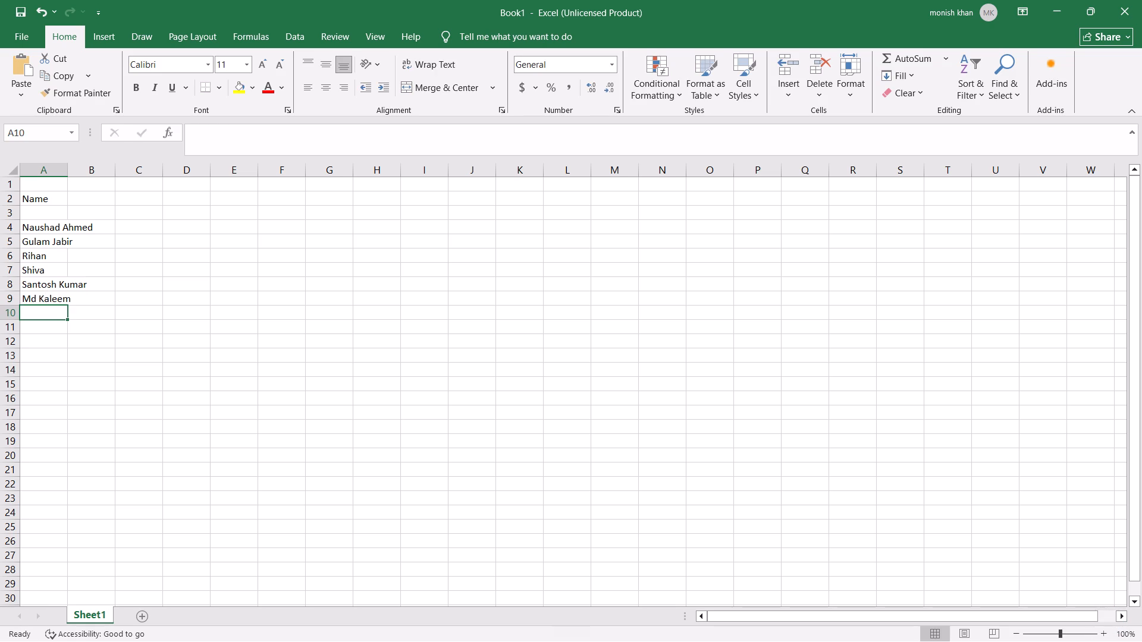
# Add a person's full name in A10, Mannu in A11 and Nijam in A12.
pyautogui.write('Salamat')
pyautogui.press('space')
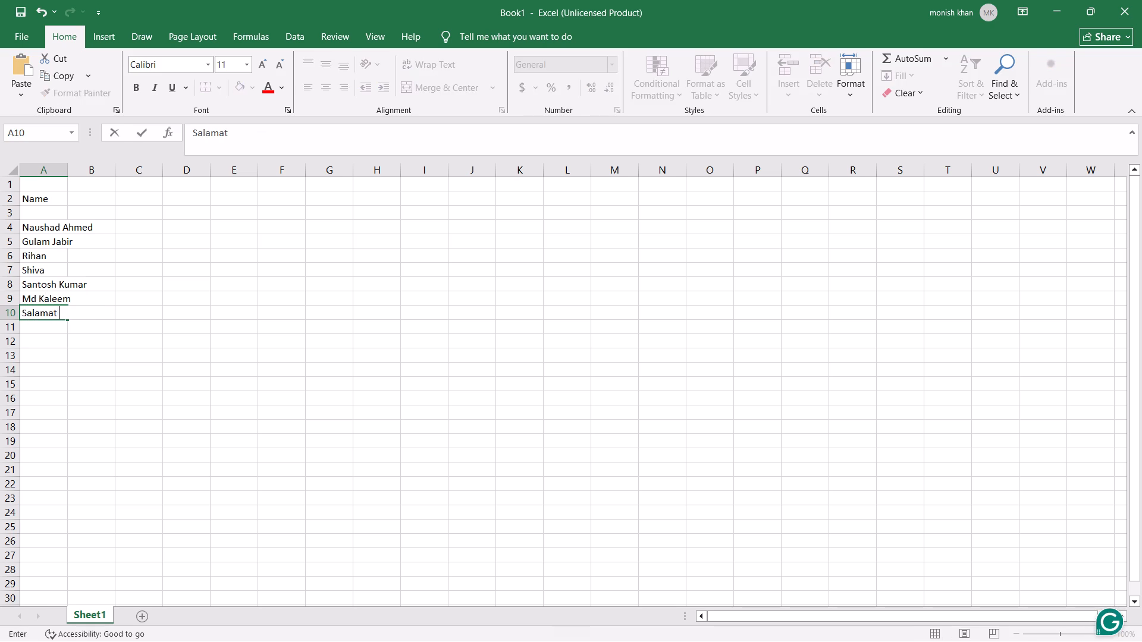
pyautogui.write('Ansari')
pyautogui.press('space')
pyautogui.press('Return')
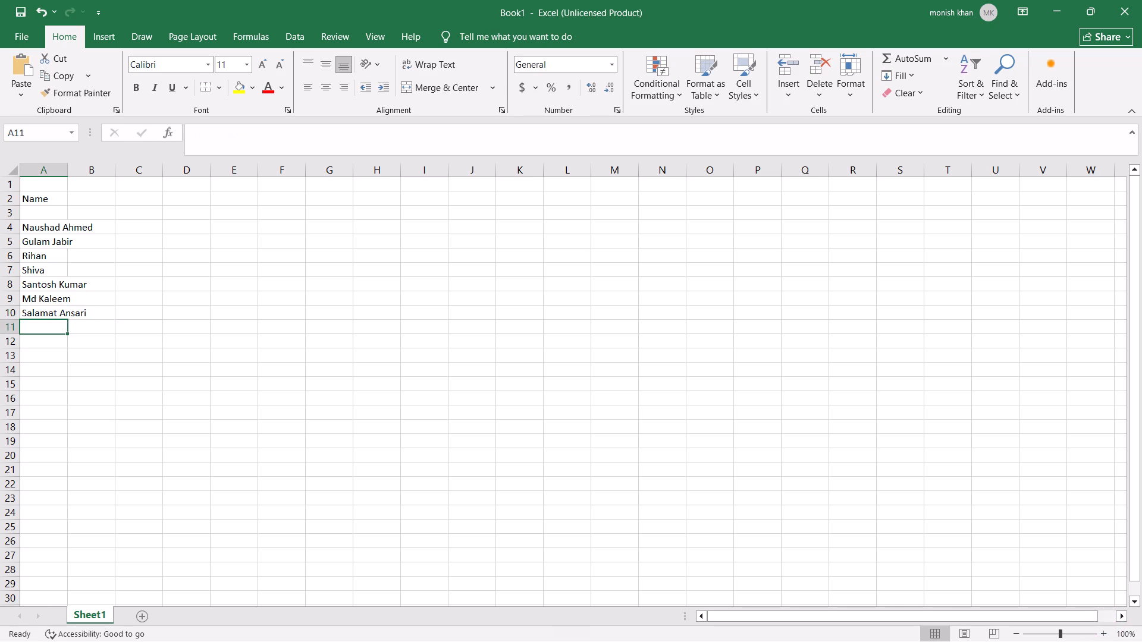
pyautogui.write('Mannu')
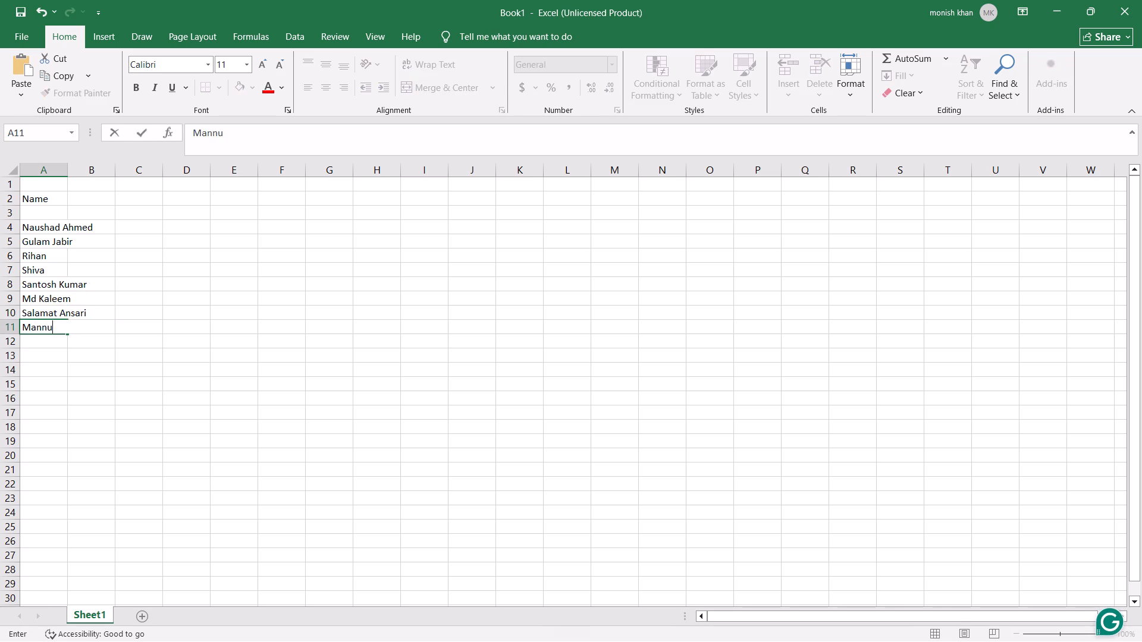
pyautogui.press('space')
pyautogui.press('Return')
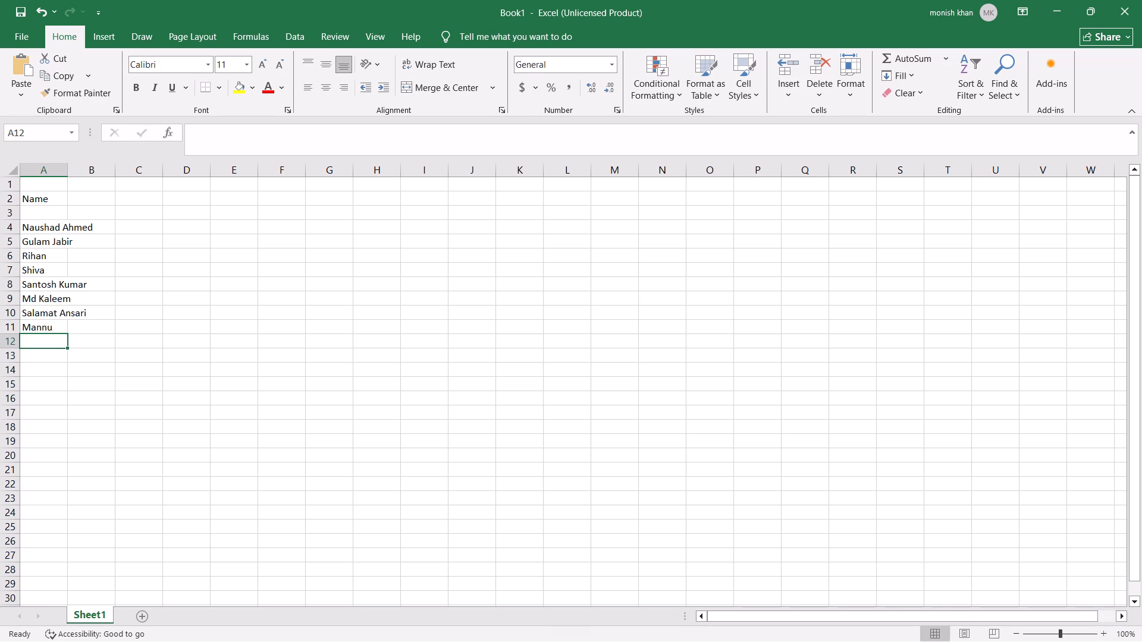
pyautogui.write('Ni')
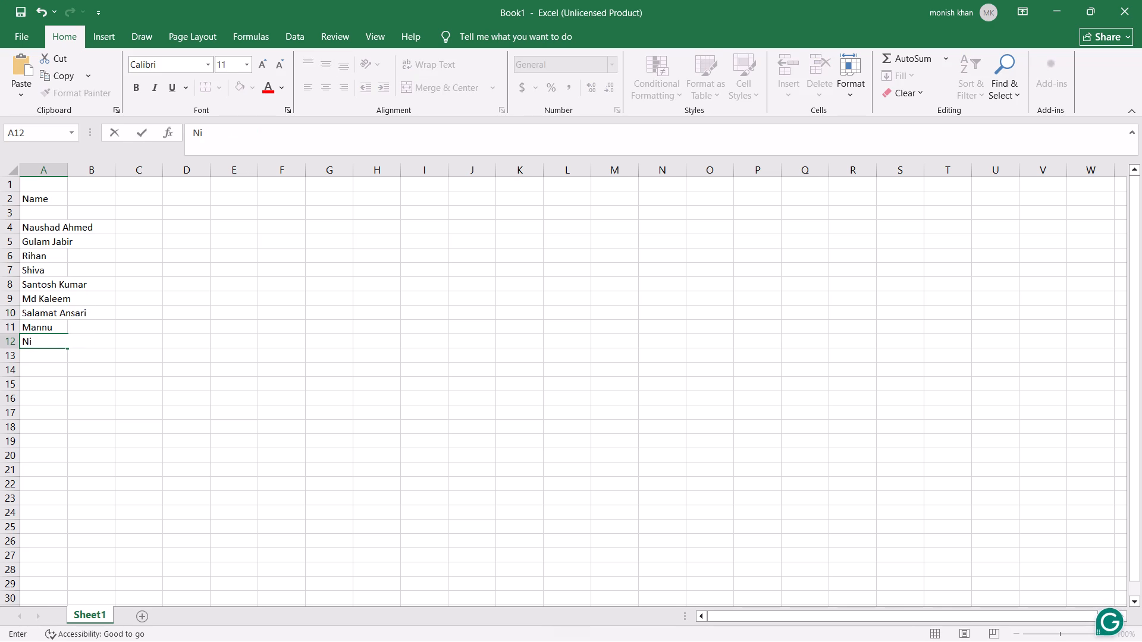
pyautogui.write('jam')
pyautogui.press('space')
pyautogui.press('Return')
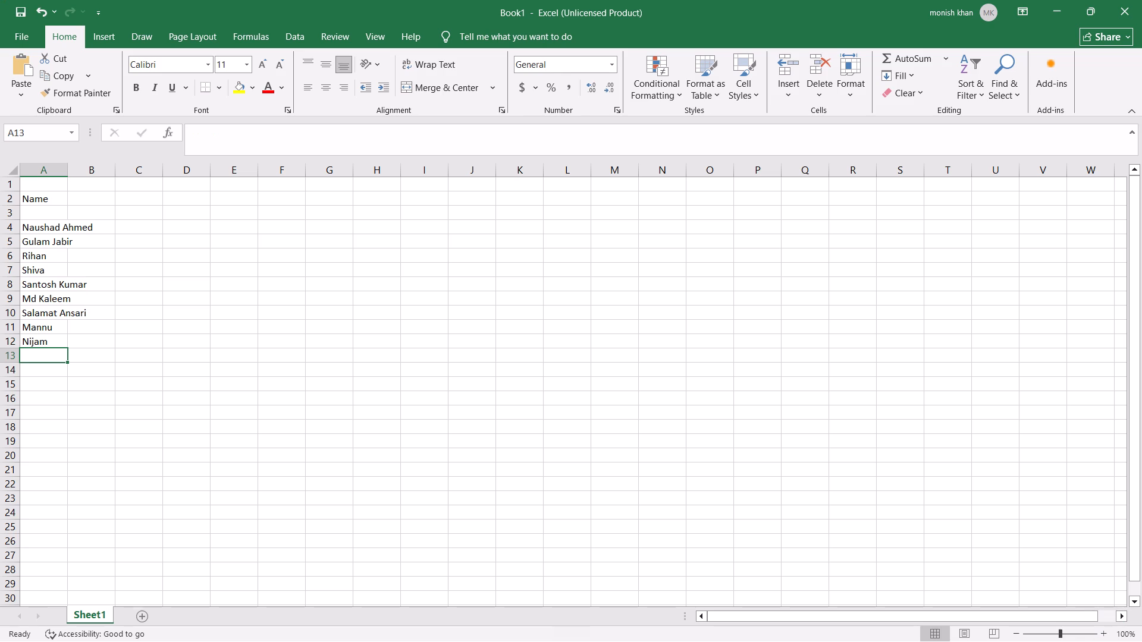
# Enter the next two people's full names in A13 and A14.
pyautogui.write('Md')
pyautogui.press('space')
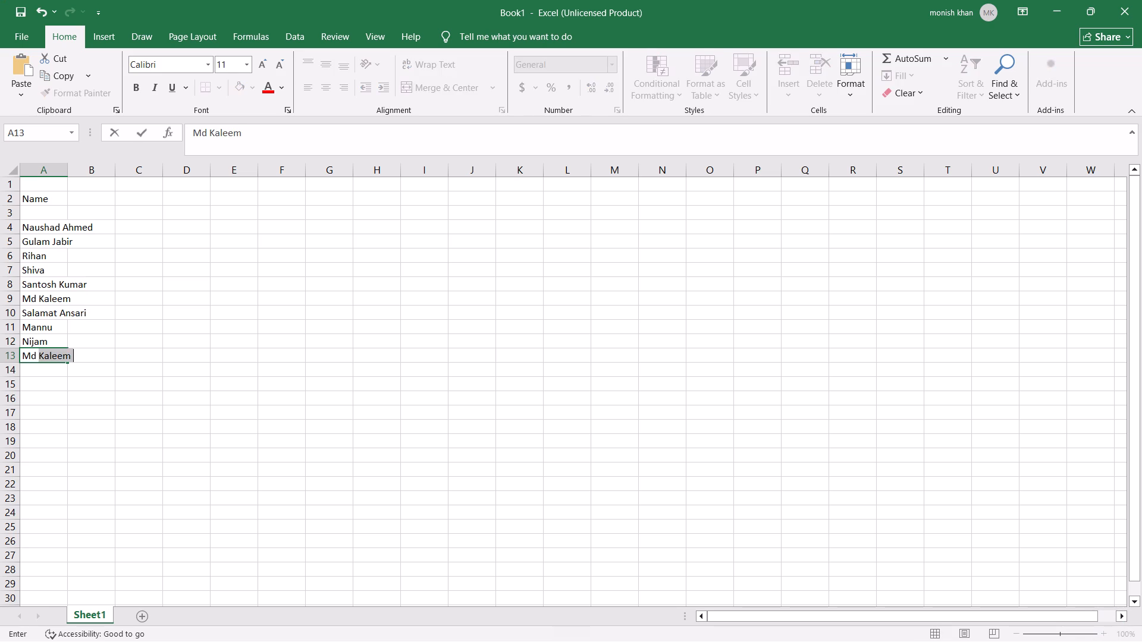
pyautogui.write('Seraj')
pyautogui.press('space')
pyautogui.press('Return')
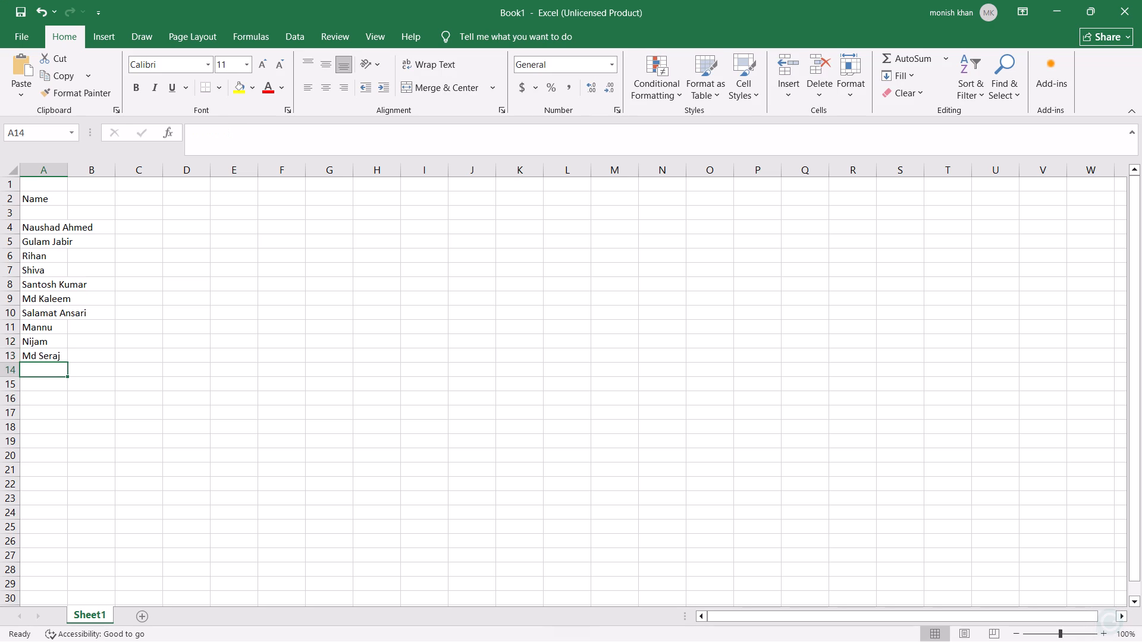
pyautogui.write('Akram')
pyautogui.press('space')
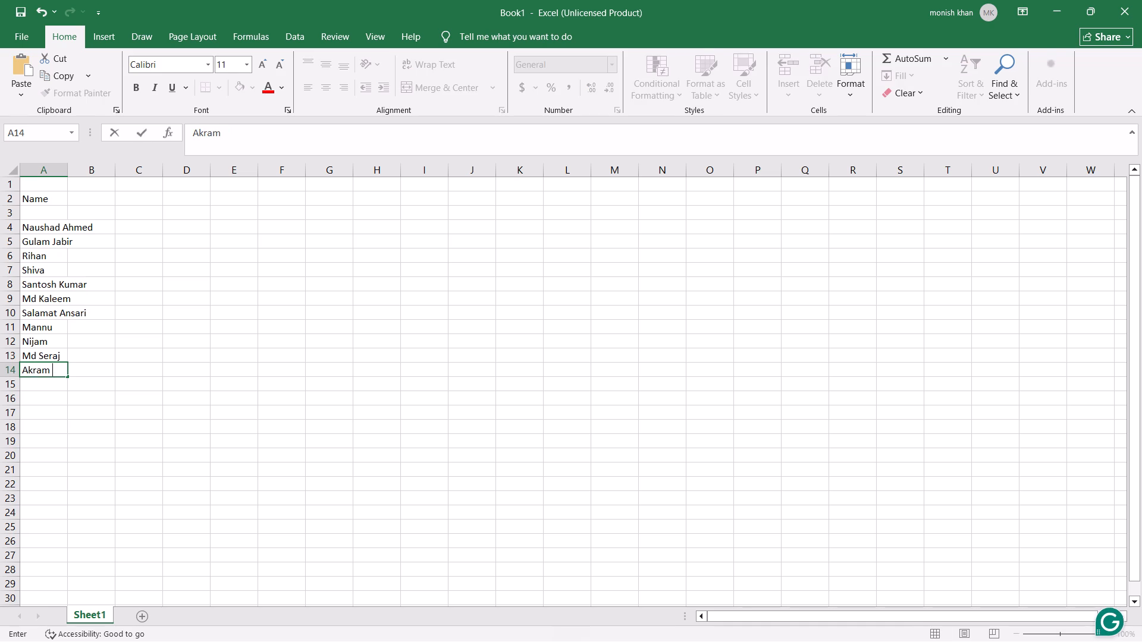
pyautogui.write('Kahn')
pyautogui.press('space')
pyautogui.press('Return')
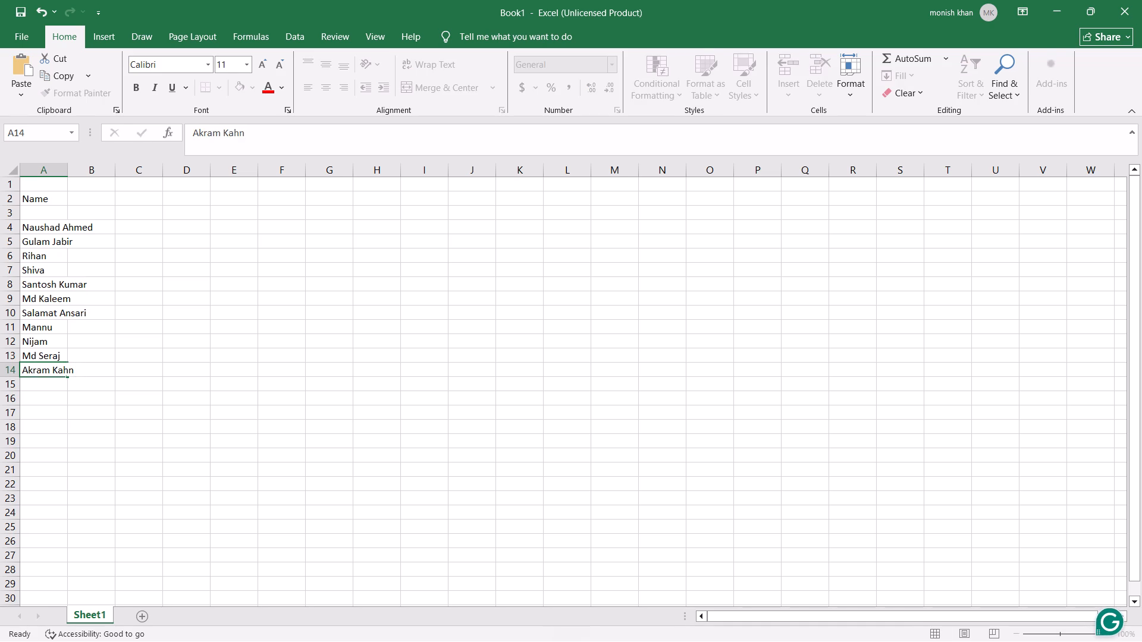
# Re-enter the full name in A14 with the surname spelled Khan.
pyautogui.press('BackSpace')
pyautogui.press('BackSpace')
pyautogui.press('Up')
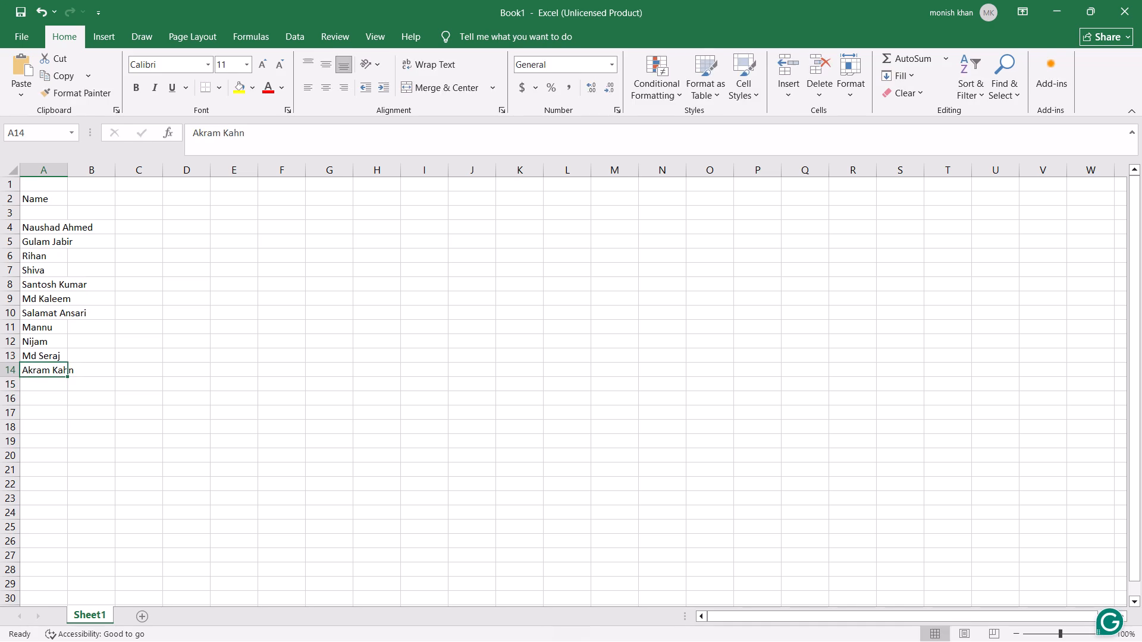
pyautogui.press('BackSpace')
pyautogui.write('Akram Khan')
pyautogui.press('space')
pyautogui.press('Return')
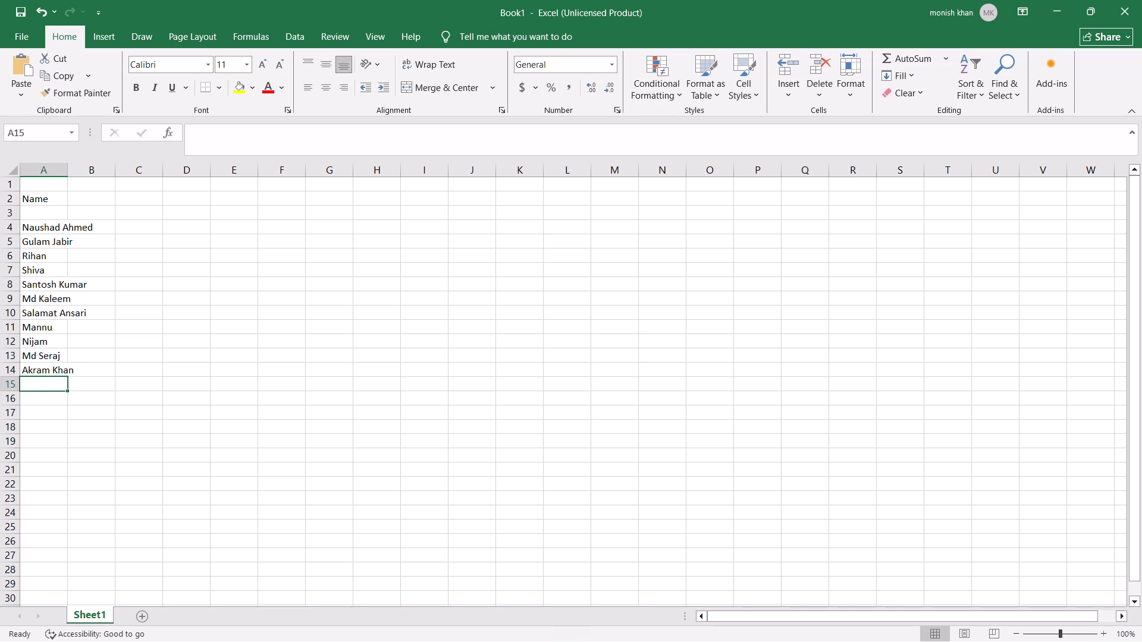
# Enter the next person's full name in A15 and Bhim in A16.
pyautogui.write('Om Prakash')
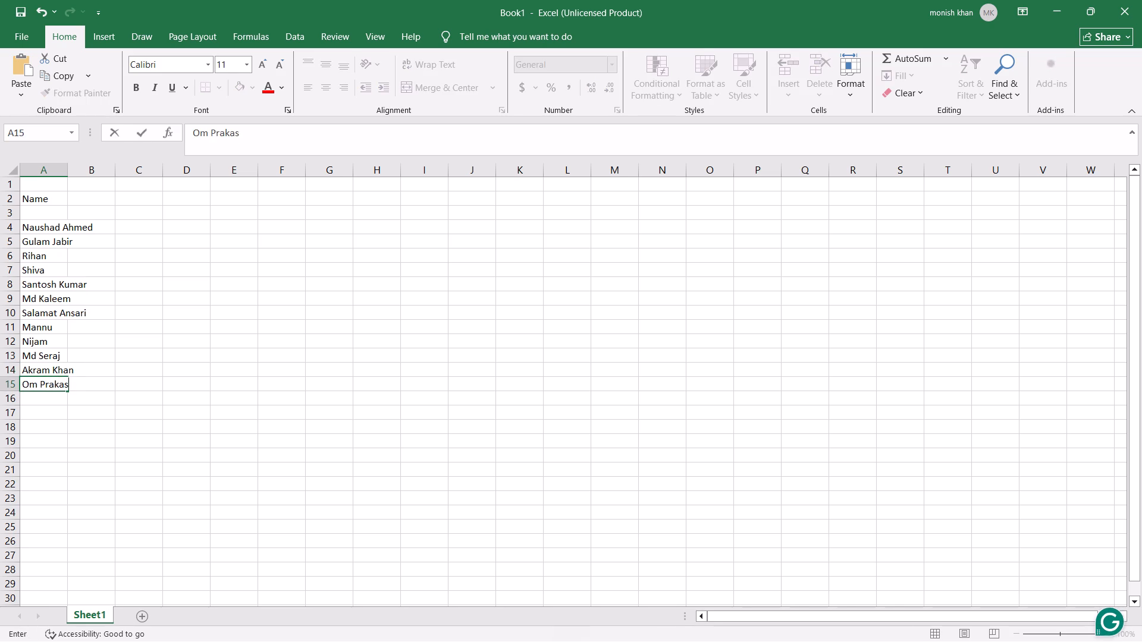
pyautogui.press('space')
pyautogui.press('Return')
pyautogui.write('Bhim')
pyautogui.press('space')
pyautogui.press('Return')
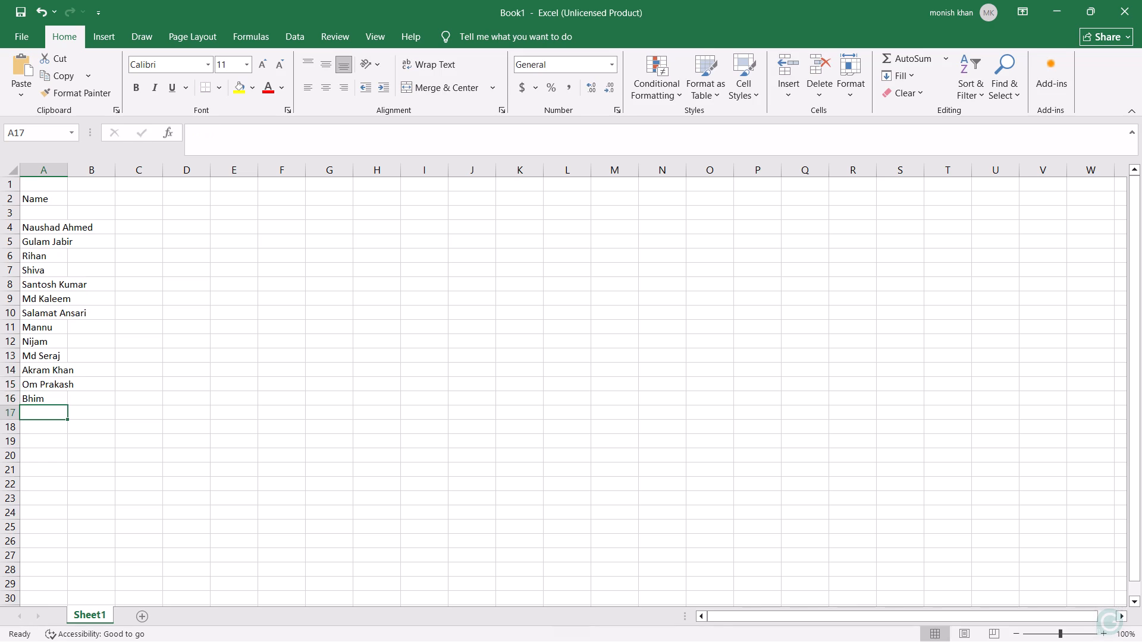
# Continue the name list with Haroon in A17 and Rahul in A18.
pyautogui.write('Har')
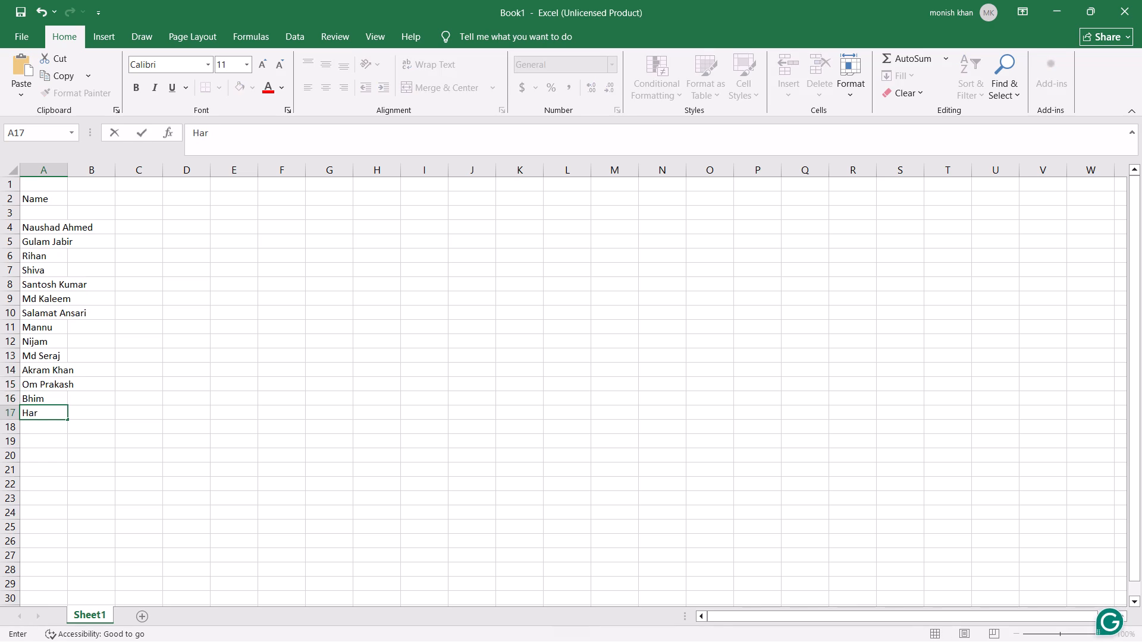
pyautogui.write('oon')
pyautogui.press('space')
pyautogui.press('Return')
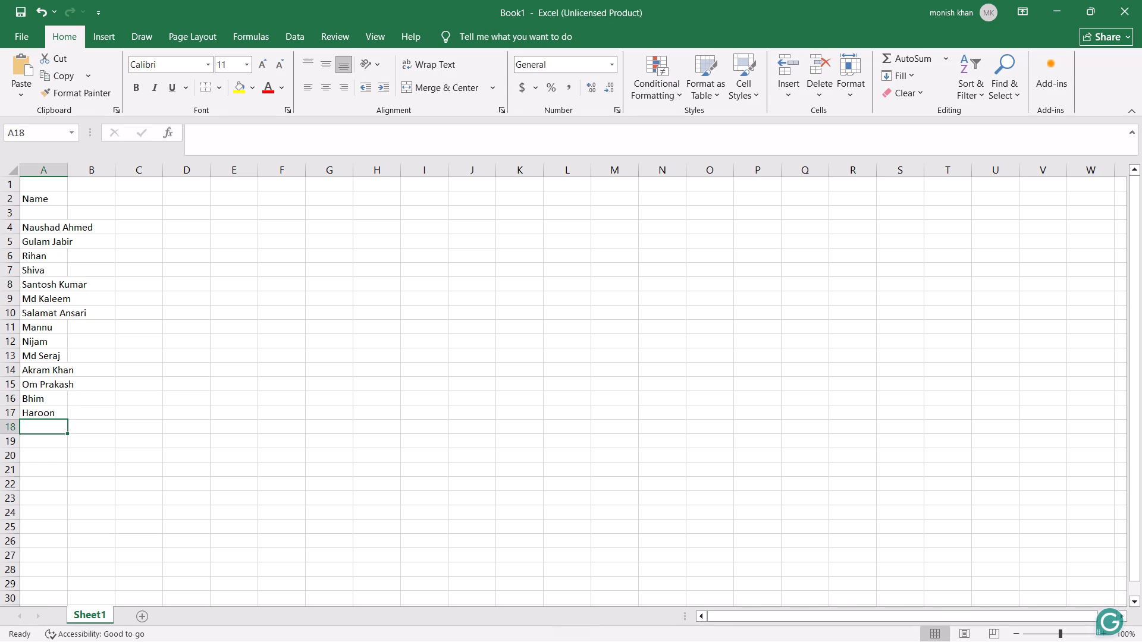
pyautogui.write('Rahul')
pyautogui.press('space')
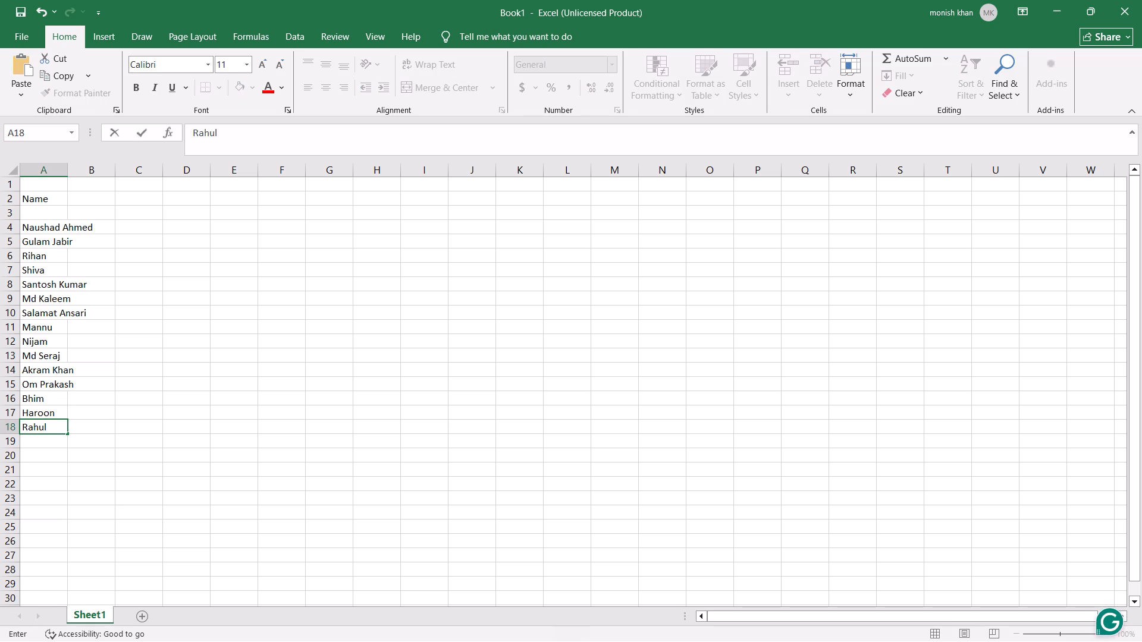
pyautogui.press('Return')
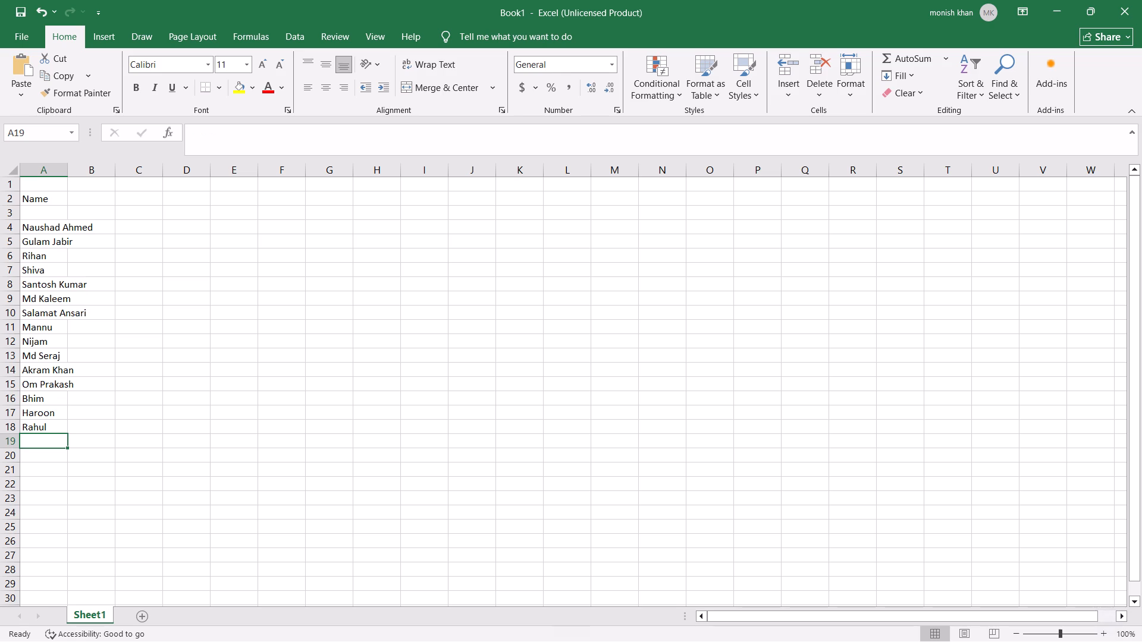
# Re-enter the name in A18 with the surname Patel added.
pyautogui.click(62, 424)
pyautogui.press('BackSpace')
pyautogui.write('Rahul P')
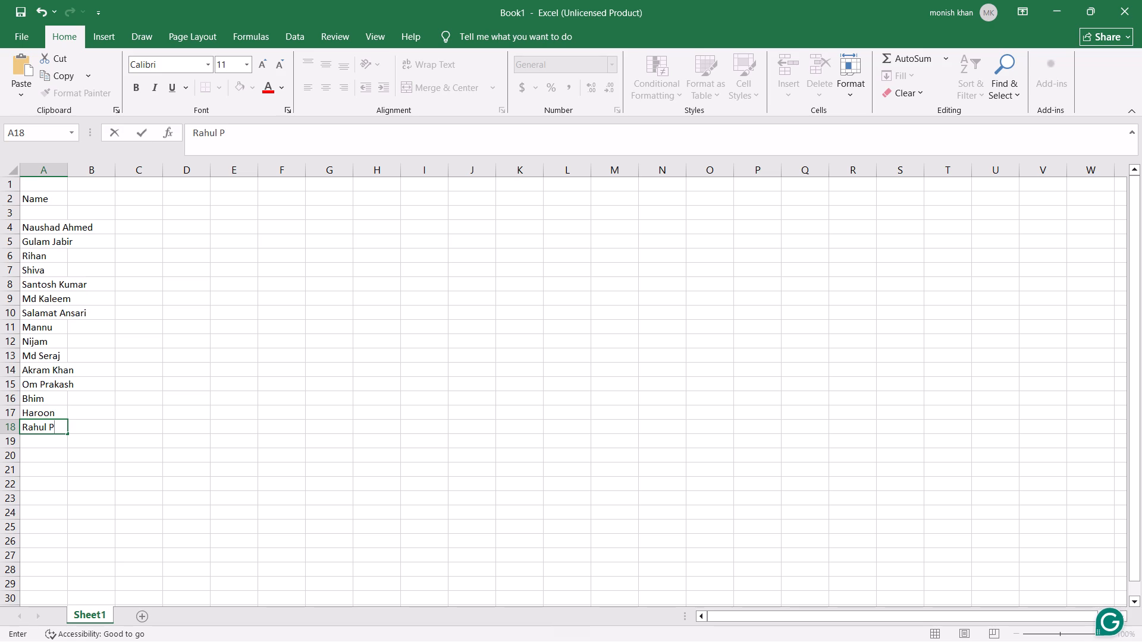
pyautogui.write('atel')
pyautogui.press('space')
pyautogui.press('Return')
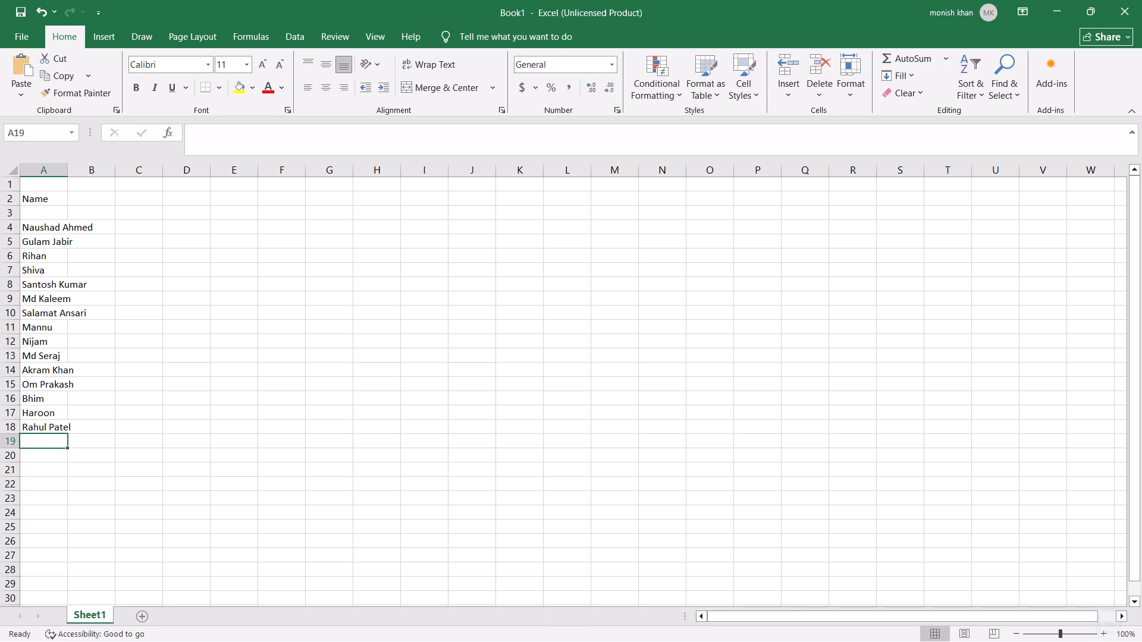
# Continue the name list with the next person's full name in A19, Aikhlak in A20 and Naseer in A21.
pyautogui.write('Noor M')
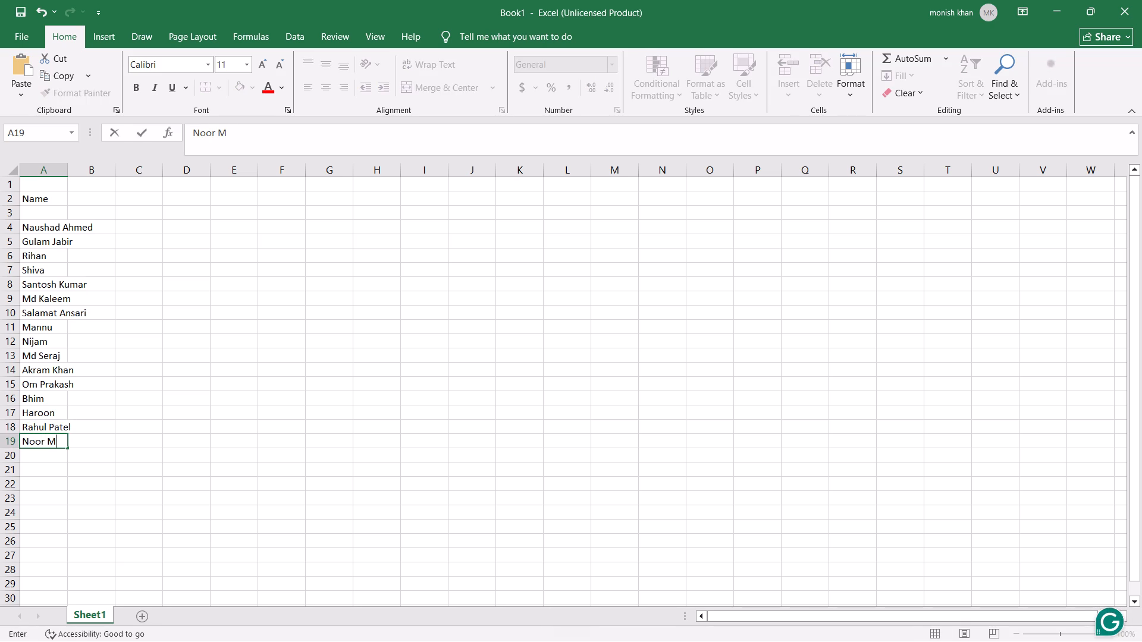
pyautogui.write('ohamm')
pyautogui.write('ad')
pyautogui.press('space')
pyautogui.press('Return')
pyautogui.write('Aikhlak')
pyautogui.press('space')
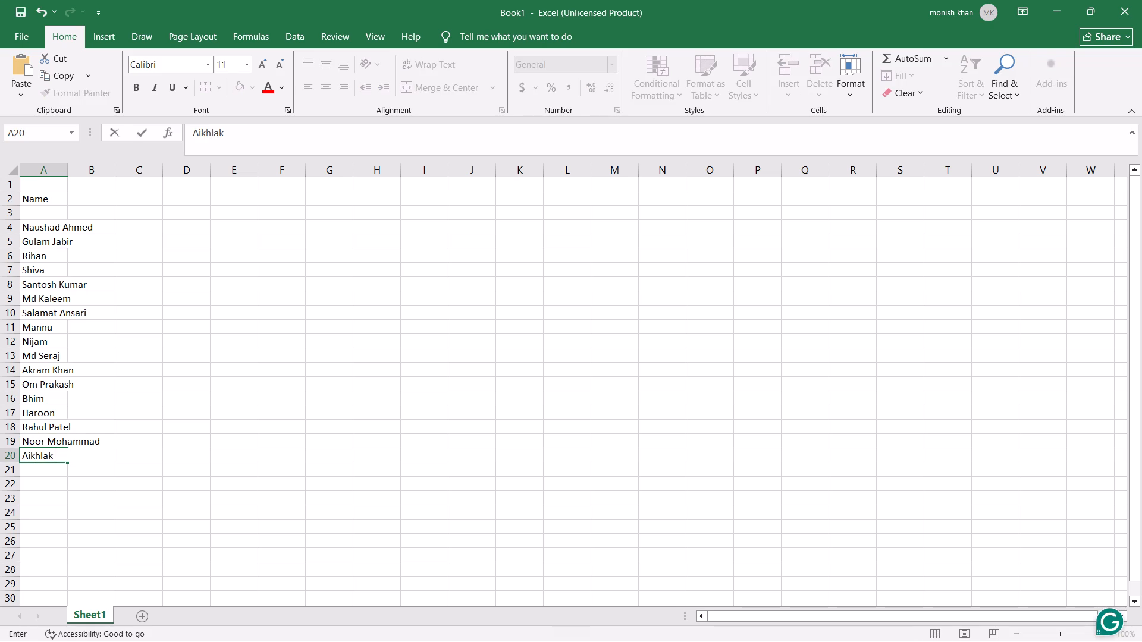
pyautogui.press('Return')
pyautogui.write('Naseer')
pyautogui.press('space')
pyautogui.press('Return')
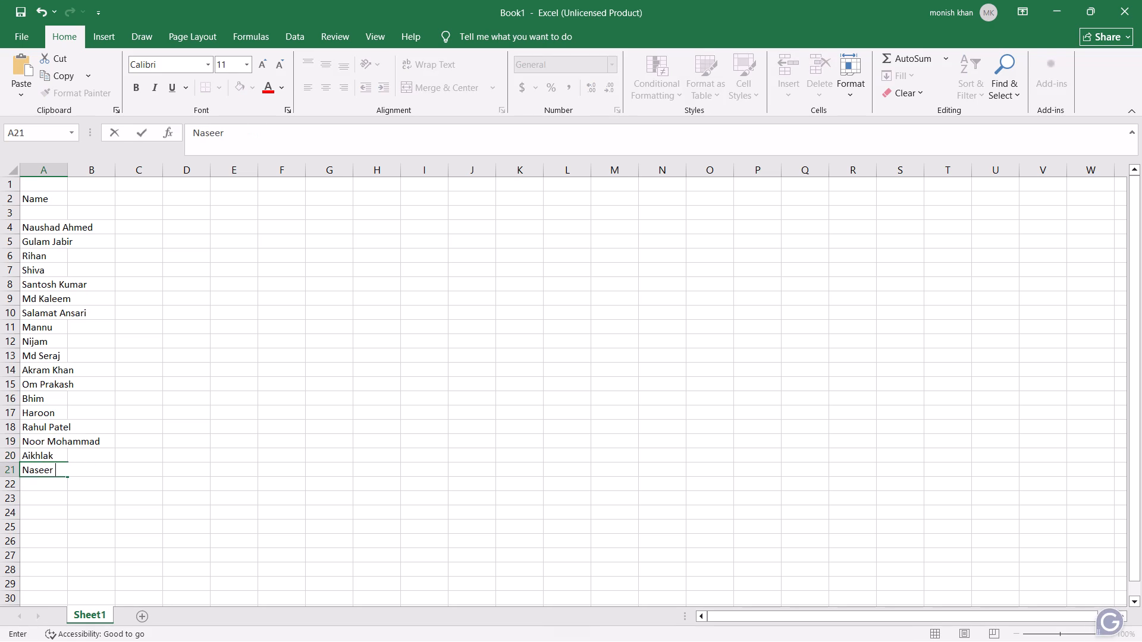
# Enter the next two people's full names in A22 and A23.
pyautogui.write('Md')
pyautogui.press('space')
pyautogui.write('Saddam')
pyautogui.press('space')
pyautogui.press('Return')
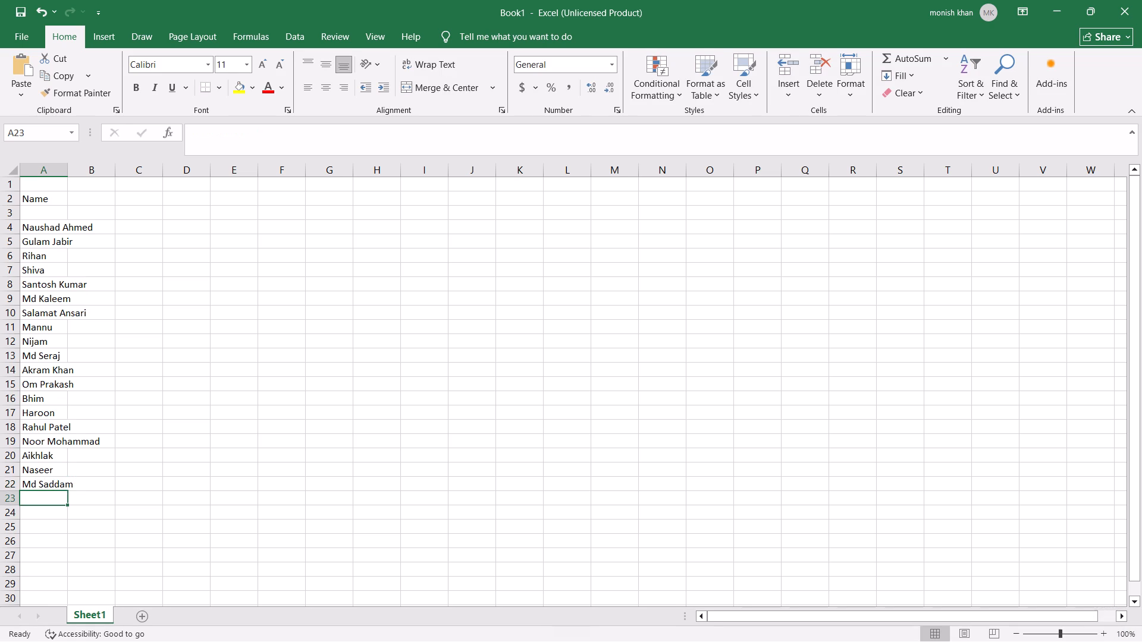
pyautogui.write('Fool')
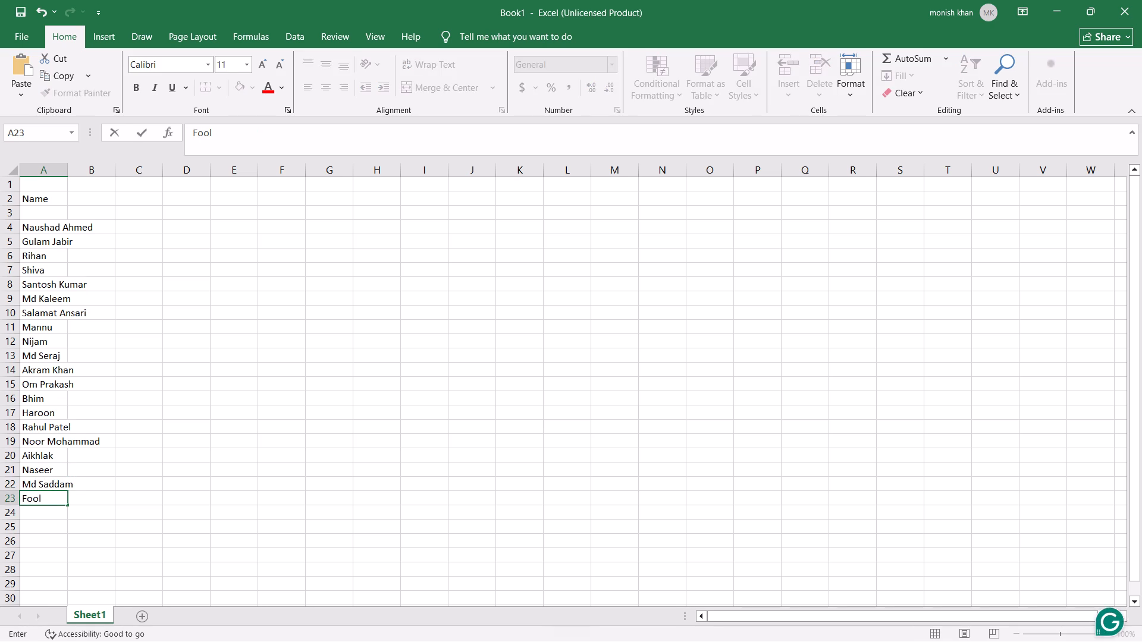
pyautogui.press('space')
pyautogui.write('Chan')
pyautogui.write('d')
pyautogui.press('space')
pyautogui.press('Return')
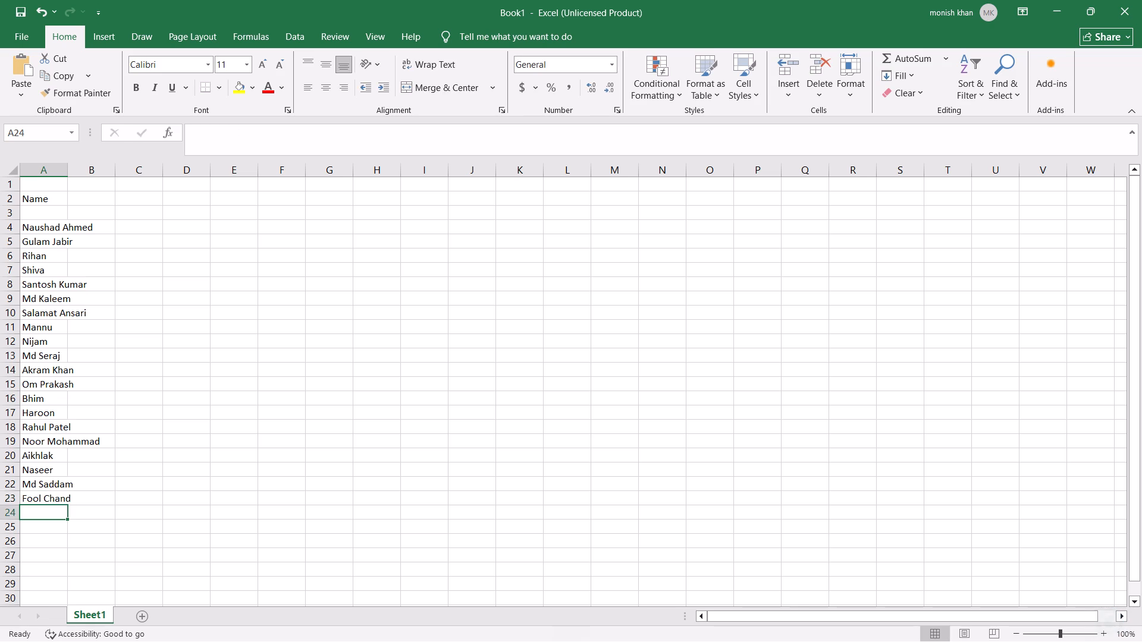
# Enter the following two people's full names in A24 and A25.
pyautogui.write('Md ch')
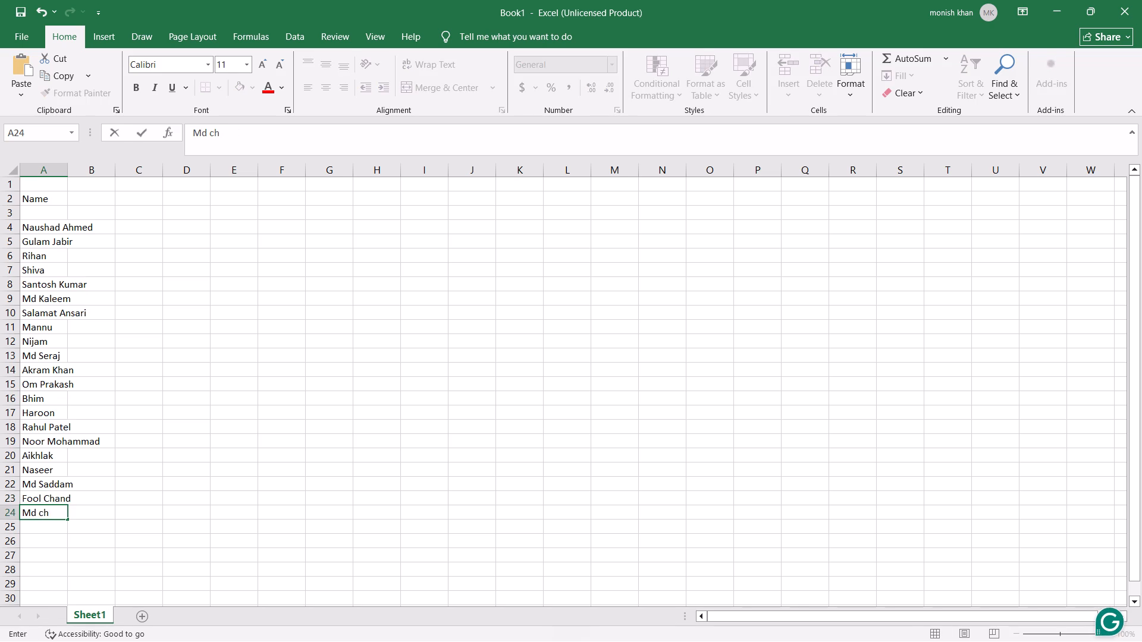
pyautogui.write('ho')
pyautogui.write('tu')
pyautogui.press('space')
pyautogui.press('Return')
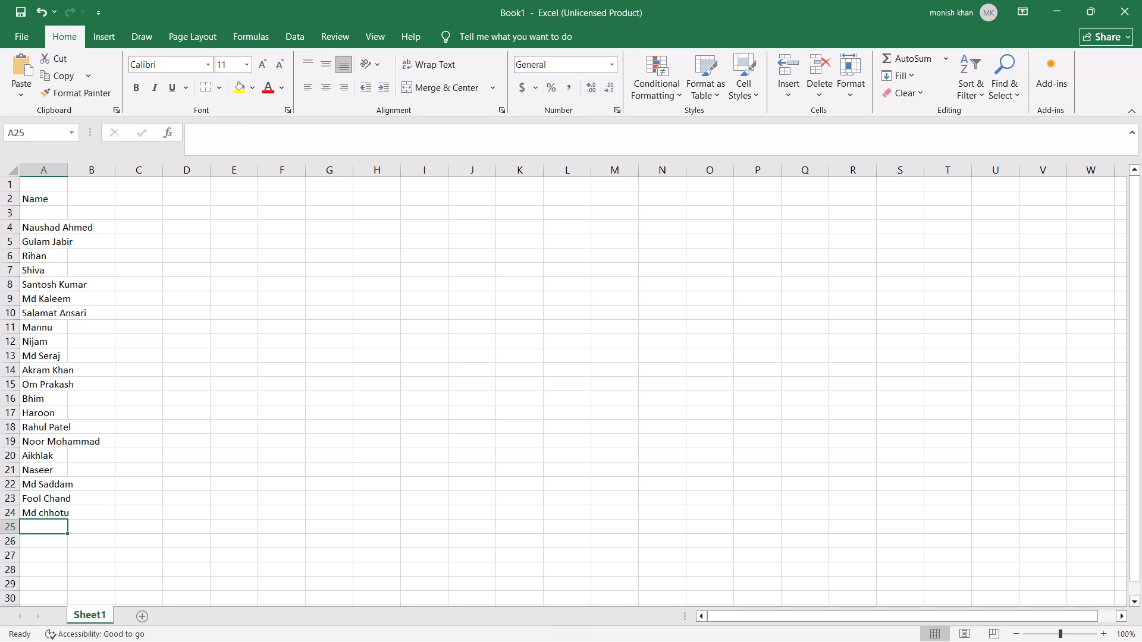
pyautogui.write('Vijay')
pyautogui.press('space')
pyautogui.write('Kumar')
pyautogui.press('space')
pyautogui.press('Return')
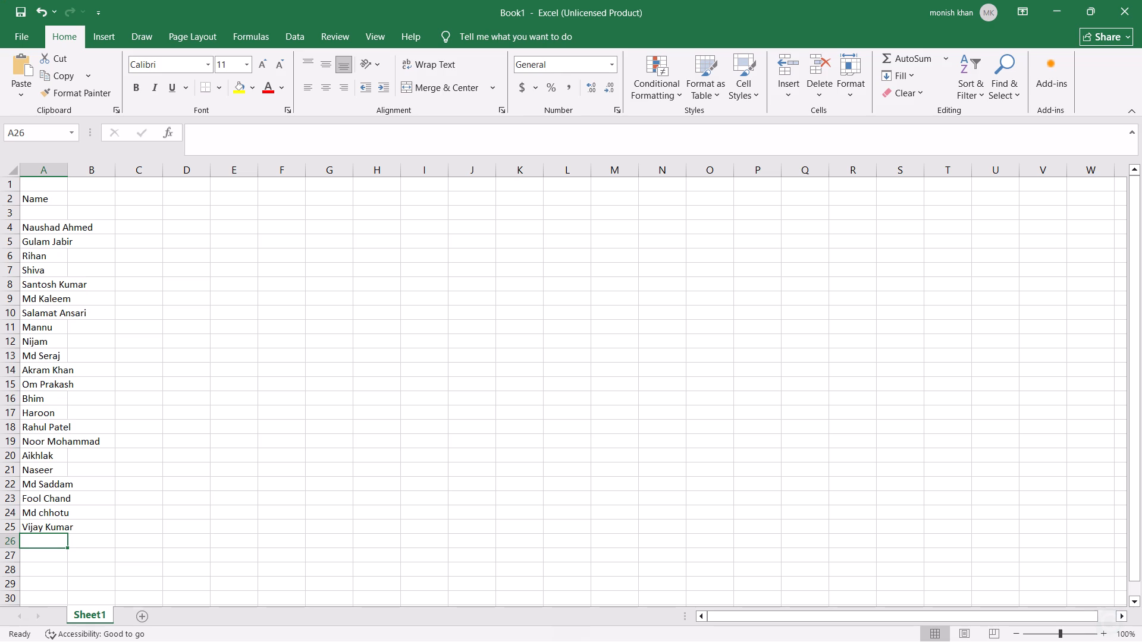
# Continue the name list with Farooq in A26, the next person's full name in A27 and Barik in A28.
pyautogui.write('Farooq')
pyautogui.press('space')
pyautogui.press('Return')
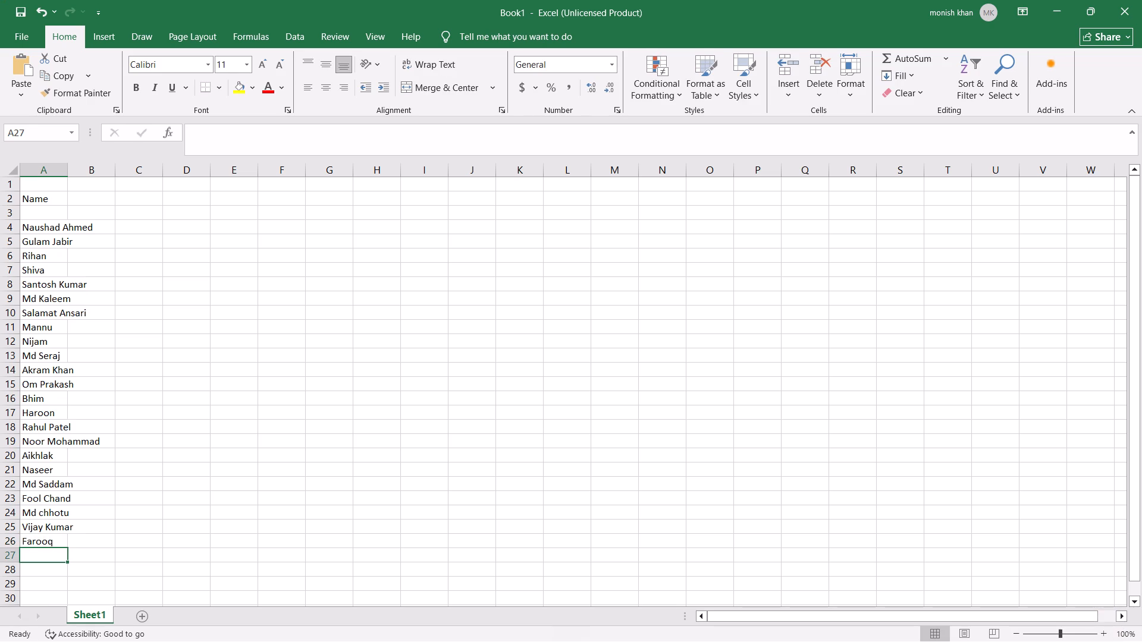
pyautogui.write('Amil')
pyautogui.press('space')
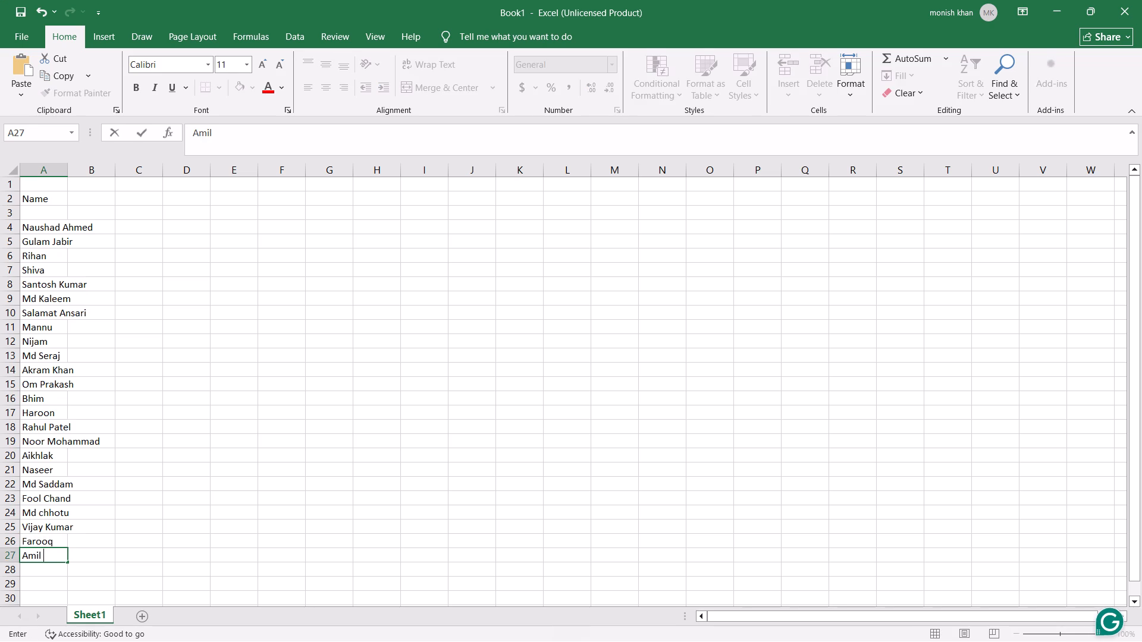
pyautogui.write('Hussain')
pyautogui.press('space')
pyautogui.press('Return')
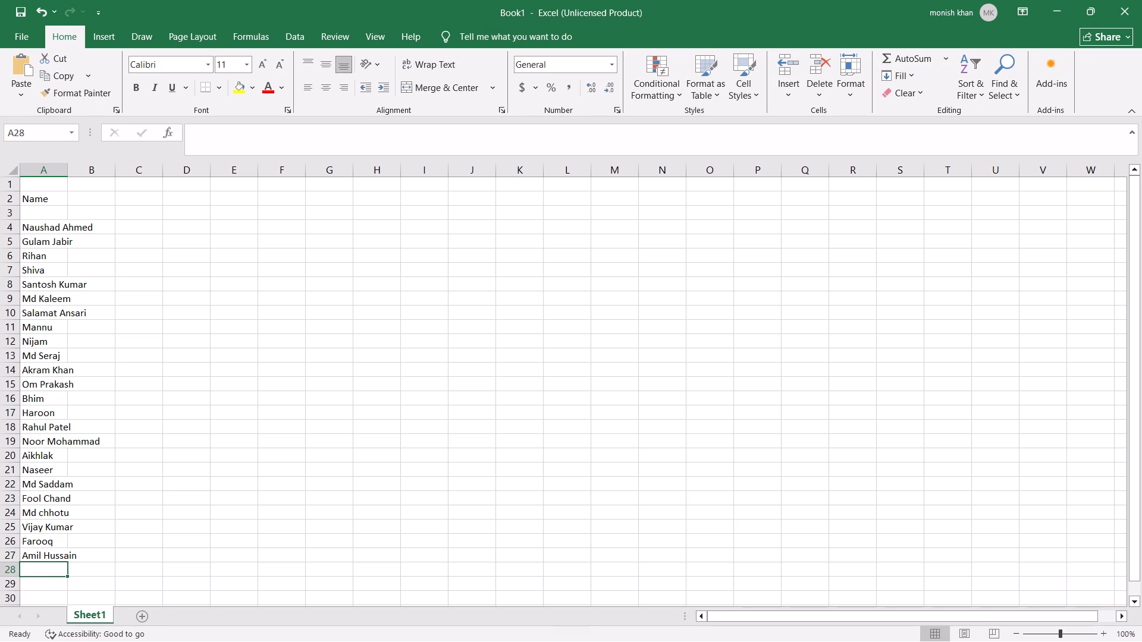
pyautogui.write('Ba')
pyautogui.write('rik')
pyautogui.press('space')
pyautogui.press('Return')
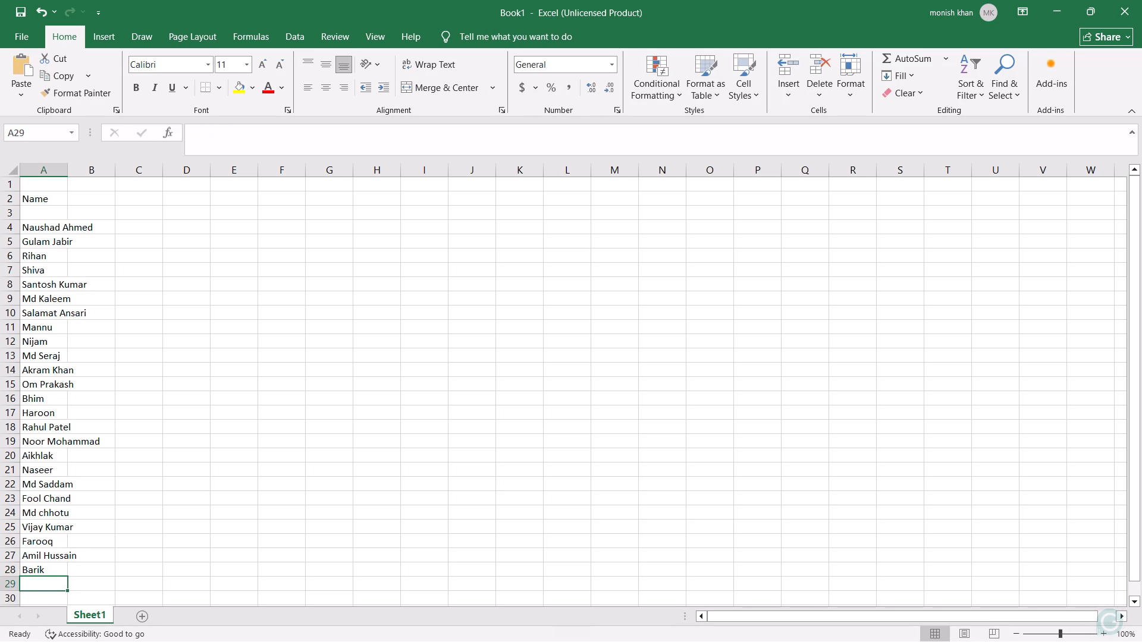
# Enter Sablu as the next name in A29.
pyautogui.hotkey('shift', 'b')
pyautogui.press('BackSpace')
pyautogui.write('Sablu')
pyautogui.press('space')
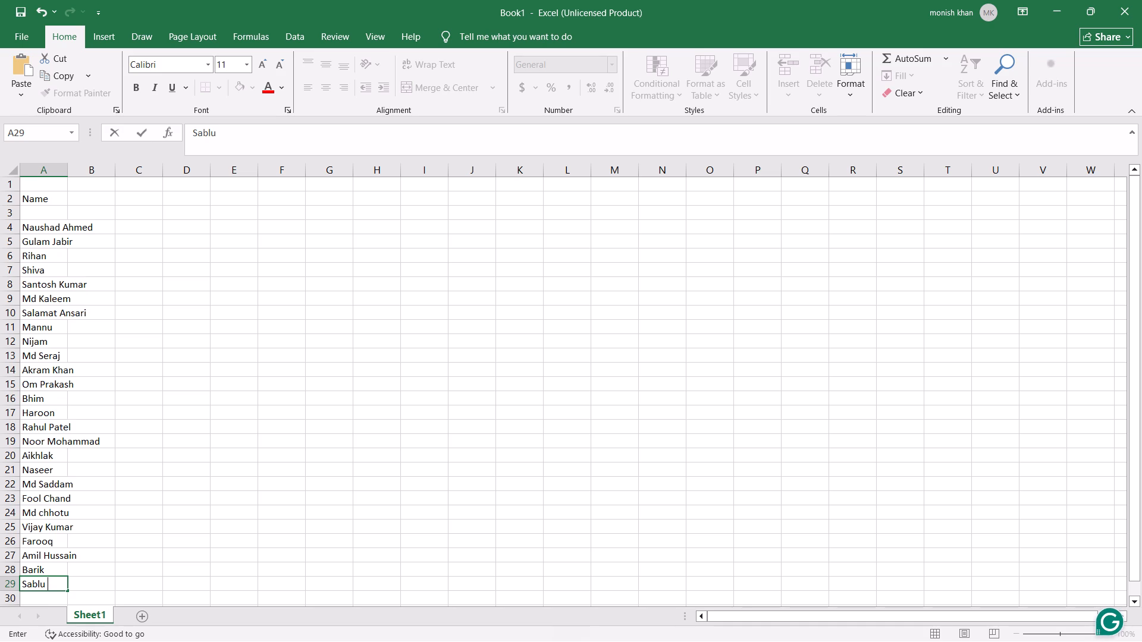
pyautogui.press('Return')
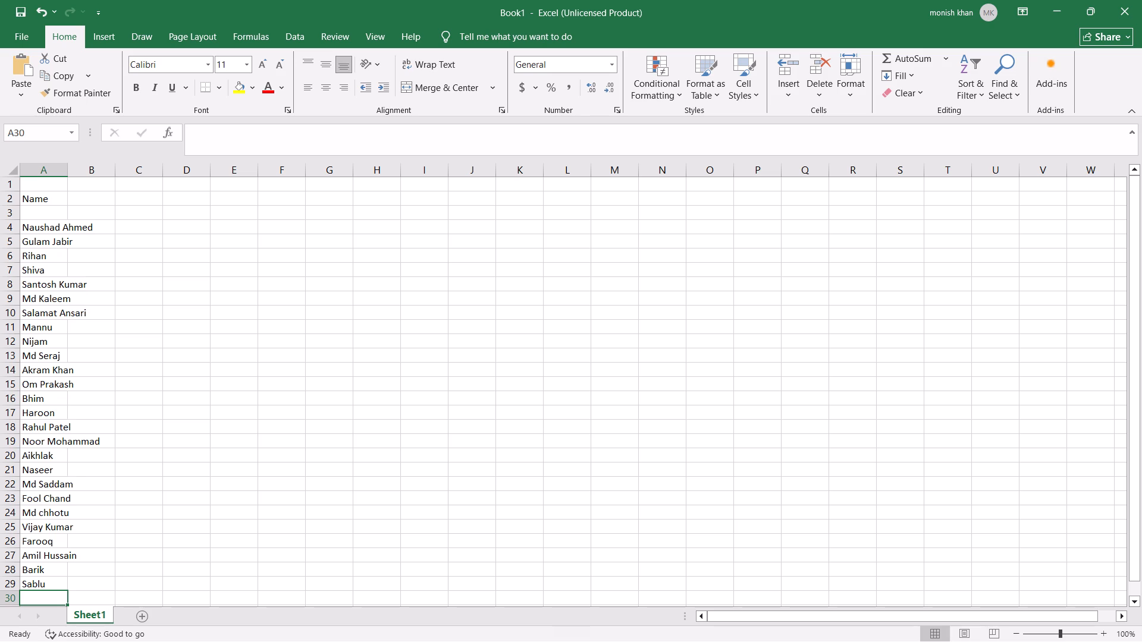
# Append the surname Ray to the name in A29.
pyautogui.doubleClick(52, 587)
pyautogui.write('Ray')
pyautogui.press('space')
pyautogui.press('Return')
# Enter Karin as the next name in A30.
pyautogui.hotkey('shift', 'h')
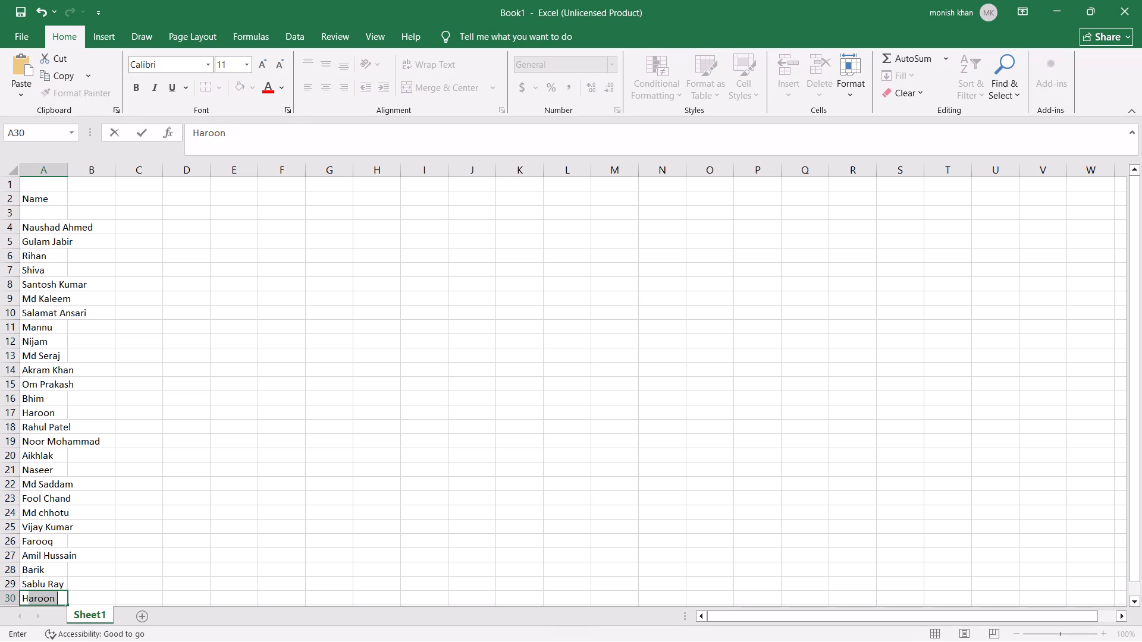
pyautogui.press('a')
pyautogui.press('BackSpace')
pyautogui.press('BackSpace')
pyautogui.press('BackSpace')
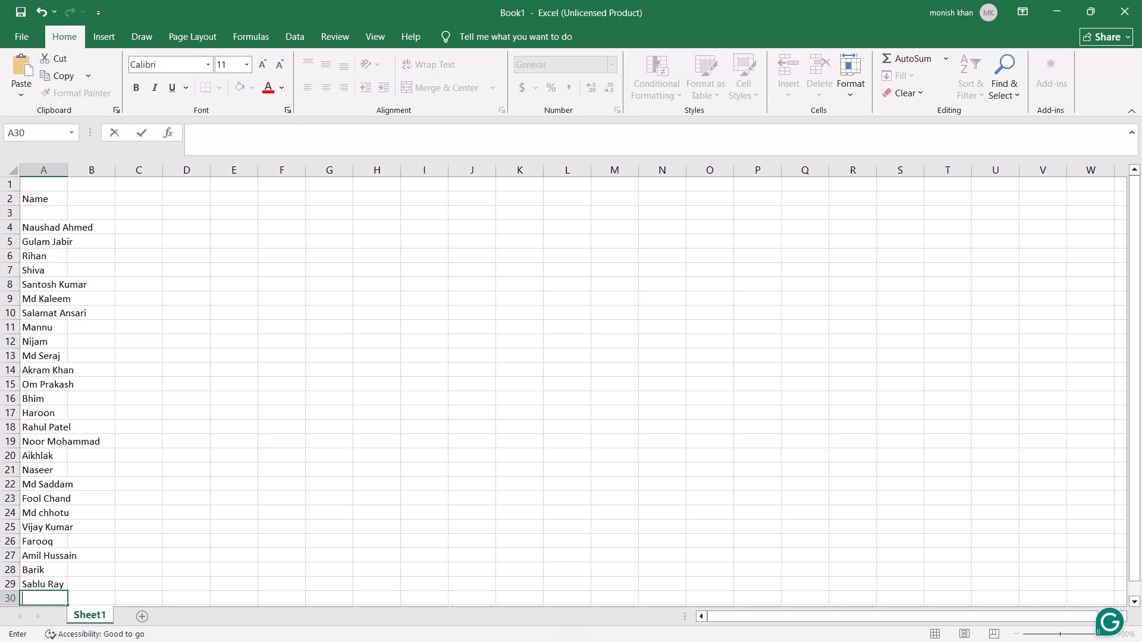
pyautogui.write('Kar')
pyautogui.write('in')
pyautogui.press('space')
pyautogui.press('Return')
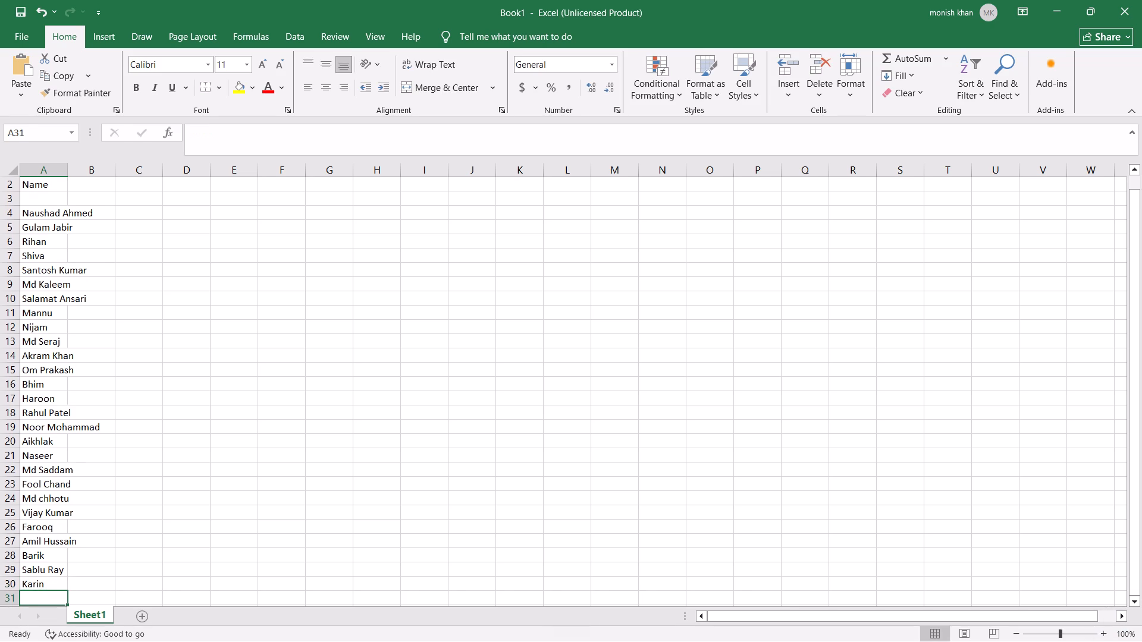
# Replace the name in A30 with Karon.
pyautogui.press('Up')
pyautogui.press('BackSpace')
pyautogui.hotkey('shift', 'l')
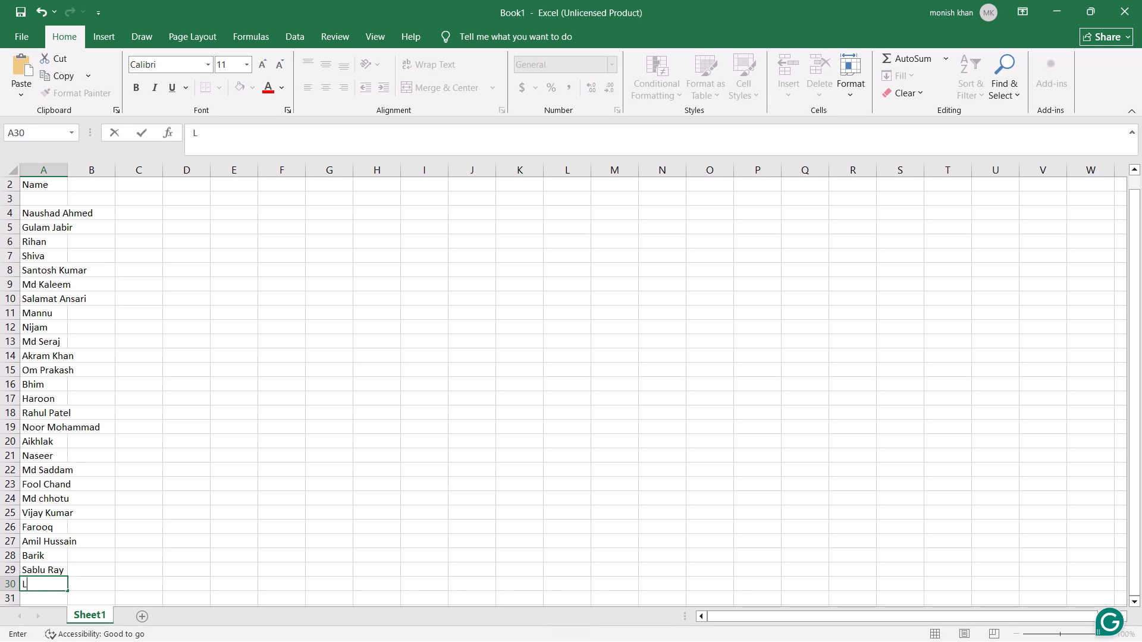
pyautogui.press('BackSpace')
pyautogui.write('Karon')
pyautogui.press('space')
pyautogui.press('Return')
# Enter Mukesh as the next name in A31.
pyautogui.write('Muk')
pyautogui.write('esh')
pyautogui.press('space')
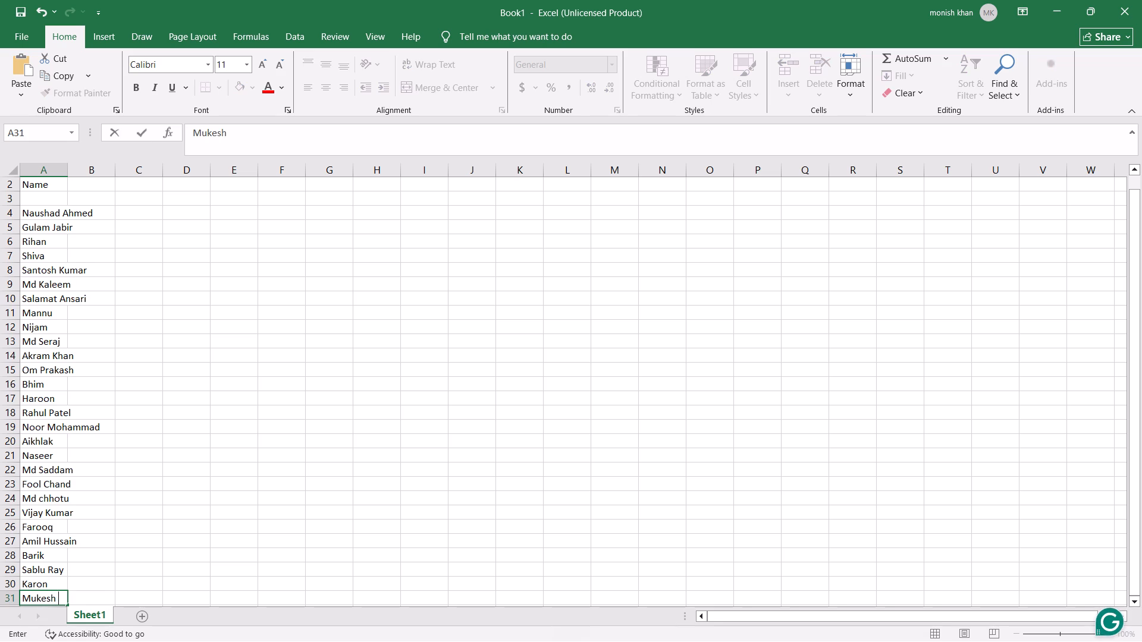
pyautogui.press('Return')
# Autofit the width of column A to its longest name.
pyautogui.scroll(2, 83, 347)
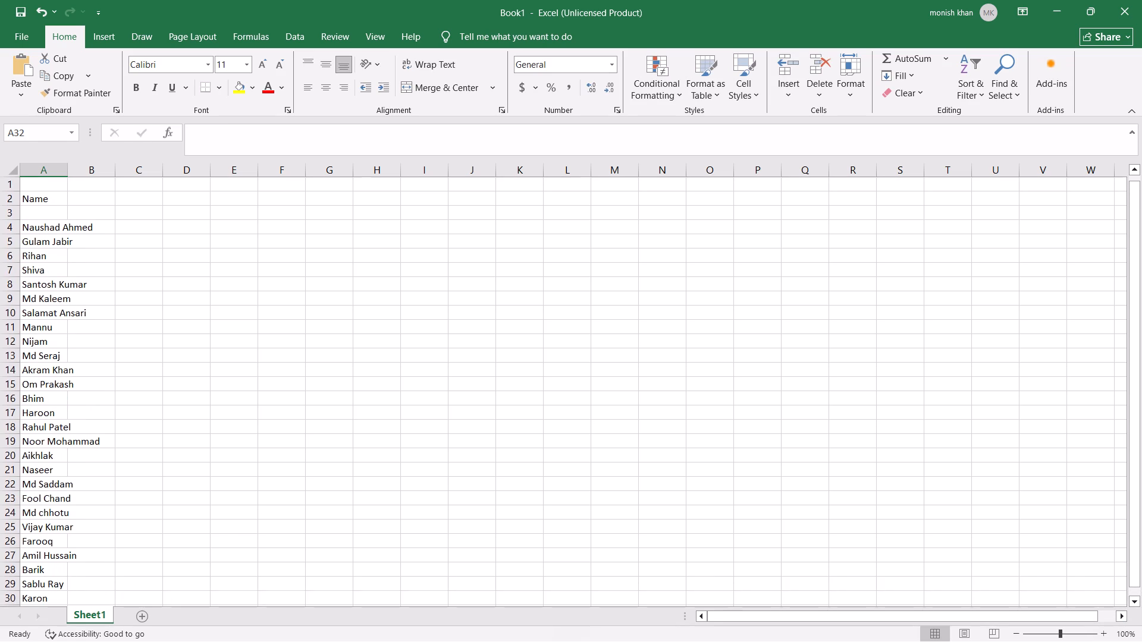
pyautogui.doubleClick(66, 172)
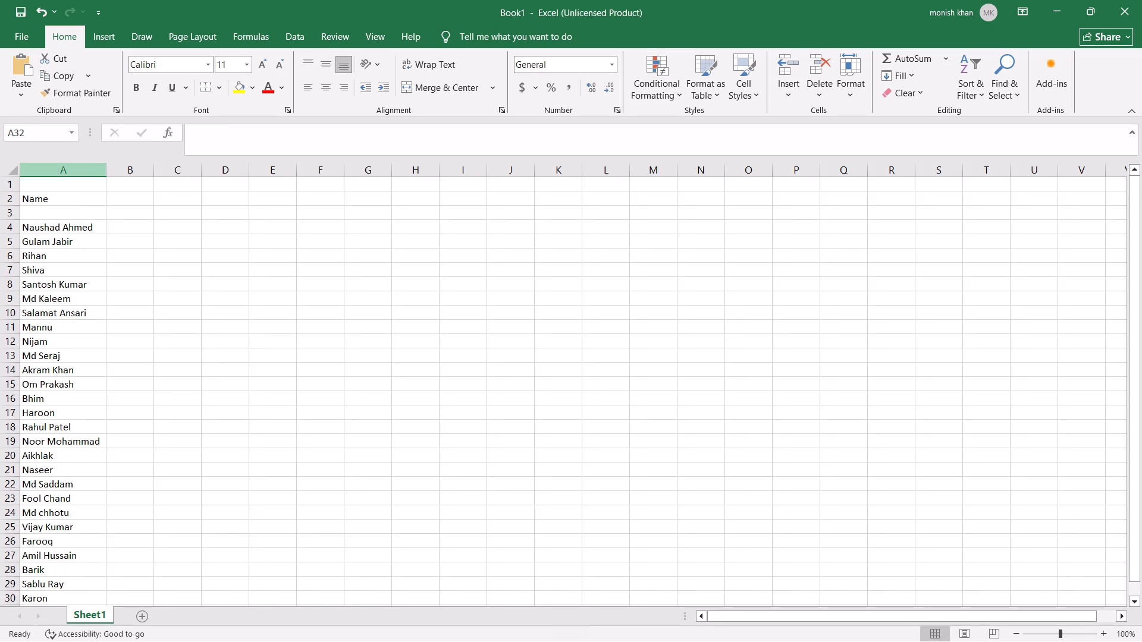
# Enter the column heading "Present -" in B2, beside the Name heading, and move down to B4.
pyautogui.doubleClick(139, 193)
pyautogui.tripleClick(136, 199)
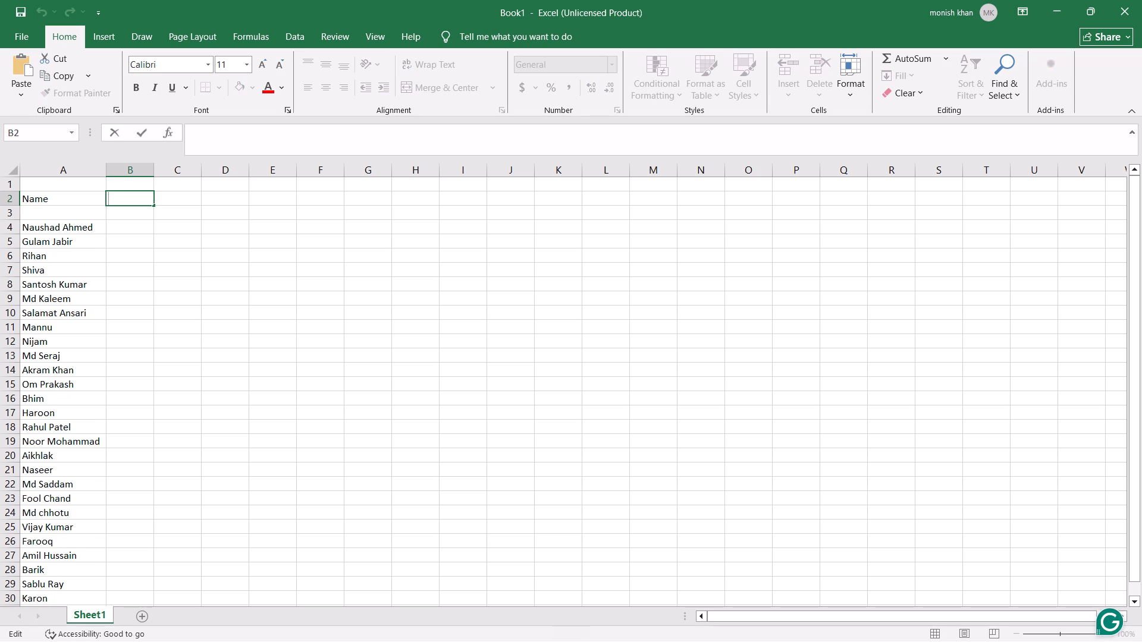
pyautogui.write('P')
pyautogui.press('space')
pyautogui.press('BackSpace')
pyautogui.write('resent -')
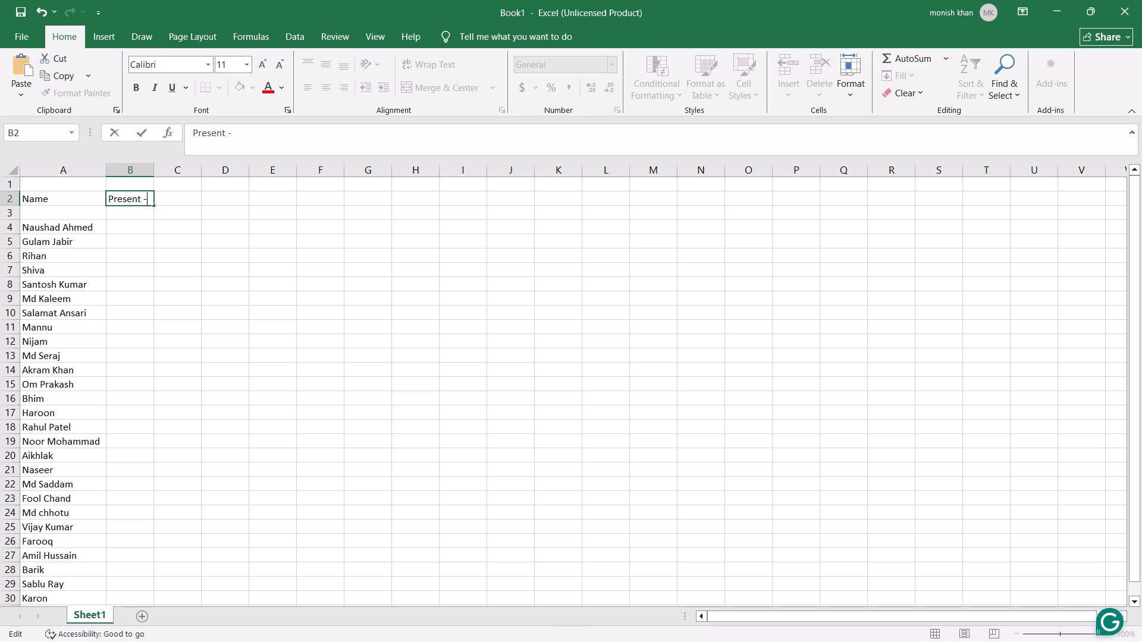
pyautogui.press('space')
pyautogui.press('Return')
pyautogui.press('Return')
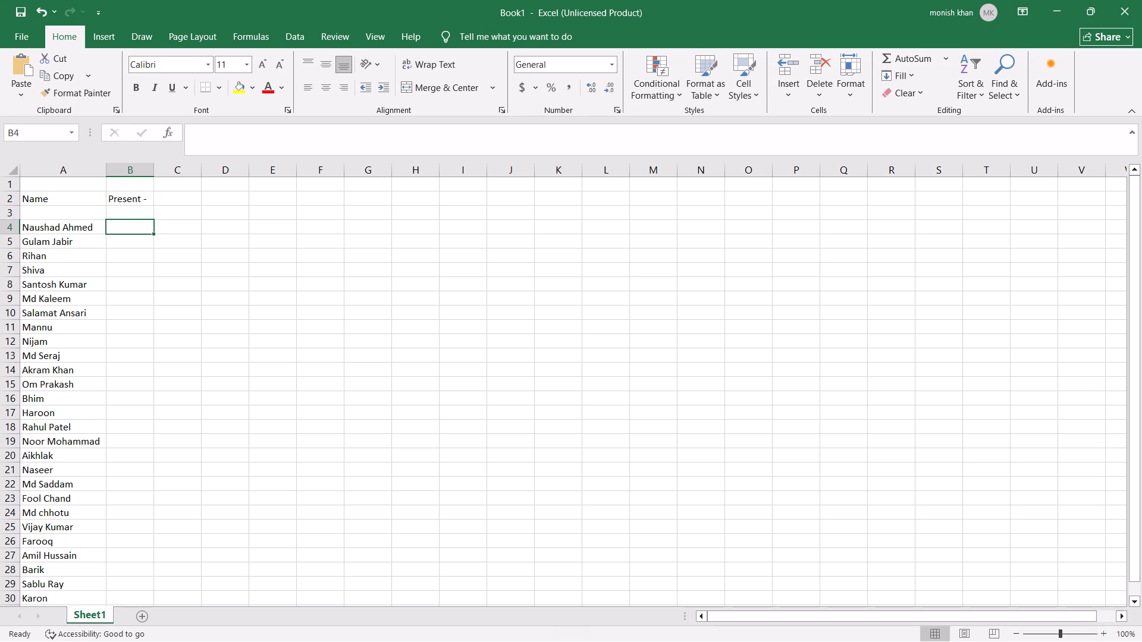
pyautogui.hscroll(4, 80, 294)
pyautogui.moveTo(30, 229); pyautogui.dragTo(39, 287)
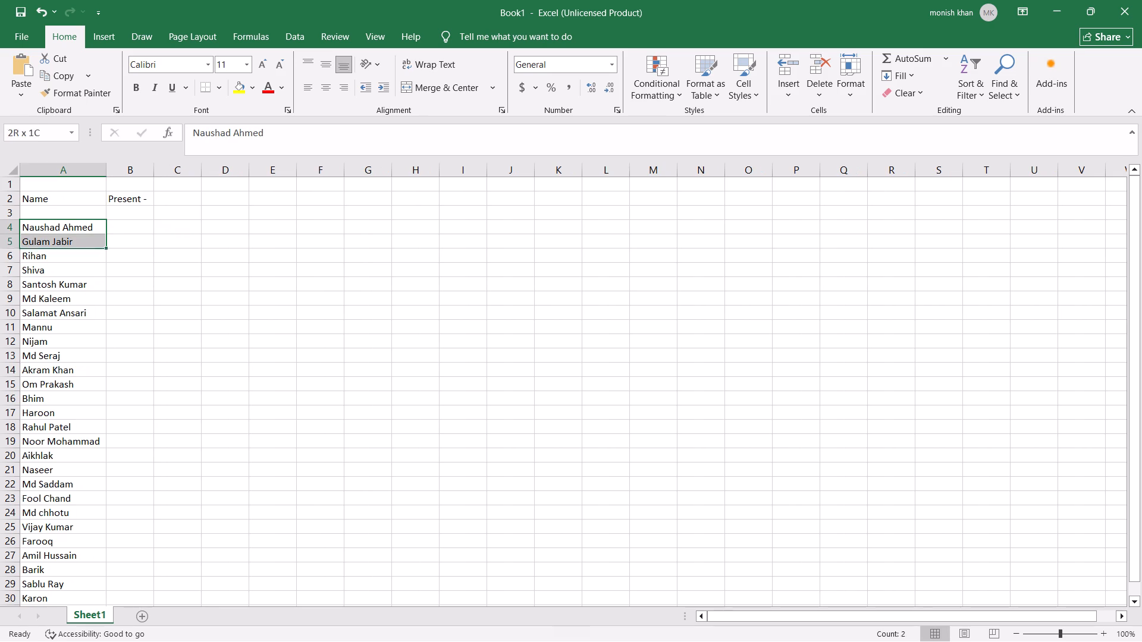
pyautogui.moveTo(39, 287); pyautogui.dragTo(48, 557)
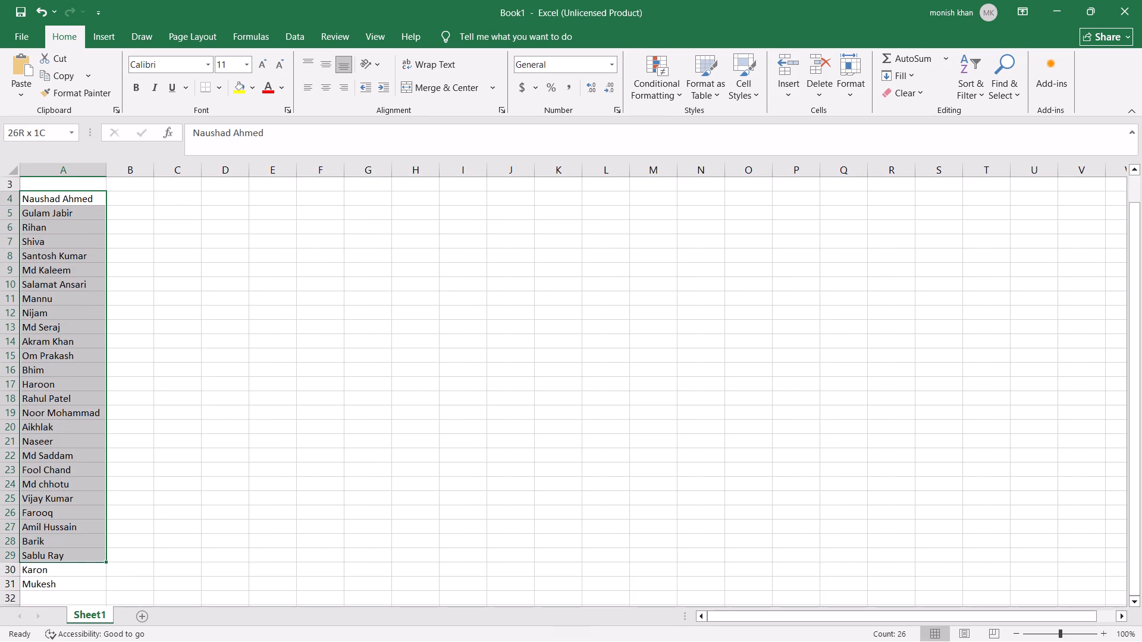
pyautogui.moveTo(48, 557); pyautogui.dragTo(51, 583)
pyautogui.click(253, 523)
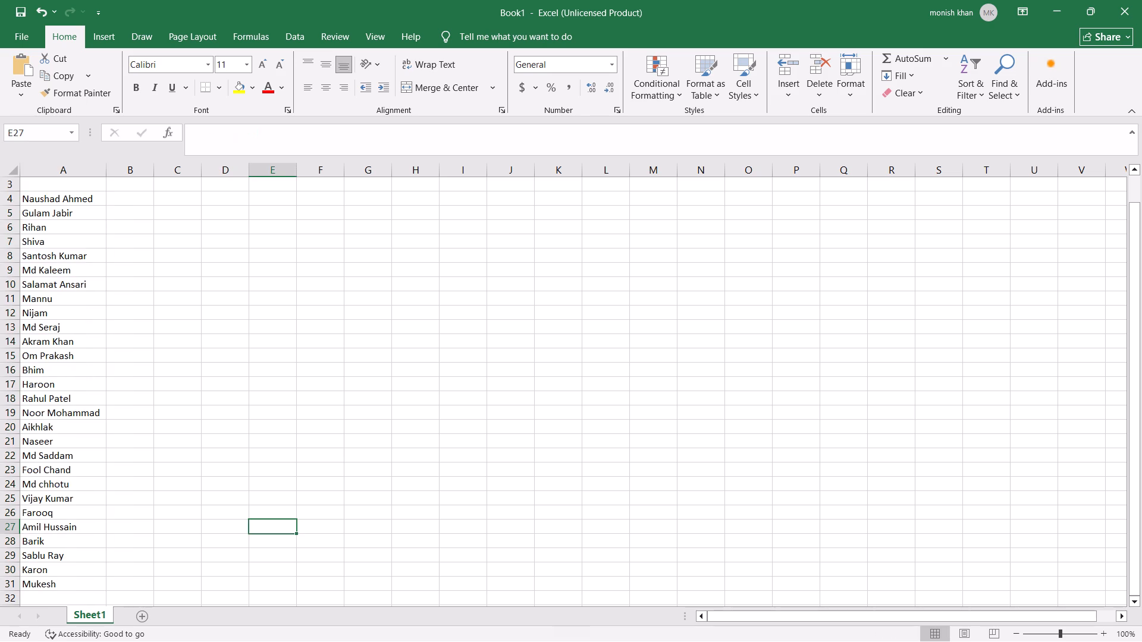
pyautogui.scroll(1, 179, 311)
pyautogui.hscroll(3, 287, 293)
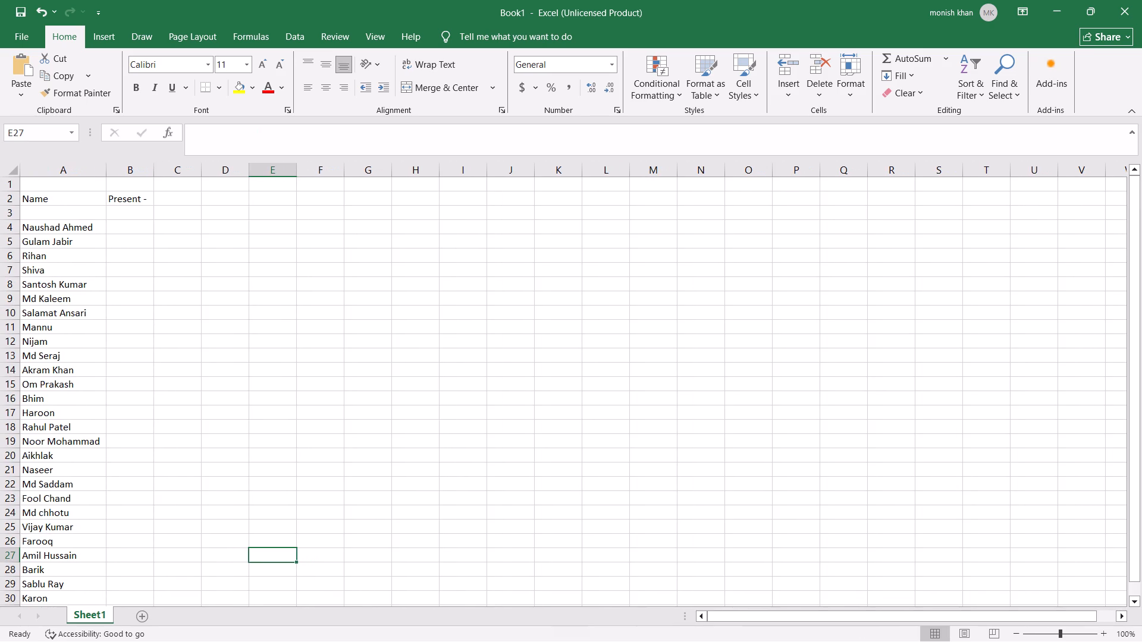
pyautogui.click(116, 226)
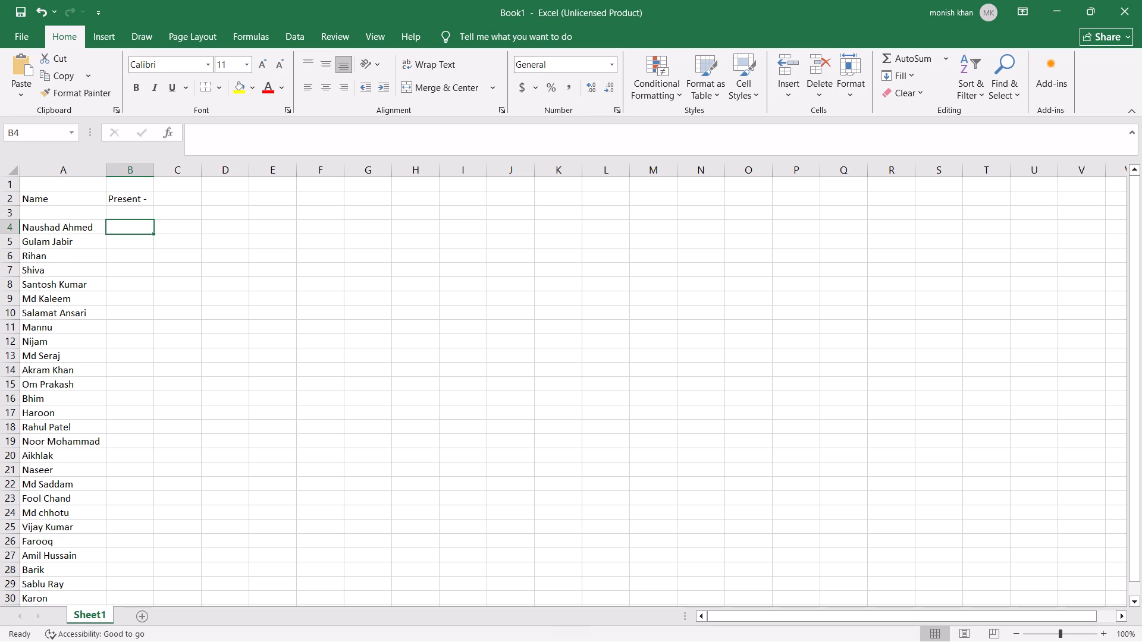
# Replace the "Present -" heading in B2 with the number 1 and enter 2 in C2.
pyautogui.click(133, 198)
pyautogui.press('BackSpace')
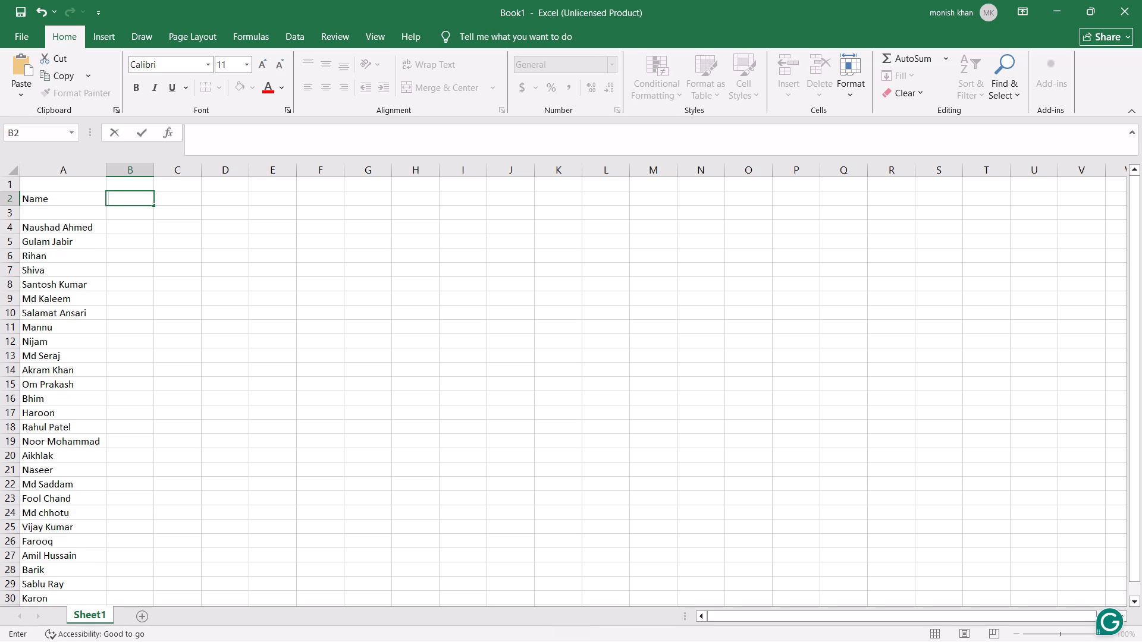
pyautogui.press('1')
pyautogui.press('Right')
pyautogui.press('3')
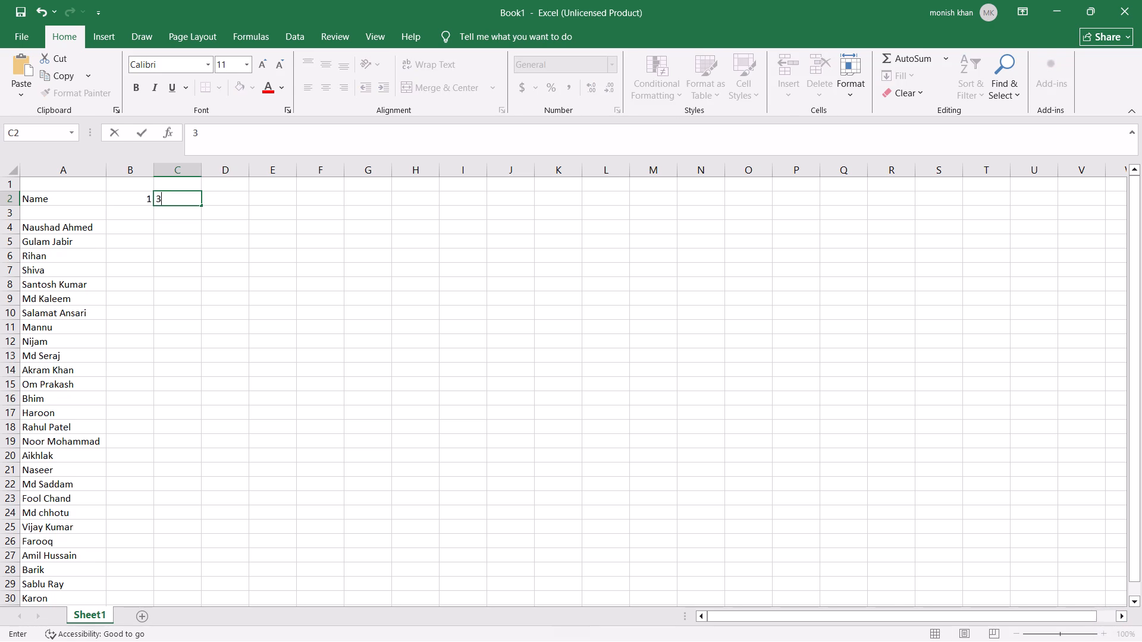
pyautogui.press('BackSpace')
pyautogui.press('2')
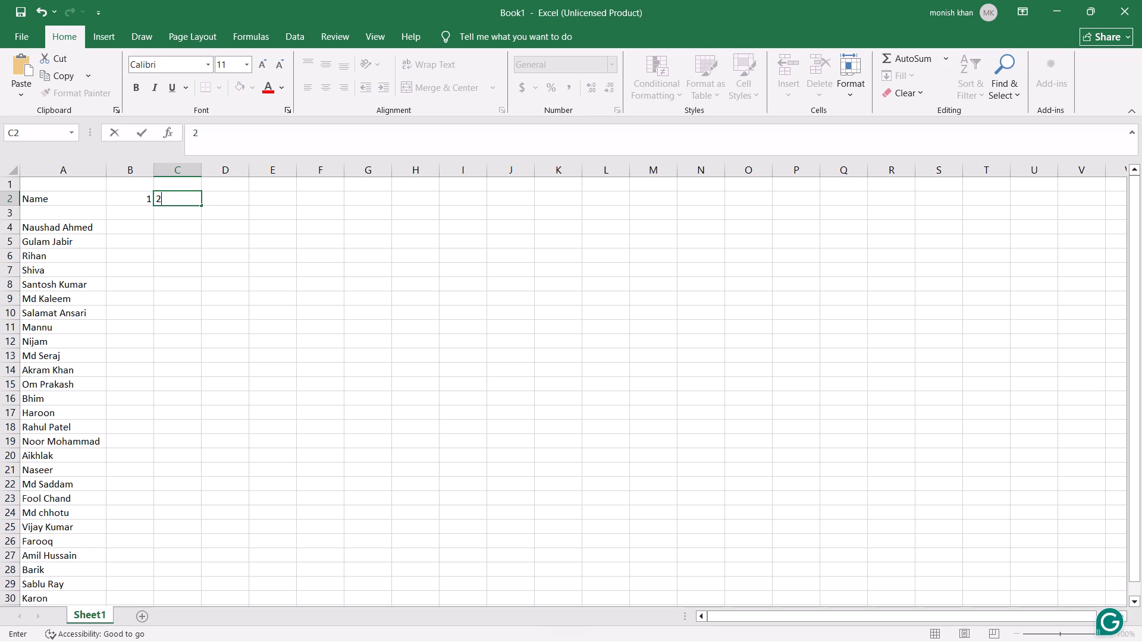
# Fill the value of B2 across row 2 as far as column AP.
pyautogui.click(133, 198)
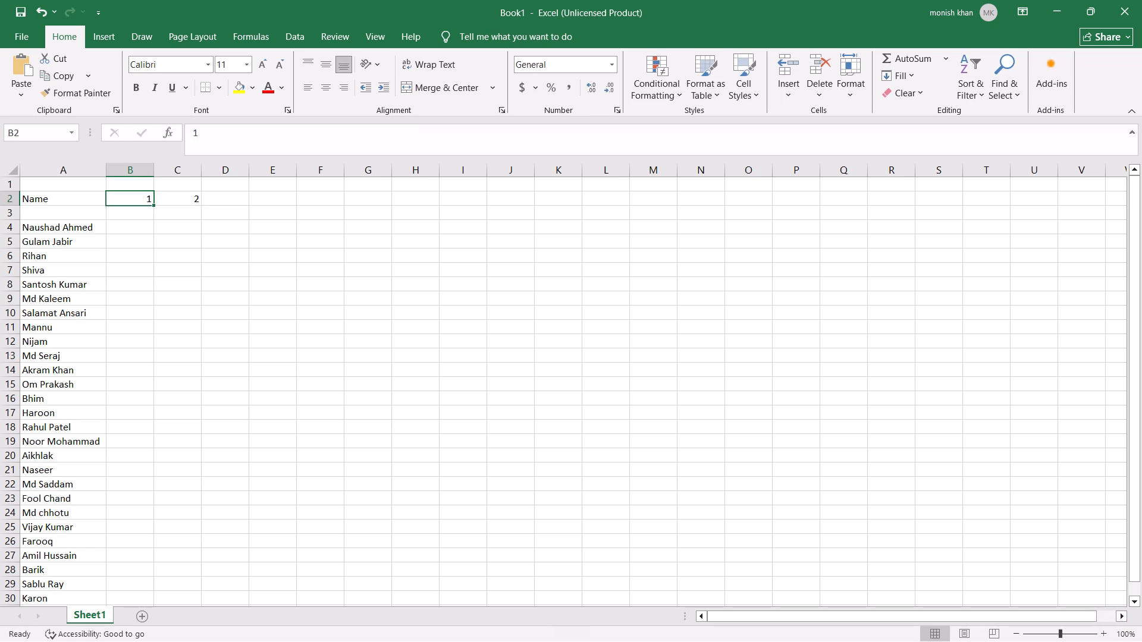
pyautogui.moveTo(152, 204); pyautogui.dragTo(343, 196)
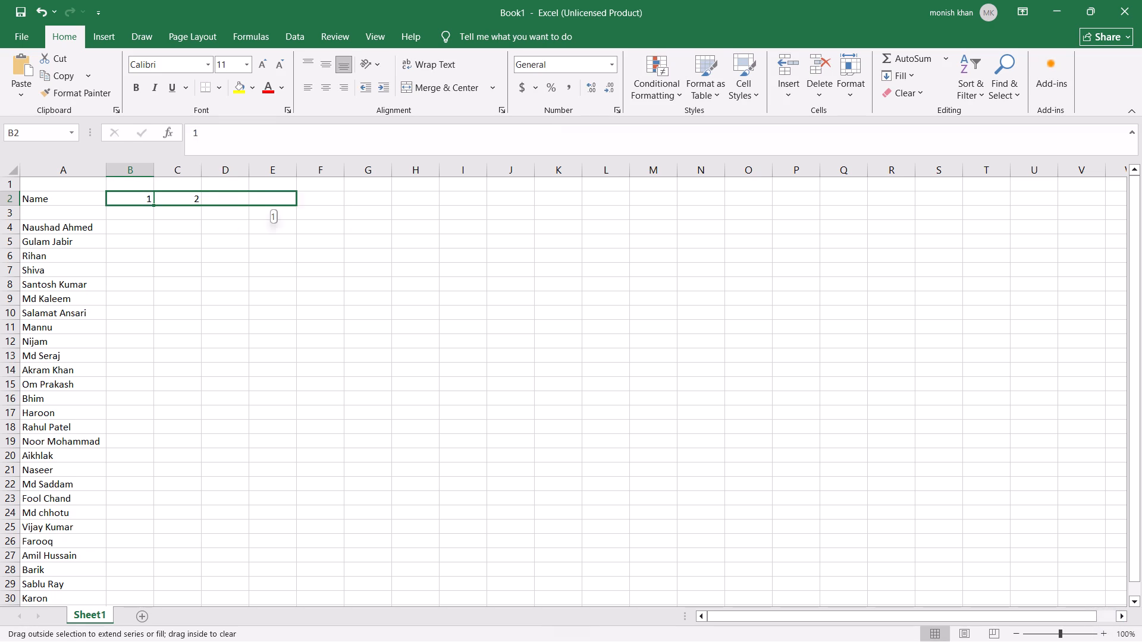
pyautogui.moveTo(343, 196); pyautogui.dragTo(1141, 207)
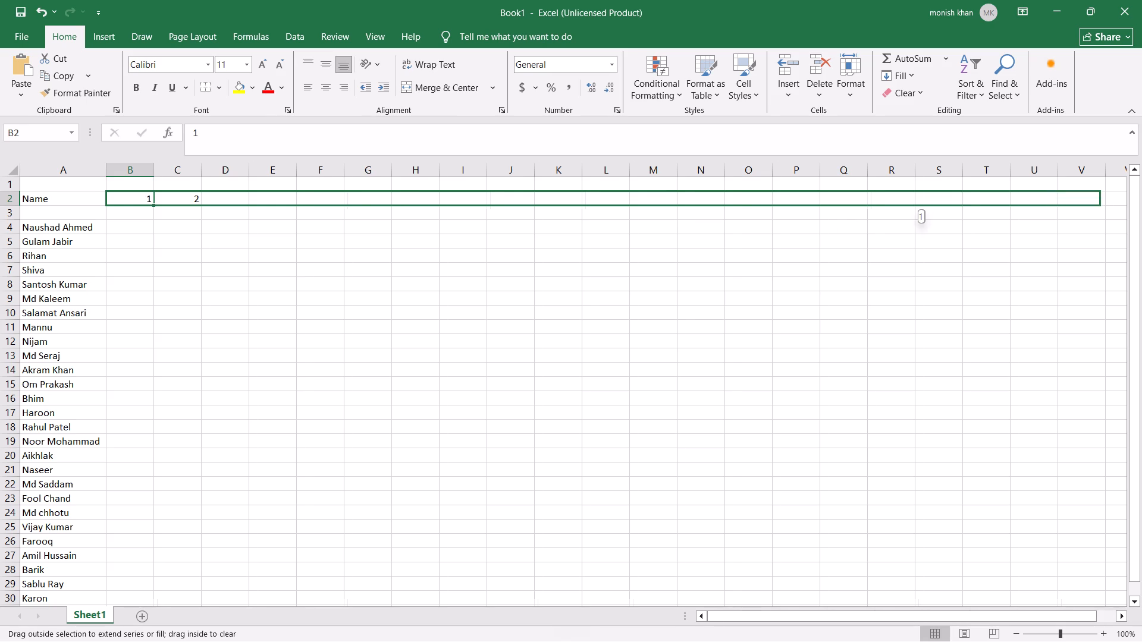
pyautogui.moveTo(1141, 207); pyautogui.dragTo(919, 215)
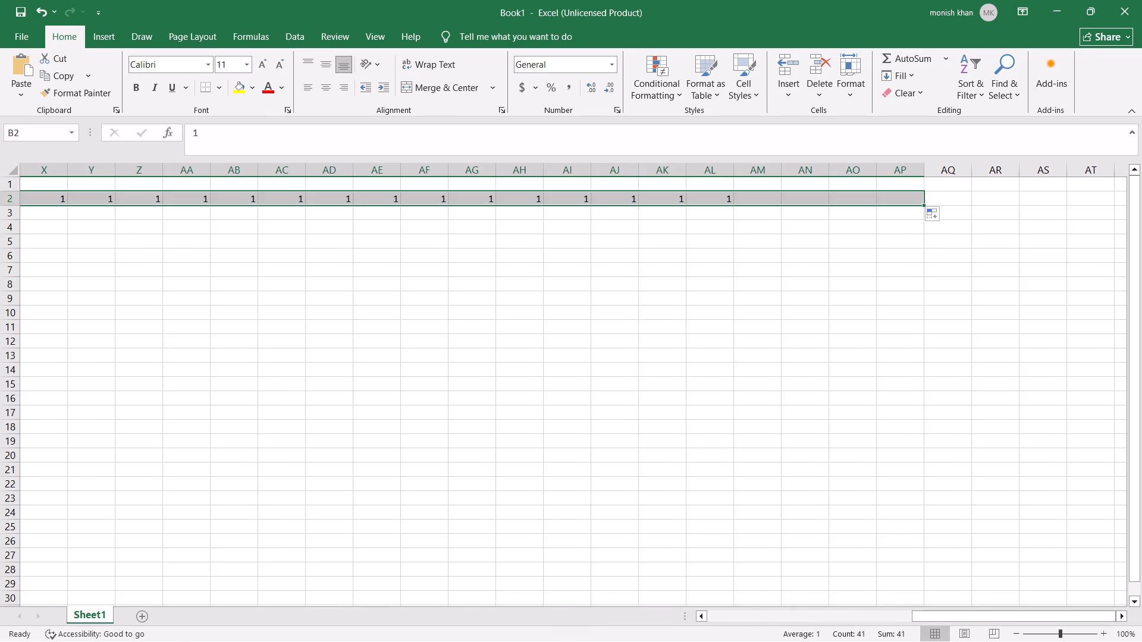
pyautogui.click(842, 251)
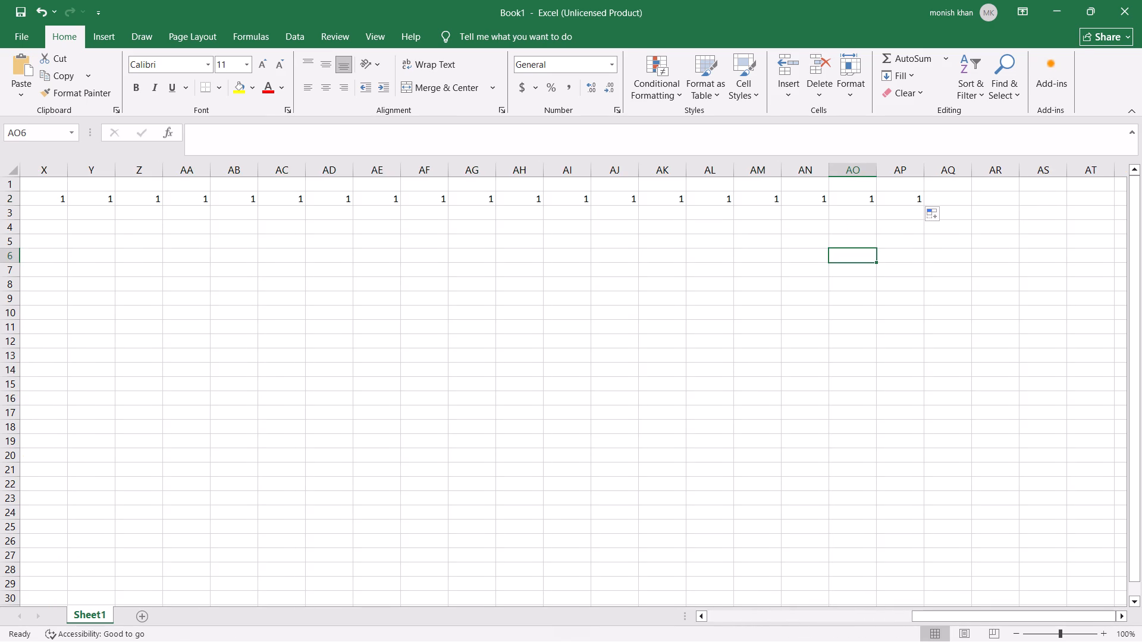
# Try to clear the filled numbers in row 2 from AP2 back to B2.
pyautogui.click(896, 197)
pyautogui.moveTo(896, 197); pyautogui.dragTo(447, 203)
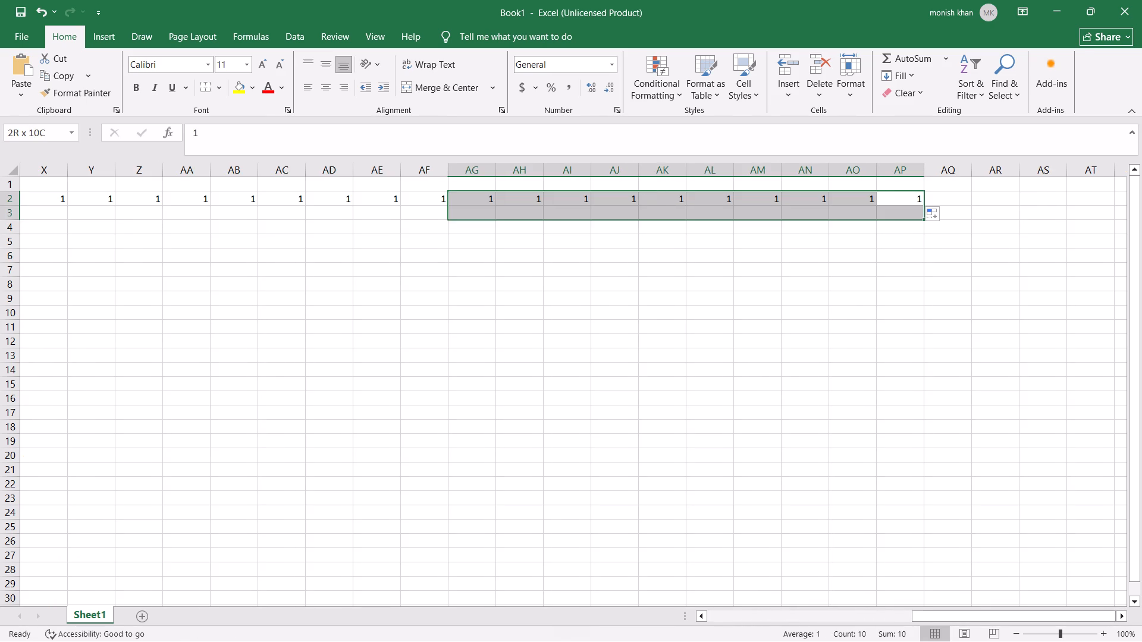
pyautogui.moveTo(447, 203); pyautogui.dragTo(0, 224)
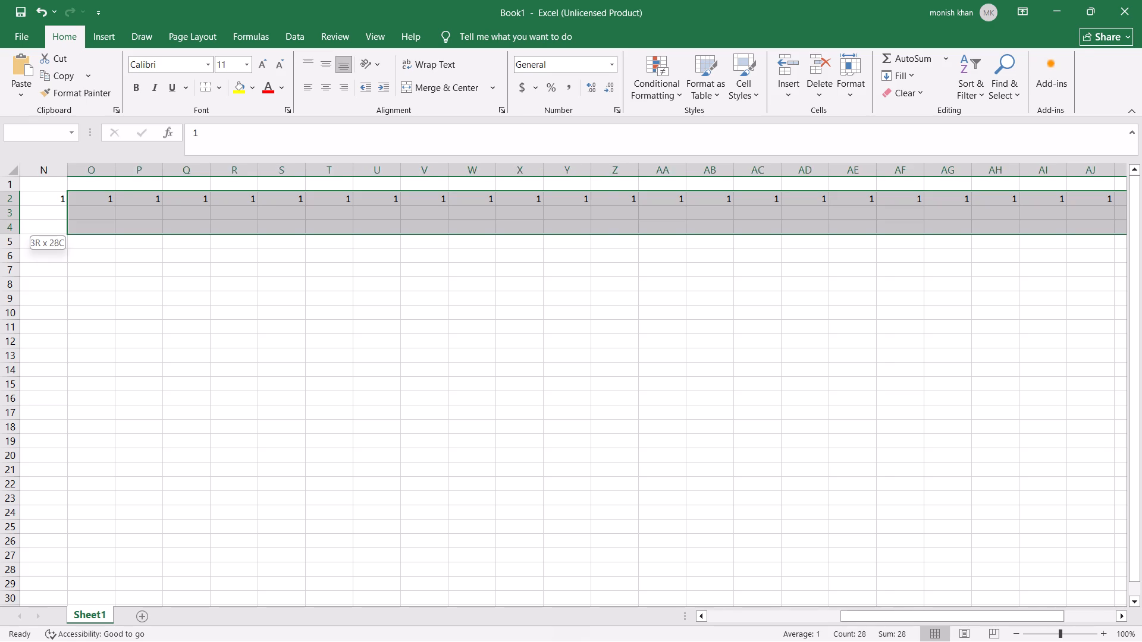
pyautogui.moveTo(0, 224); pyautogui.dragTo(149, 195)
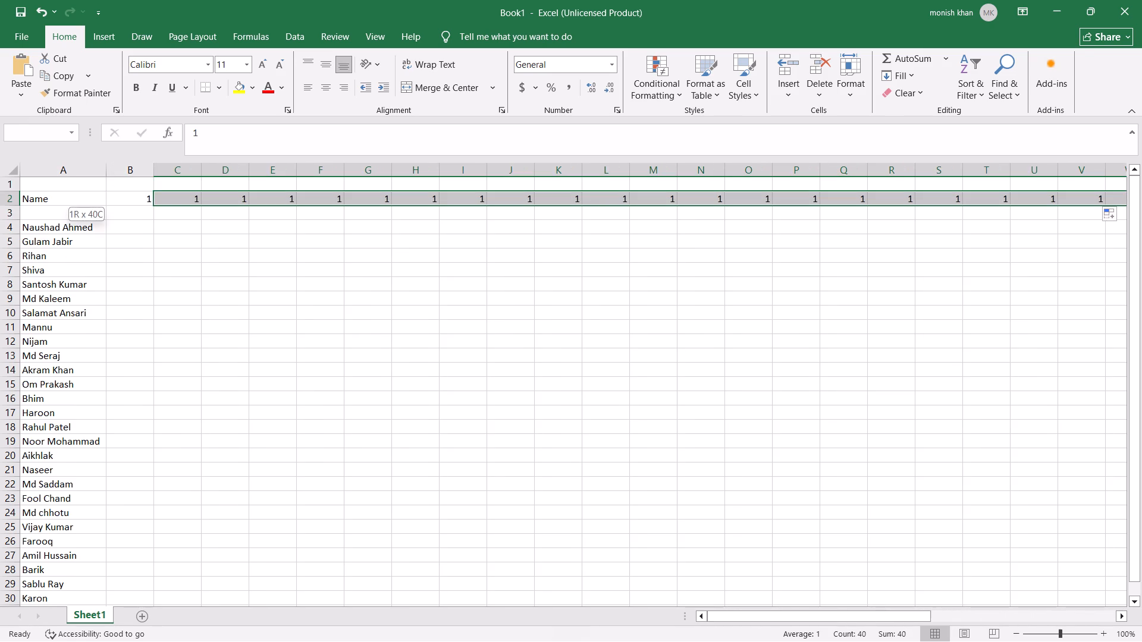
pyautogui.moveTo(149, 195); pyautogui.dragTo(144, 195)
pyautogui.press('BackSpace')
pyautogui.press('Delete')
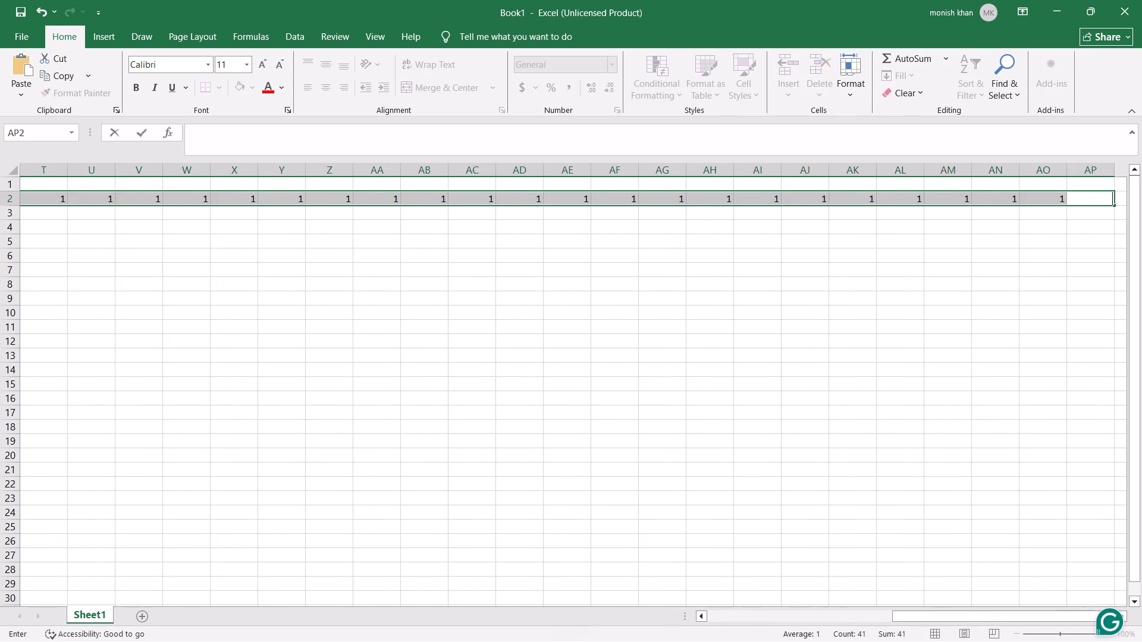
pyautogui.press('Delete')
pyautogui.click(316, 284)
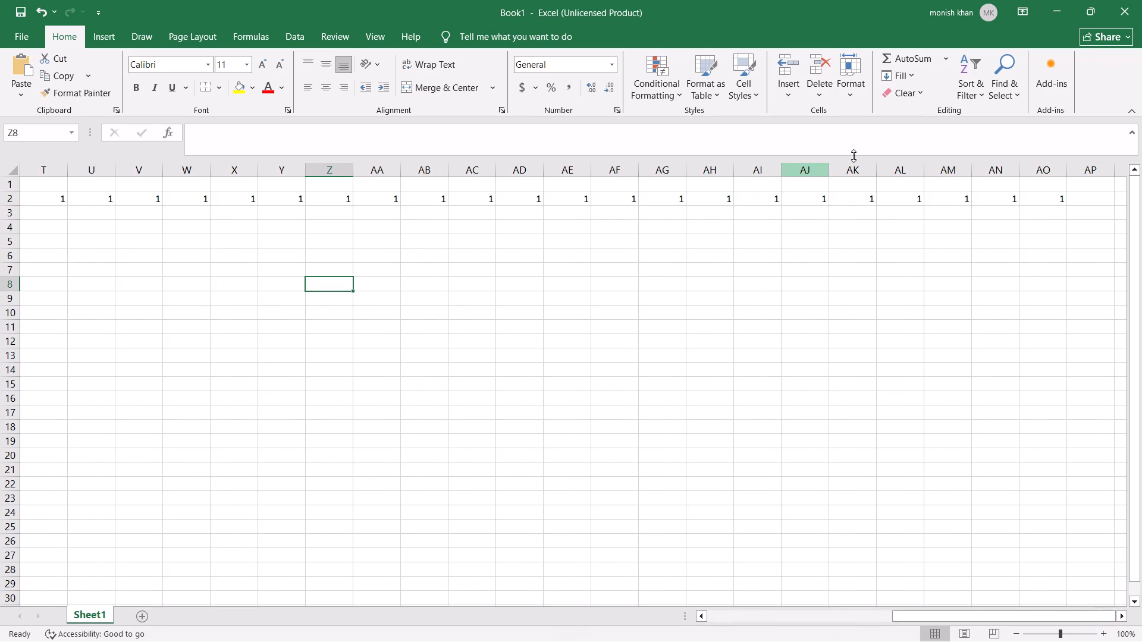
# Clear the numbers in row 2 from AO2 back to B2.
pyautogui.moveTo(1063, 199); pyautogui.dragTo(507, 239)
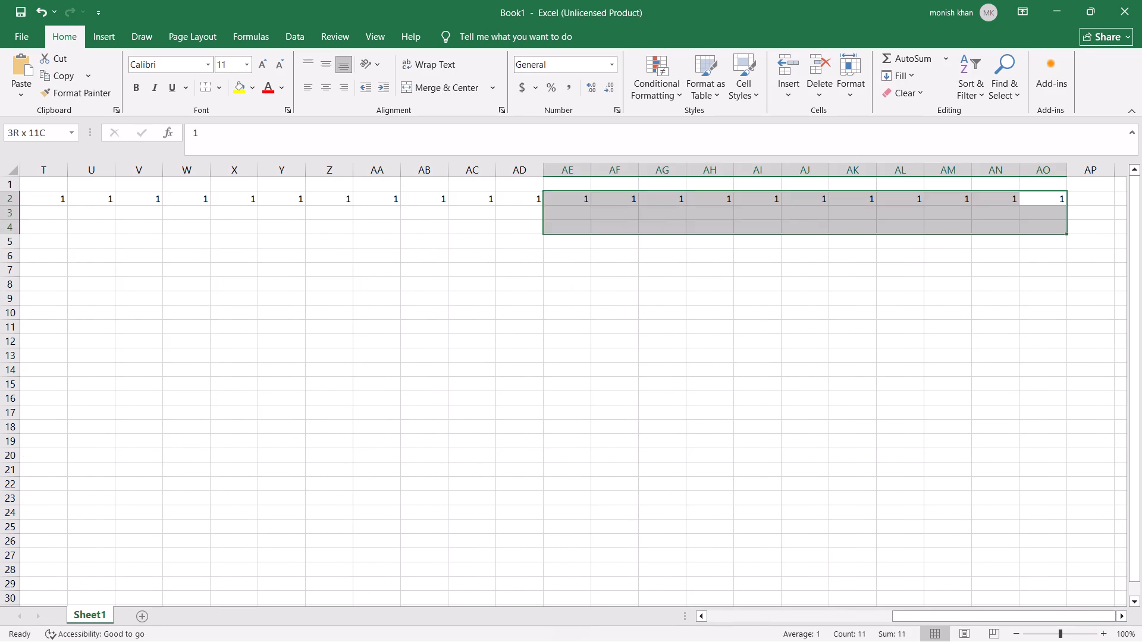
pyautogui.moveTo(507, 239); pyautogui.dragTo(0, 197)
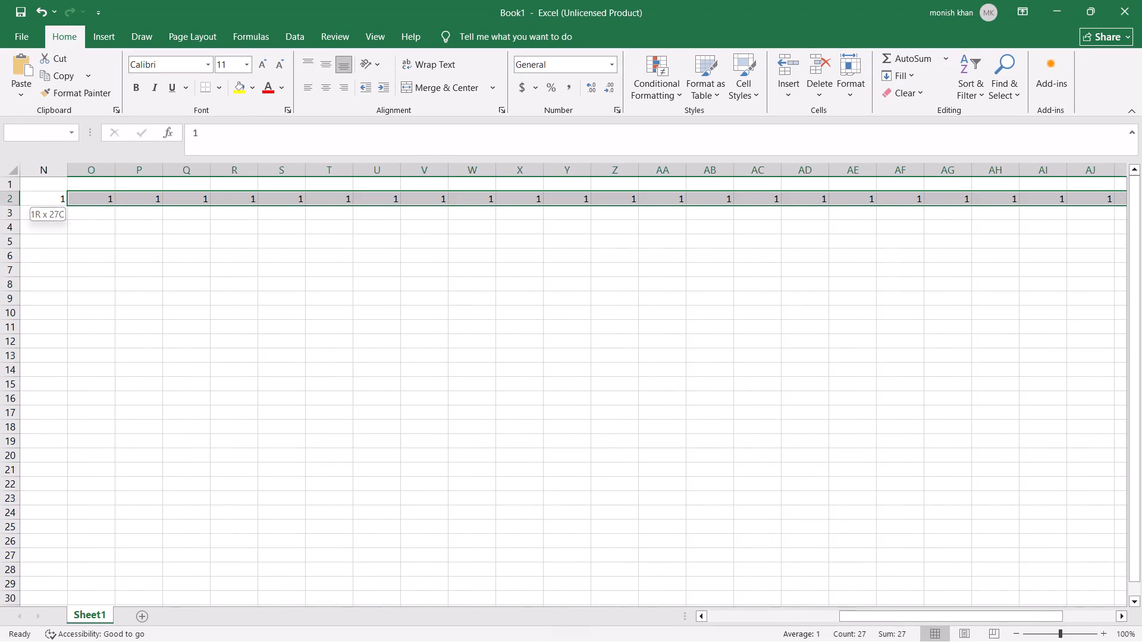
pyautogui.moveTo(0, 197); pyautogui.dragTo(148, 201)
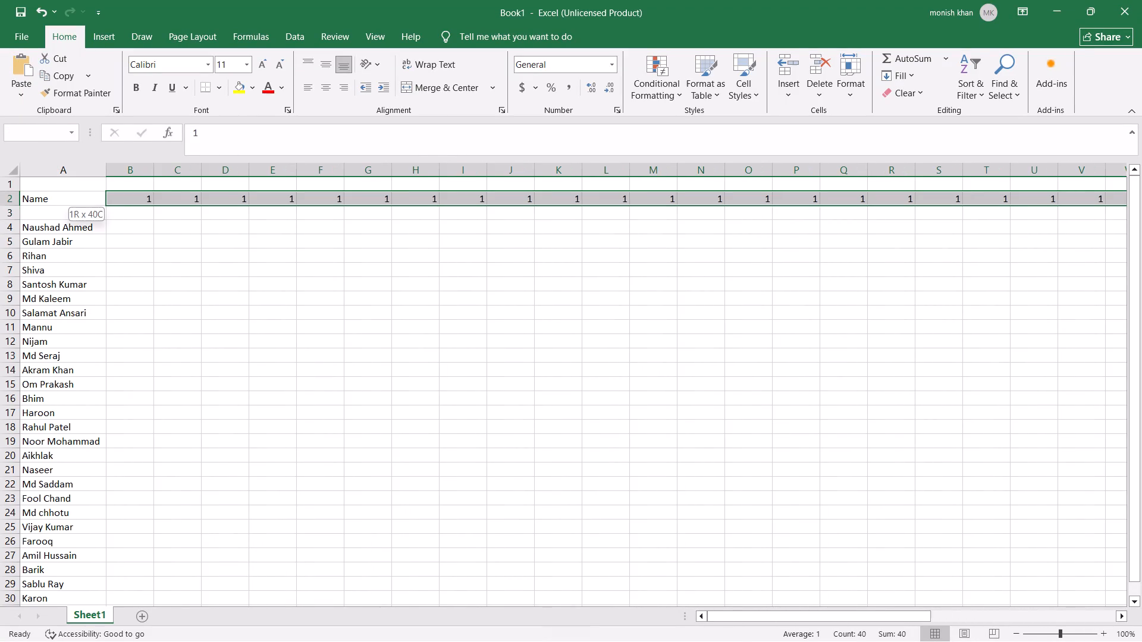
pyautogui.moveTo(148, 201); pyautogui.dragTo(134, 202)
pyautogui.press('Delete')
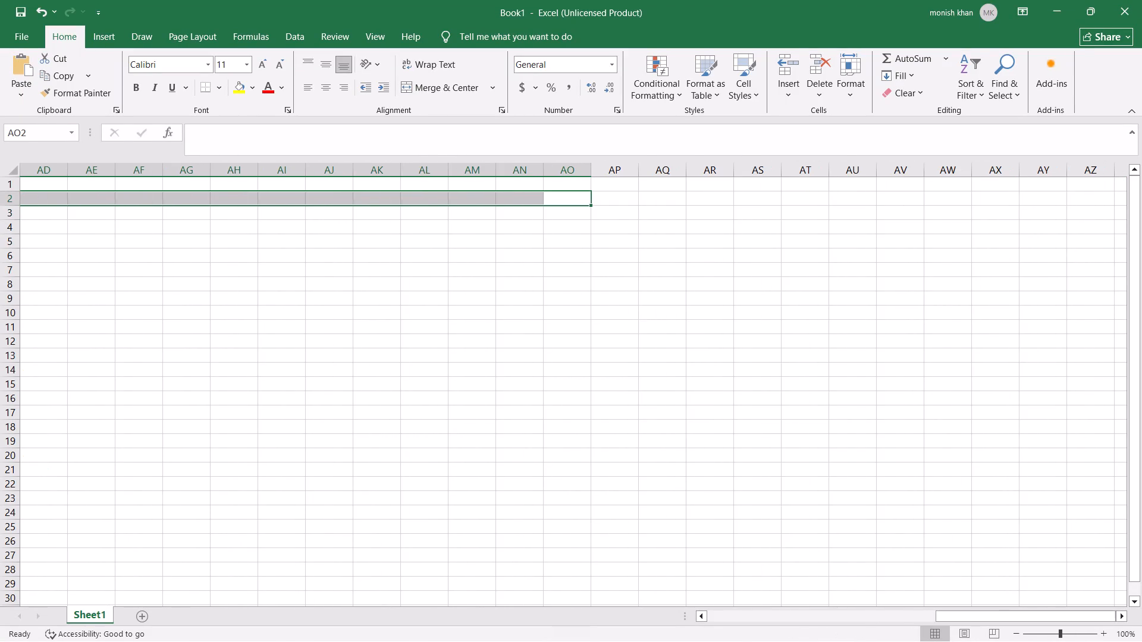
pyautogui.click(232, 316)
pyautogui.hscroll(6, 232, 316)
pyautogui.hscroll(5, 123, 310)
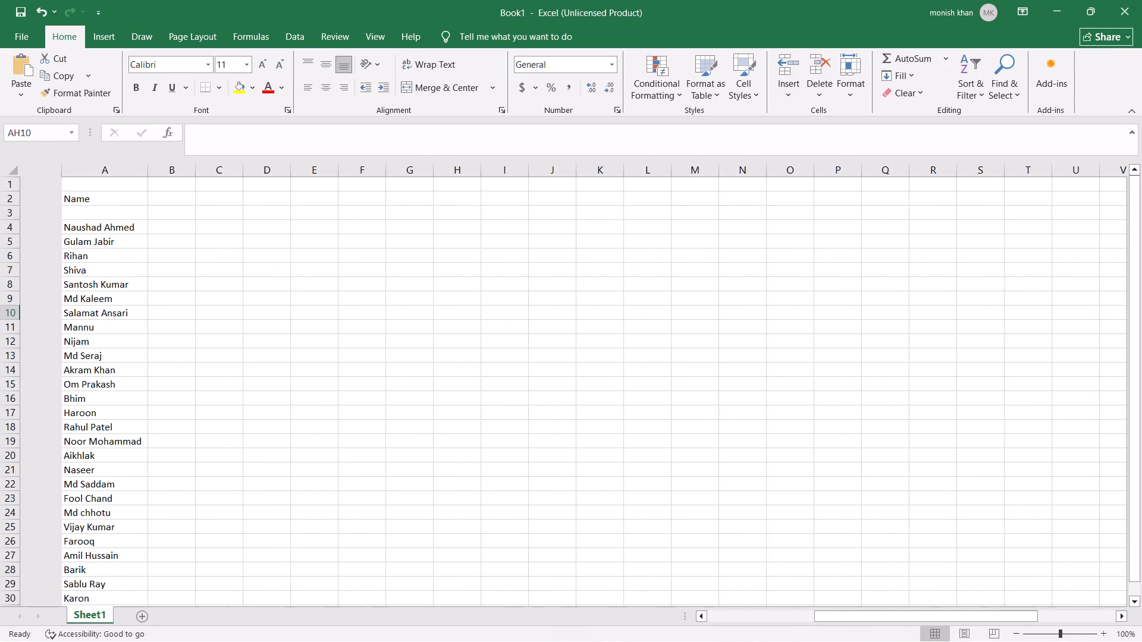
# Enter the column headings 1 to 5 in B2 to F2, beside the Name heading.
pyautogui.click(126, 199)
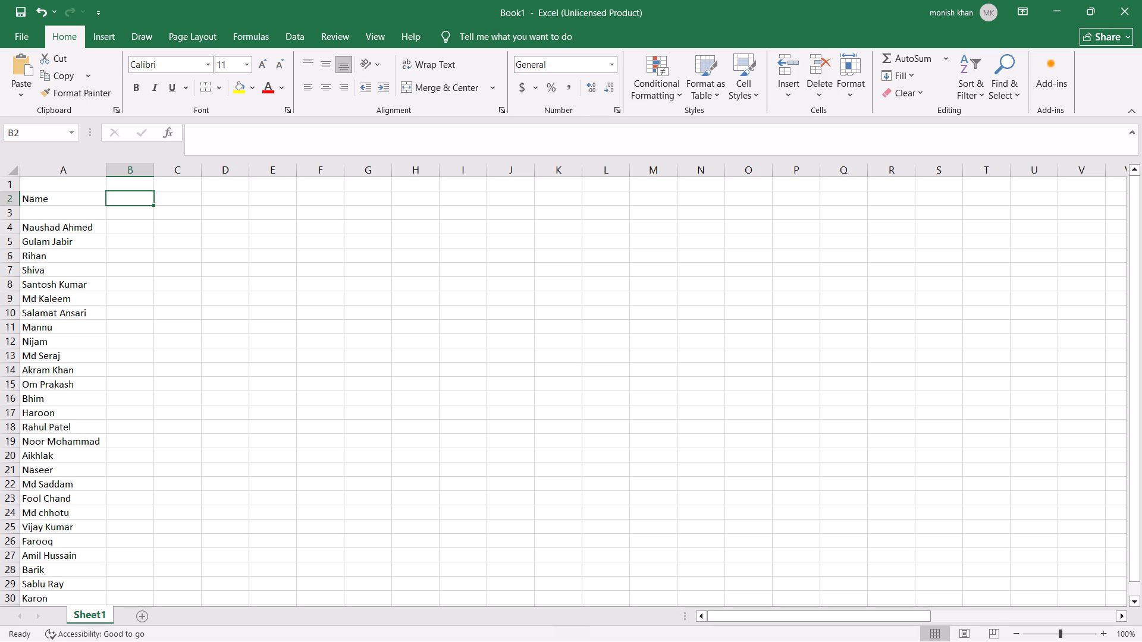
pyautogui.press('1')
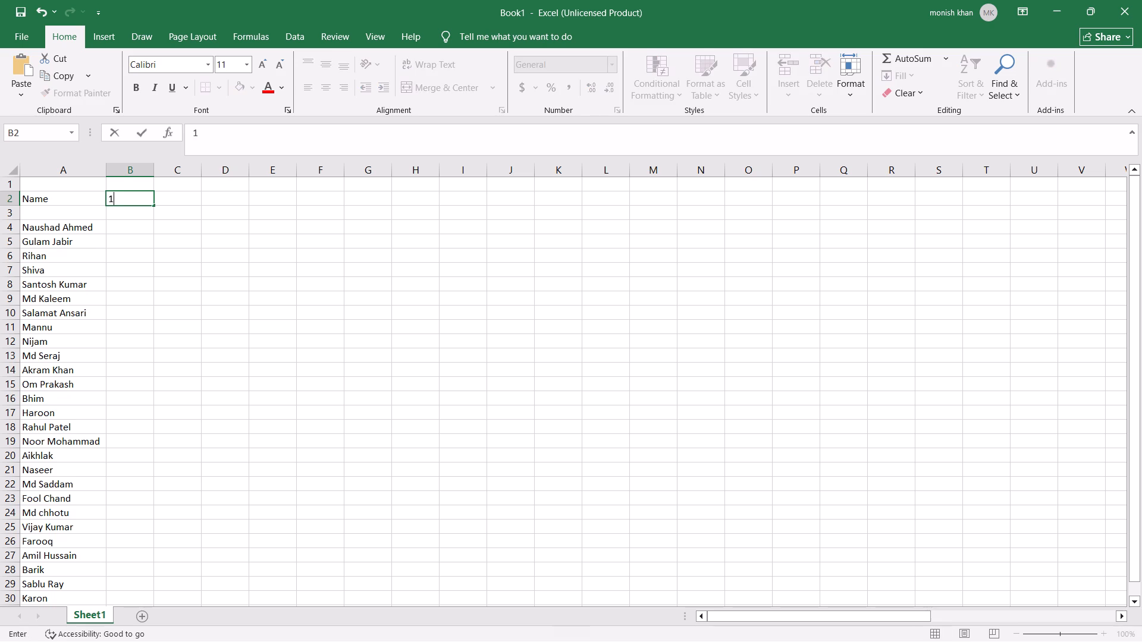
pyautogui.press('Right')
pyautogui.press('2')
pyautogui.press('Right')
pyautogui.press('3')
pyautogui.press('Right')
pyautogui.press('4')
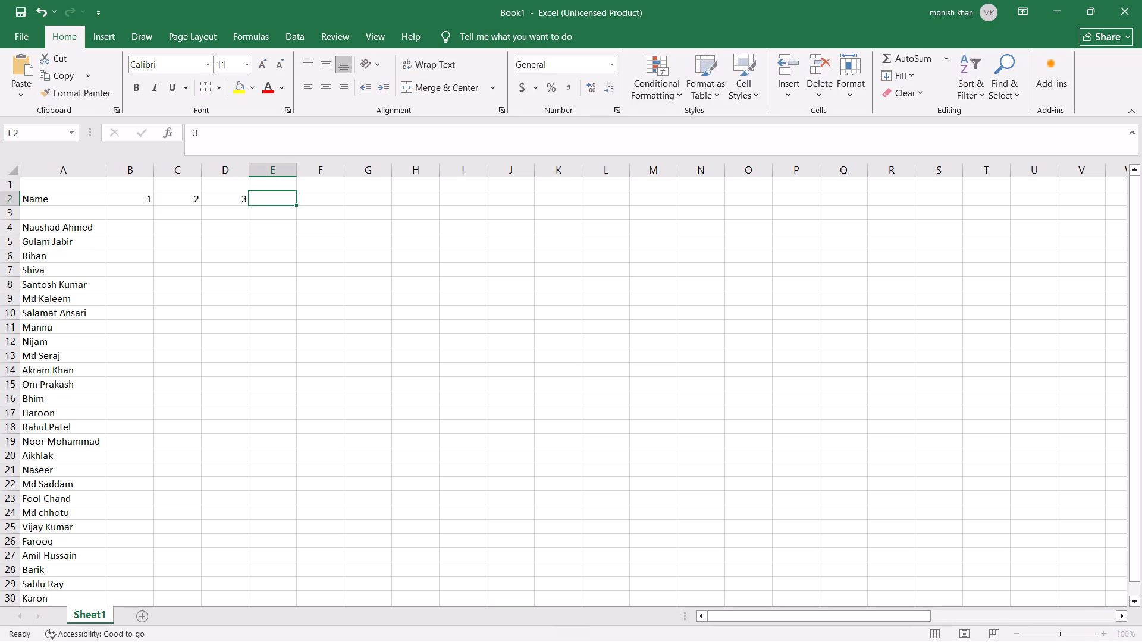
pyautogui.press('Right')
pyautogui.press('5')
pyautogui.press('Right')
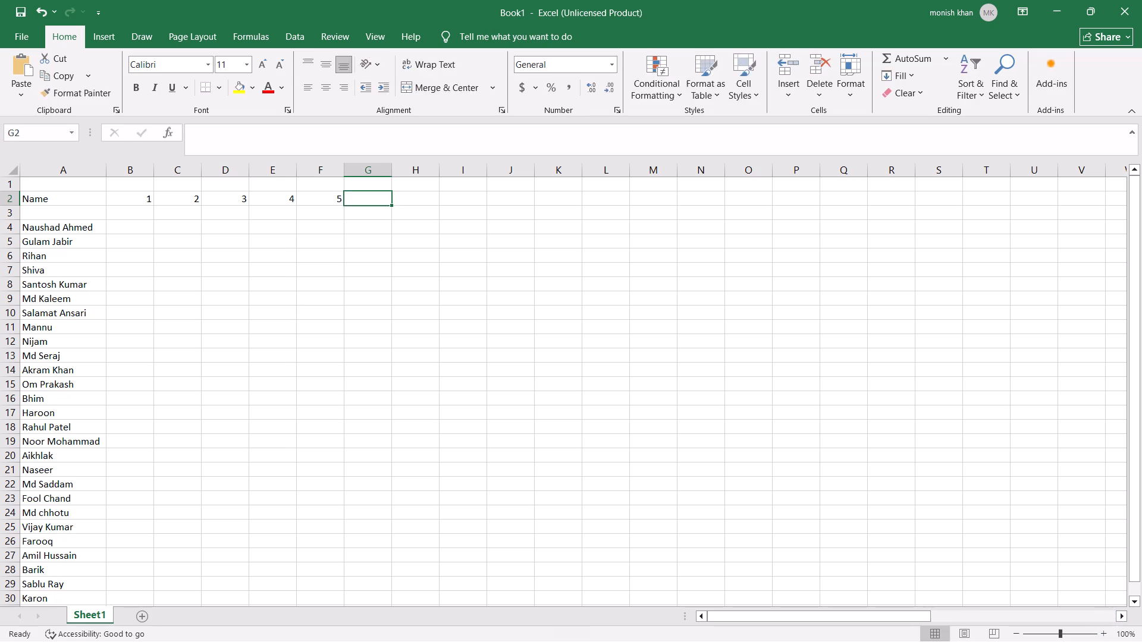
# Continue the numbered headings in row 2 with 6 to 10 in G2 to K2.
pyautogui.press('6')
pyautogui.press('Right')
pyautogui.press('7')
pyautogui.press('Right')
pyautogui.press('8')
pyautogui.press('Right')
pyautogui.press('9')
pyautogui.press('Right')
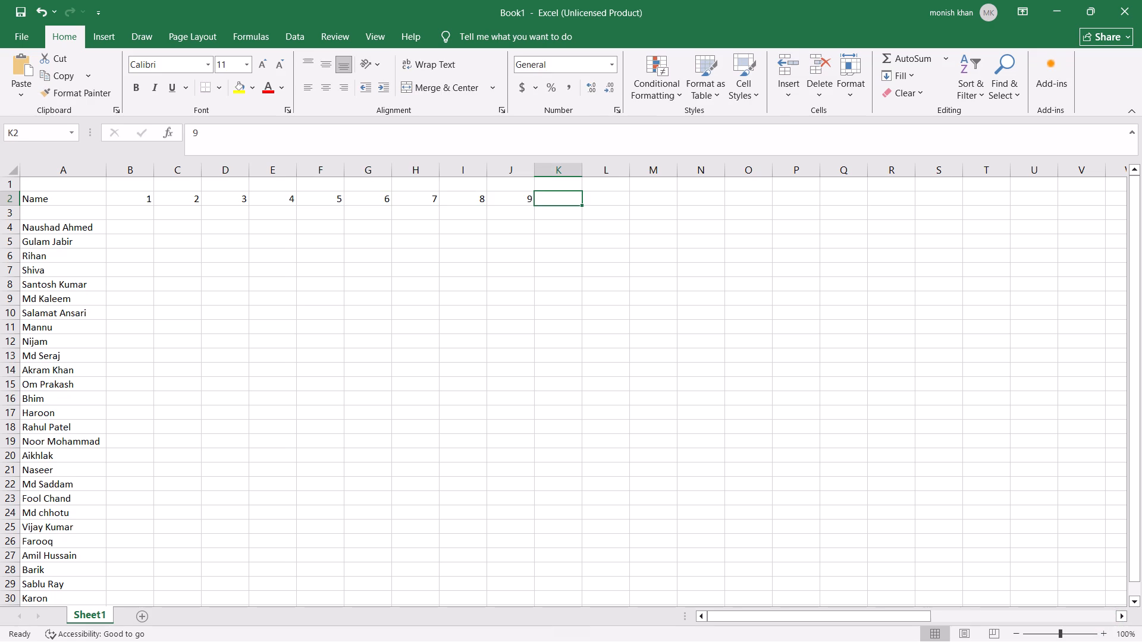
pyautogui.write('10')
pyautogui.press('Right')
# Continue the numbered headings in row 2 with 11 to 15 in L2 to P2.
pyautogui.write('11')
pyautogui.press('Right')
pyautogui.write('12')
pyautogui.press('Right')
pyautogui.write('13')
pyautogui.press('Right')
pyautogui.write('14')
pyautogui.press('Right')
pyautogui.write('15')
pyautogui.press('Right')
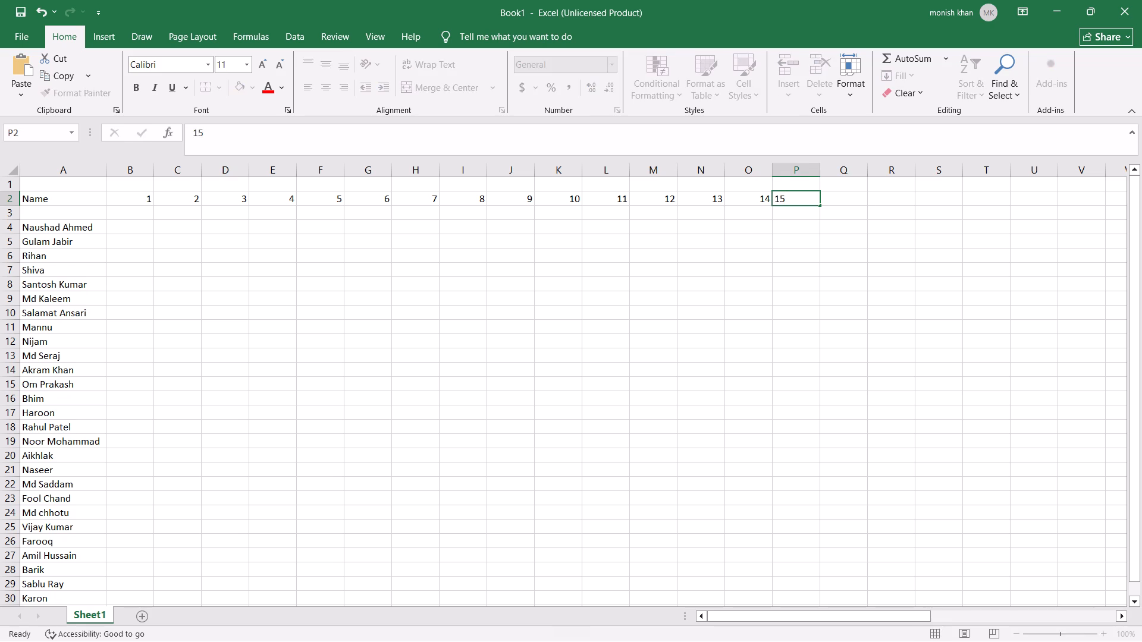
# Continue the numbered headings in row 2 with 16 to 20 in Q2 to U2.
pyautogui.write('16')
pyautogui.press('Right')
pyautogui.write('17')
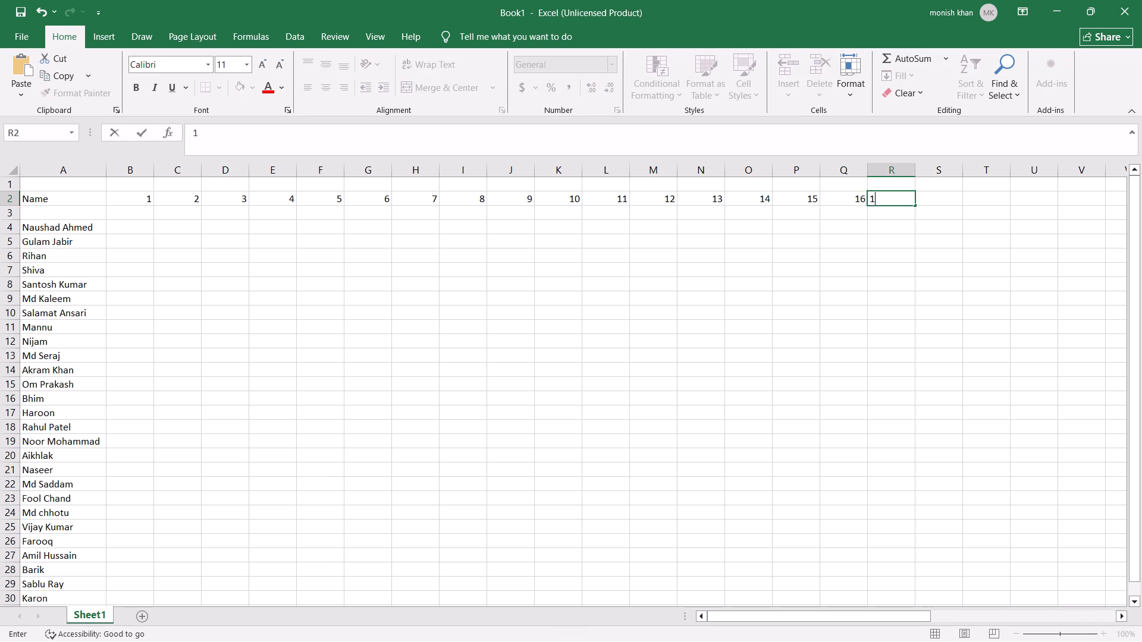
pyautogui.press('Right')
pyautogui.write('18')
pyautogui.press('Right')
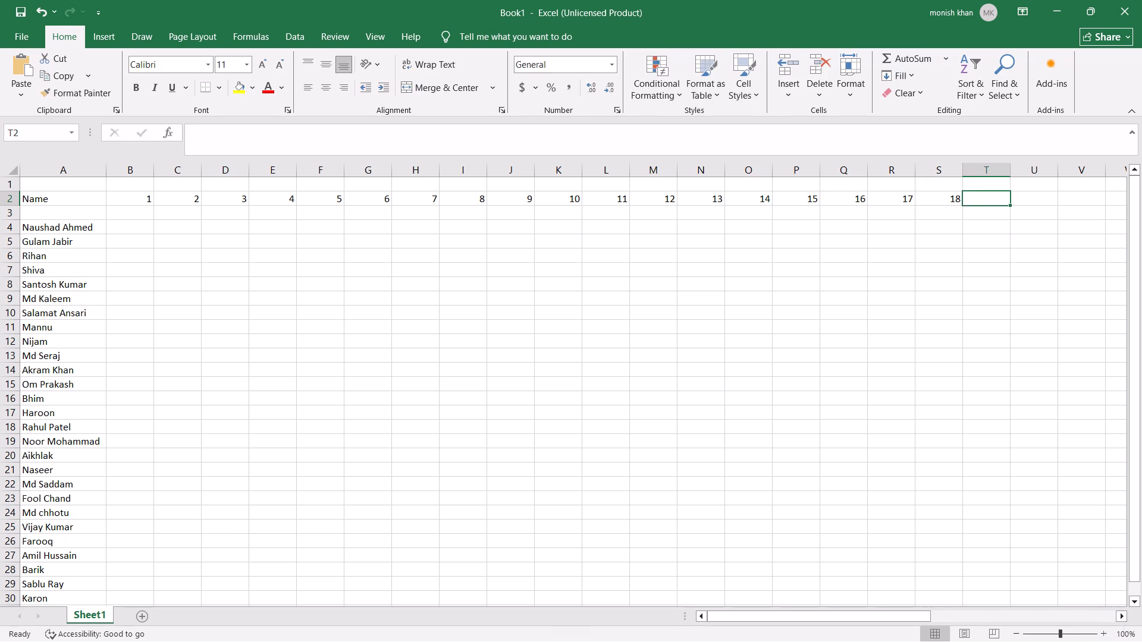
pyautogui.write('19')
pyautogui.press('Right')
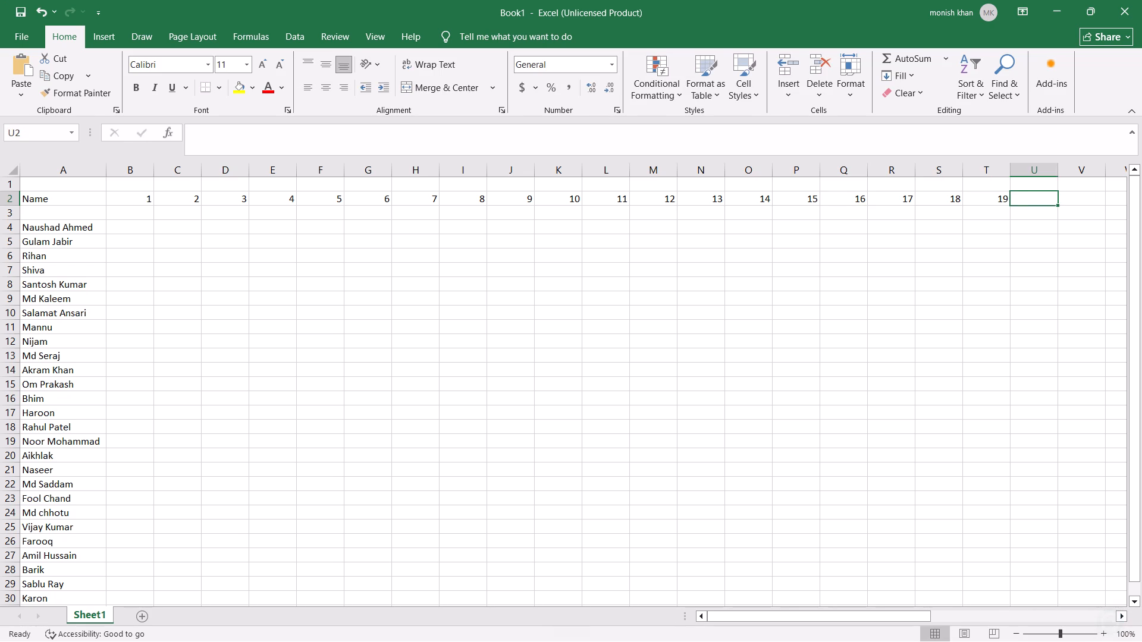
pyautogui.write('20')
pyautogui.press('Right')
# Continue the numbered headings in row 2 with 21 to 25 in V2 to Z2.
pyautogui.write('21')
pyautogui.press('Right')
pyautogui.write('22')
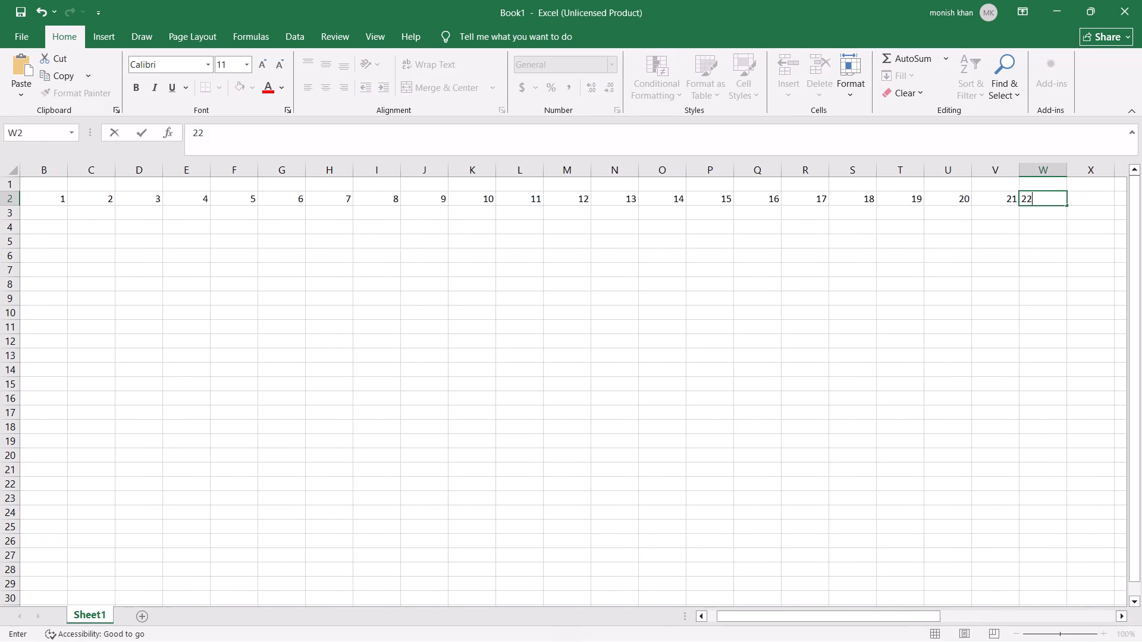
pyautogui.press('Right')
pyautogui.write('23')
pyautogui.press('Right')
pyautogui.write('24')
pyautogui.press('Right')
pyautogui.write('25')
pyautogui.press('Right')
# Complete the numbered headings in row 2 with 26 to 31 in AA2 to AF2.
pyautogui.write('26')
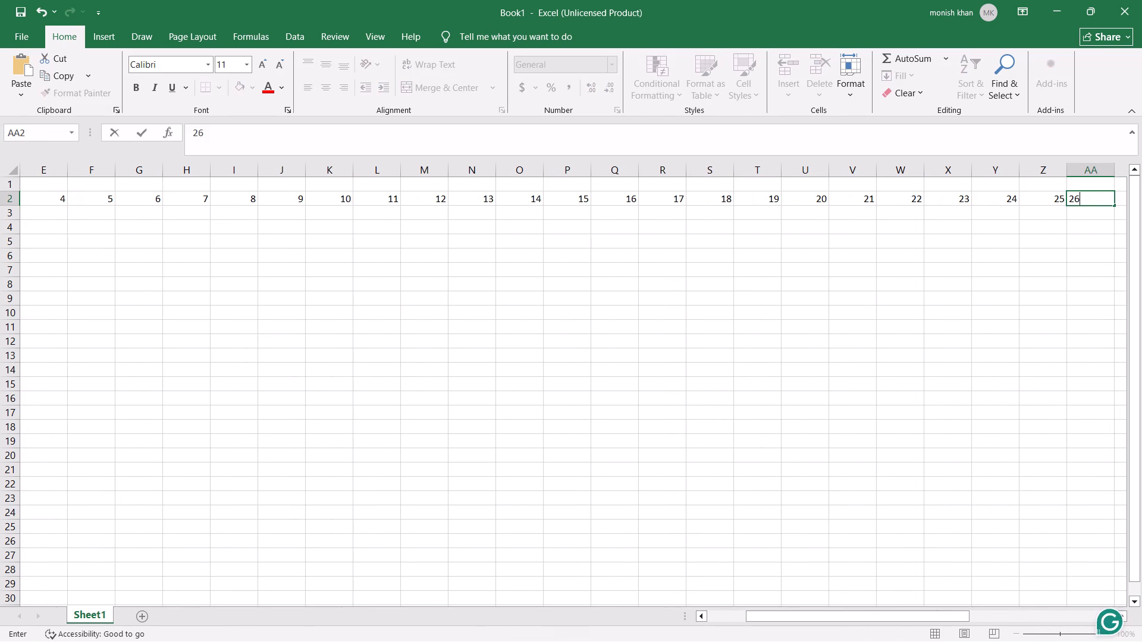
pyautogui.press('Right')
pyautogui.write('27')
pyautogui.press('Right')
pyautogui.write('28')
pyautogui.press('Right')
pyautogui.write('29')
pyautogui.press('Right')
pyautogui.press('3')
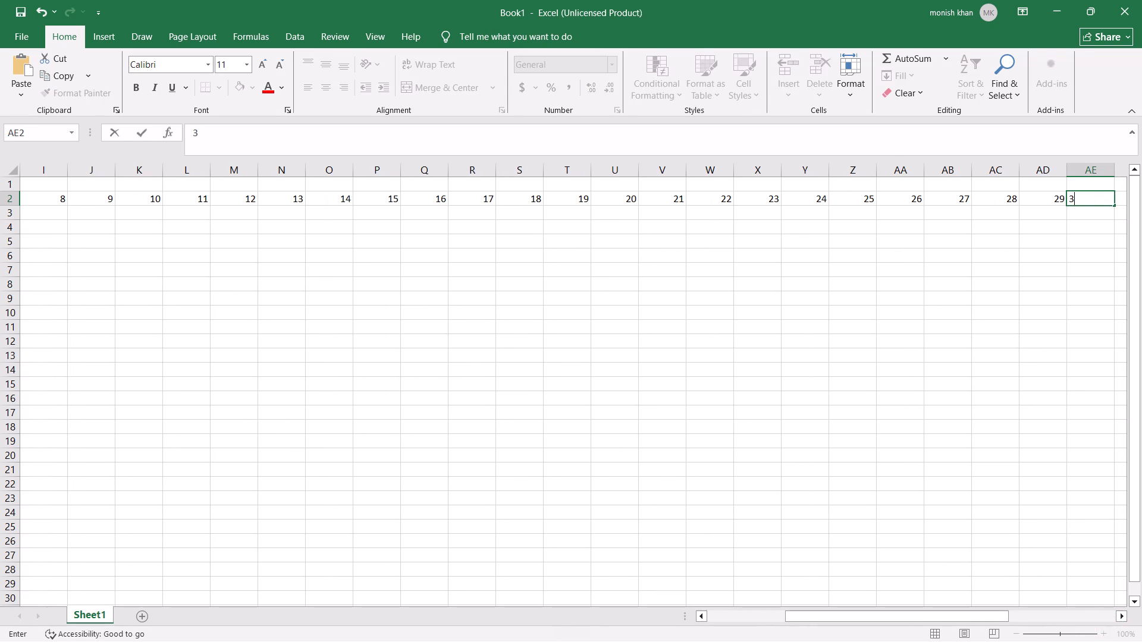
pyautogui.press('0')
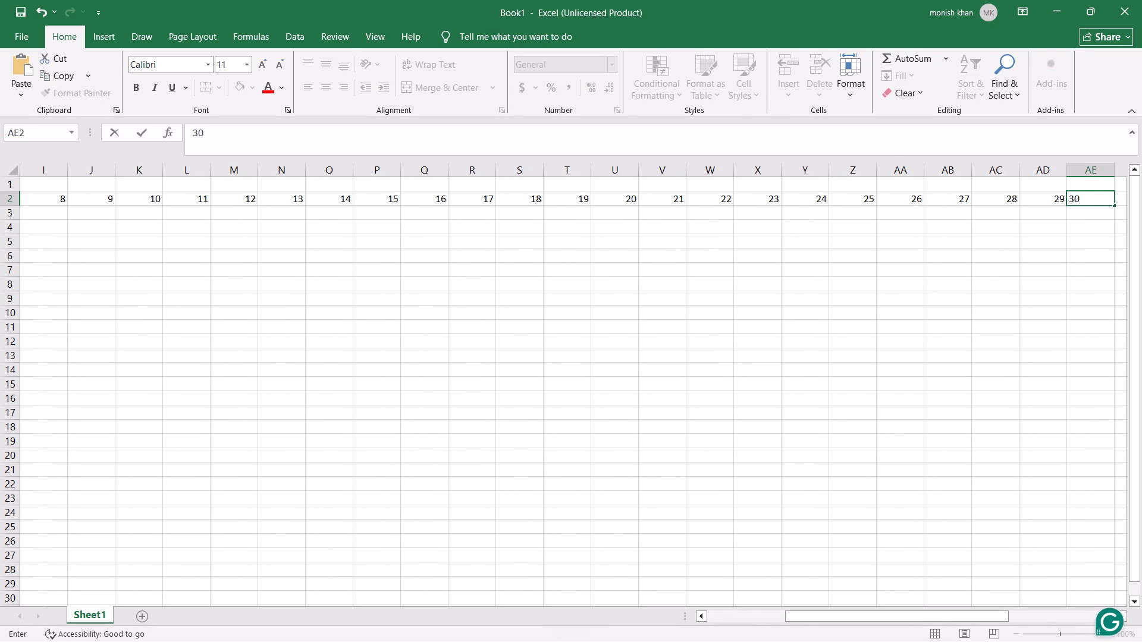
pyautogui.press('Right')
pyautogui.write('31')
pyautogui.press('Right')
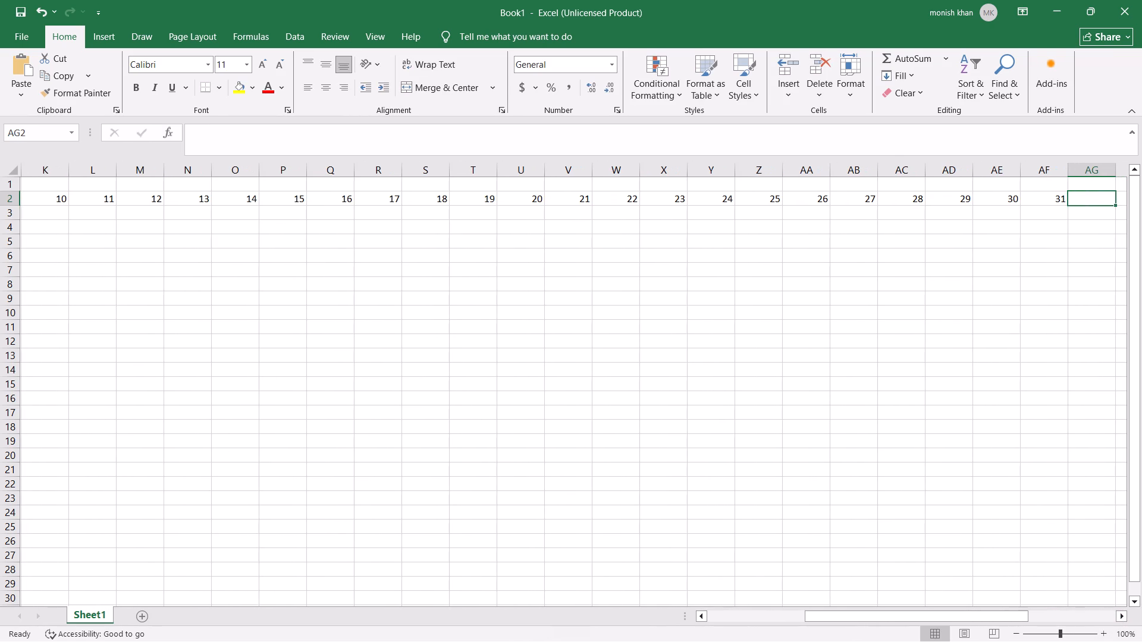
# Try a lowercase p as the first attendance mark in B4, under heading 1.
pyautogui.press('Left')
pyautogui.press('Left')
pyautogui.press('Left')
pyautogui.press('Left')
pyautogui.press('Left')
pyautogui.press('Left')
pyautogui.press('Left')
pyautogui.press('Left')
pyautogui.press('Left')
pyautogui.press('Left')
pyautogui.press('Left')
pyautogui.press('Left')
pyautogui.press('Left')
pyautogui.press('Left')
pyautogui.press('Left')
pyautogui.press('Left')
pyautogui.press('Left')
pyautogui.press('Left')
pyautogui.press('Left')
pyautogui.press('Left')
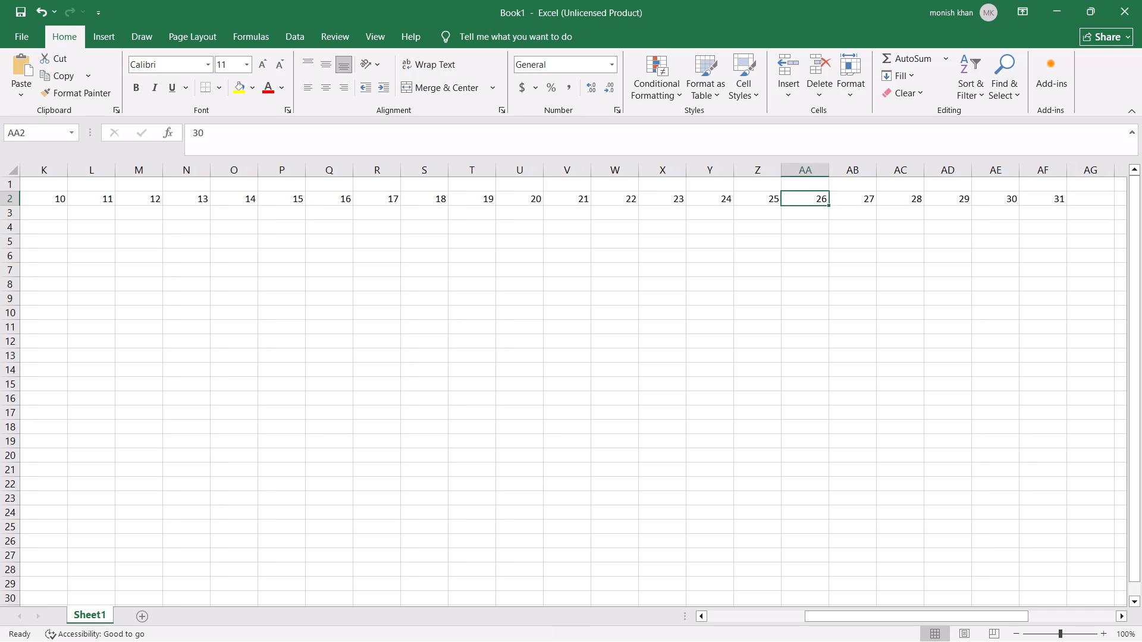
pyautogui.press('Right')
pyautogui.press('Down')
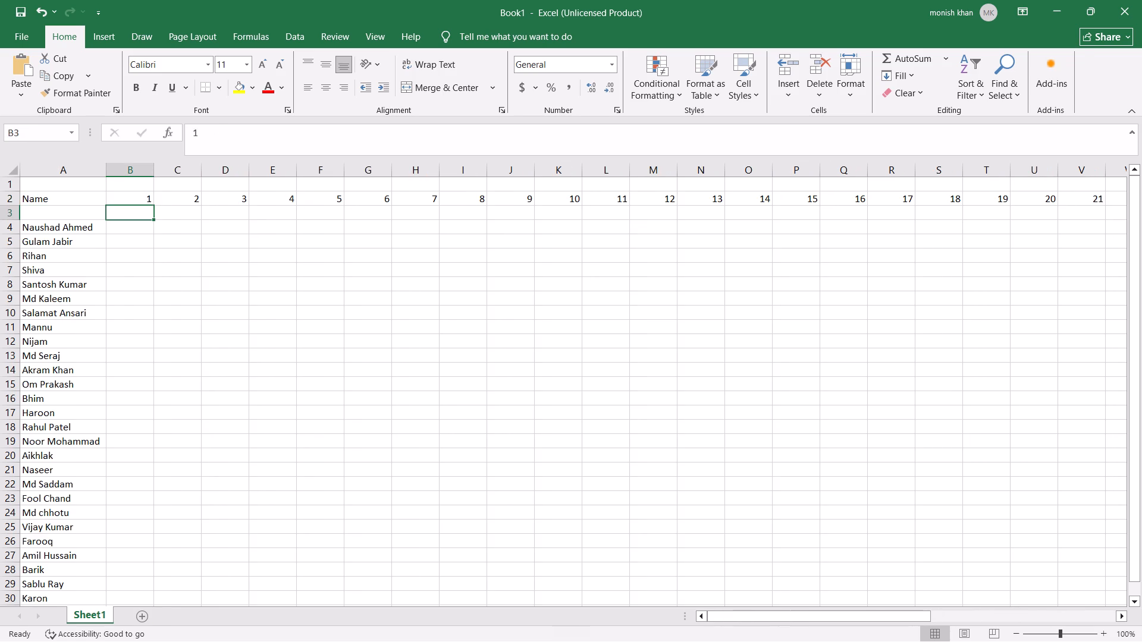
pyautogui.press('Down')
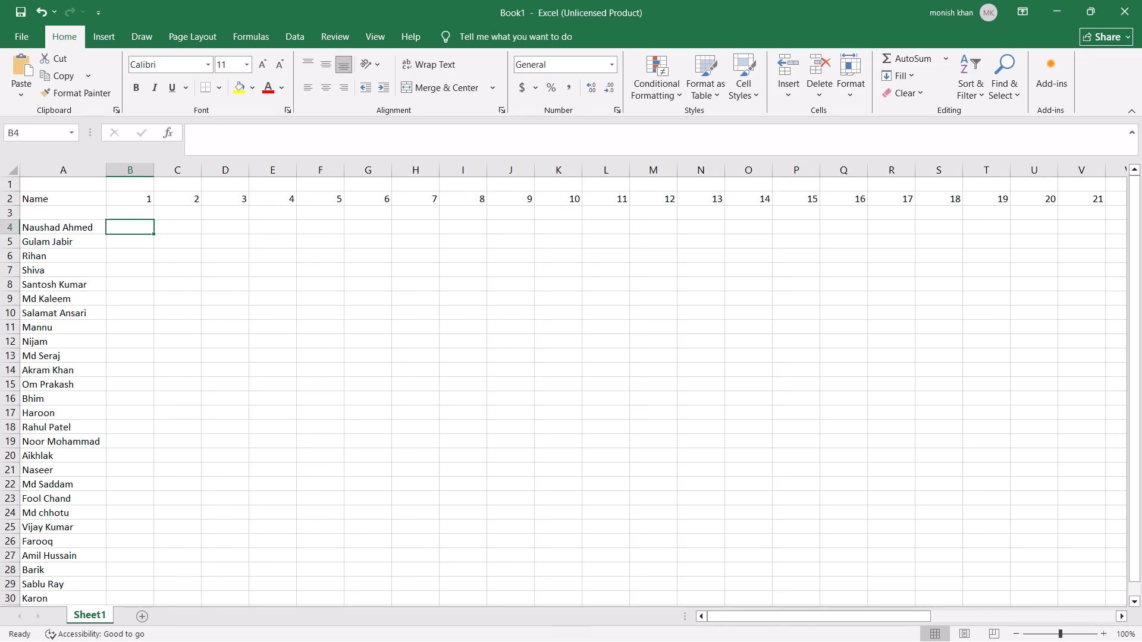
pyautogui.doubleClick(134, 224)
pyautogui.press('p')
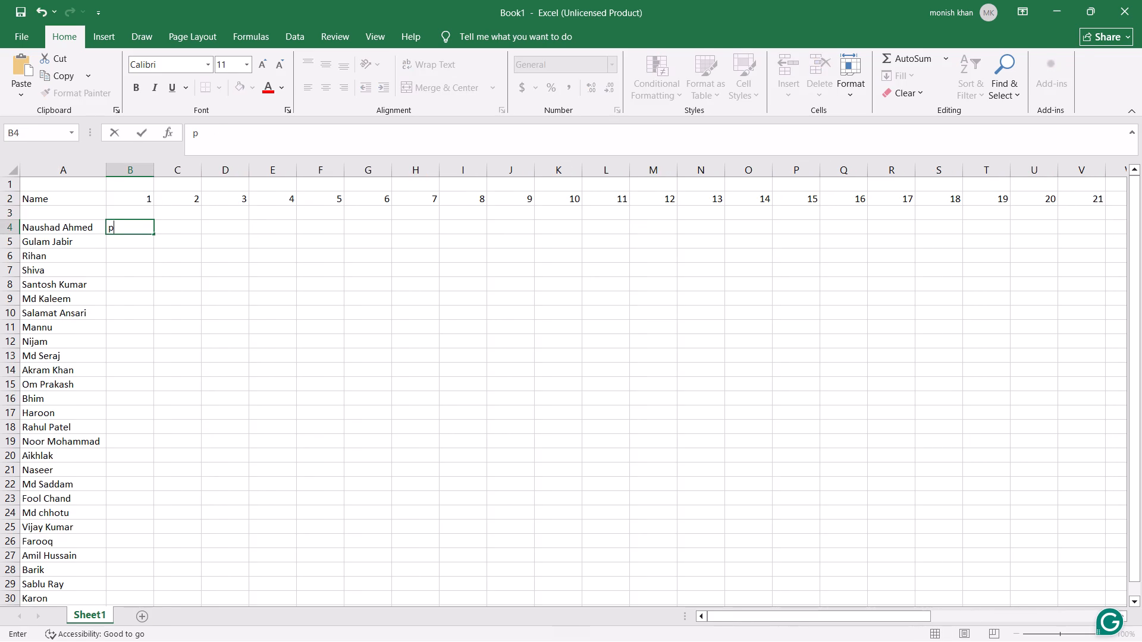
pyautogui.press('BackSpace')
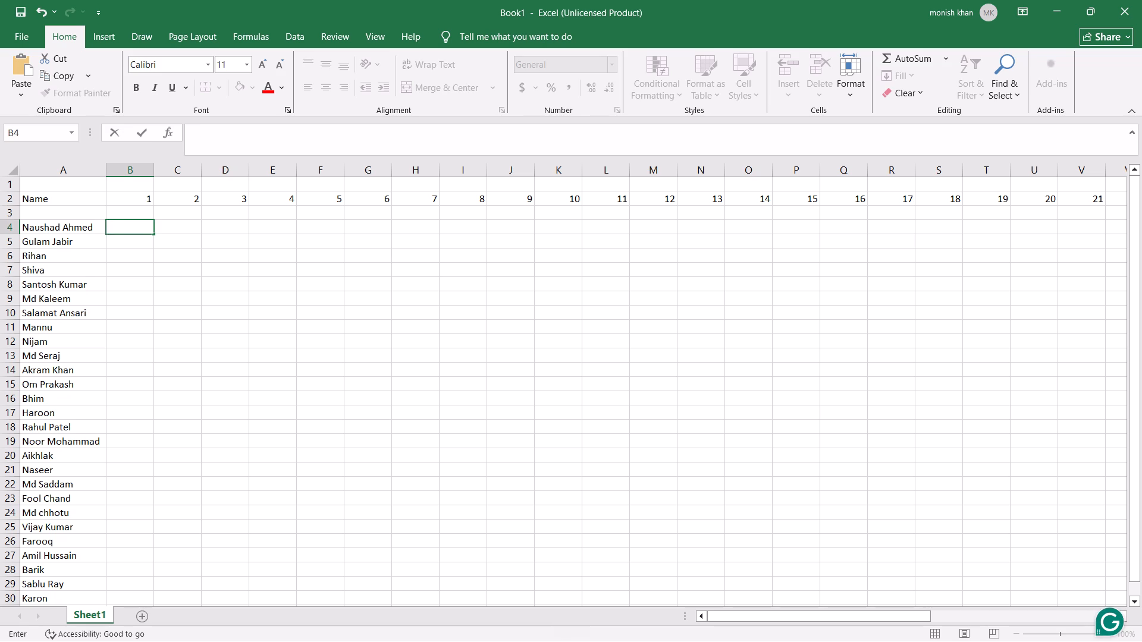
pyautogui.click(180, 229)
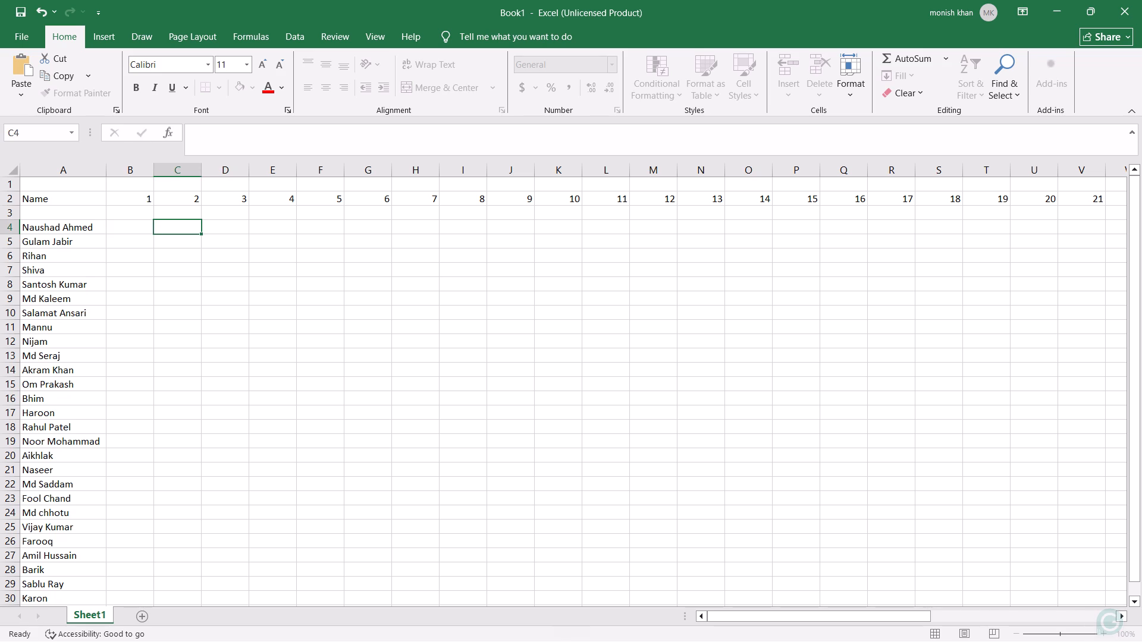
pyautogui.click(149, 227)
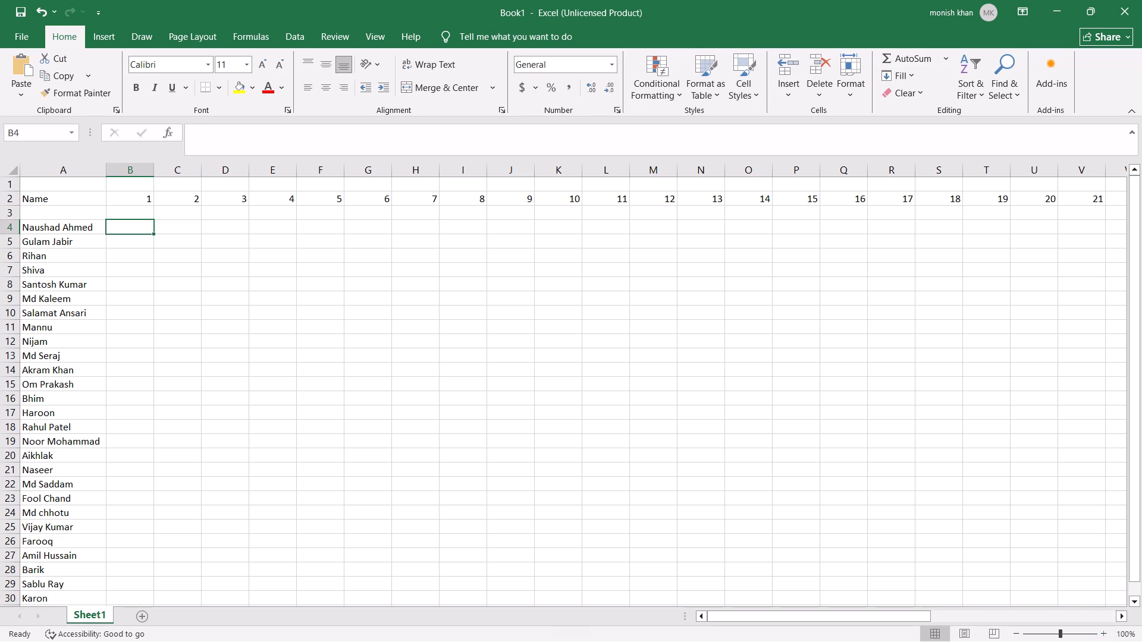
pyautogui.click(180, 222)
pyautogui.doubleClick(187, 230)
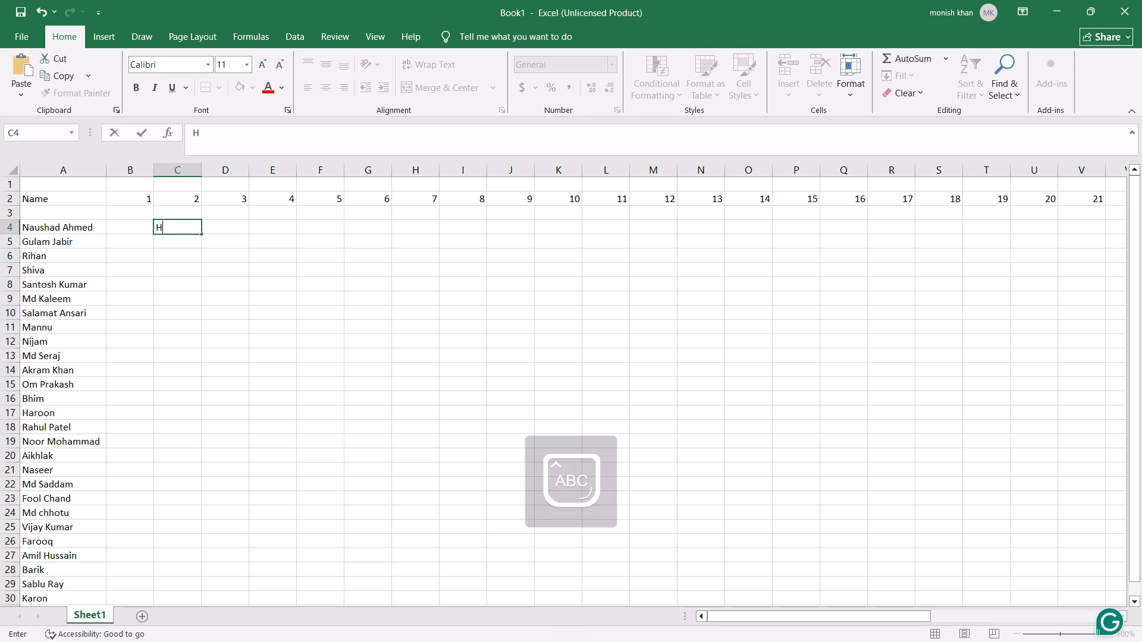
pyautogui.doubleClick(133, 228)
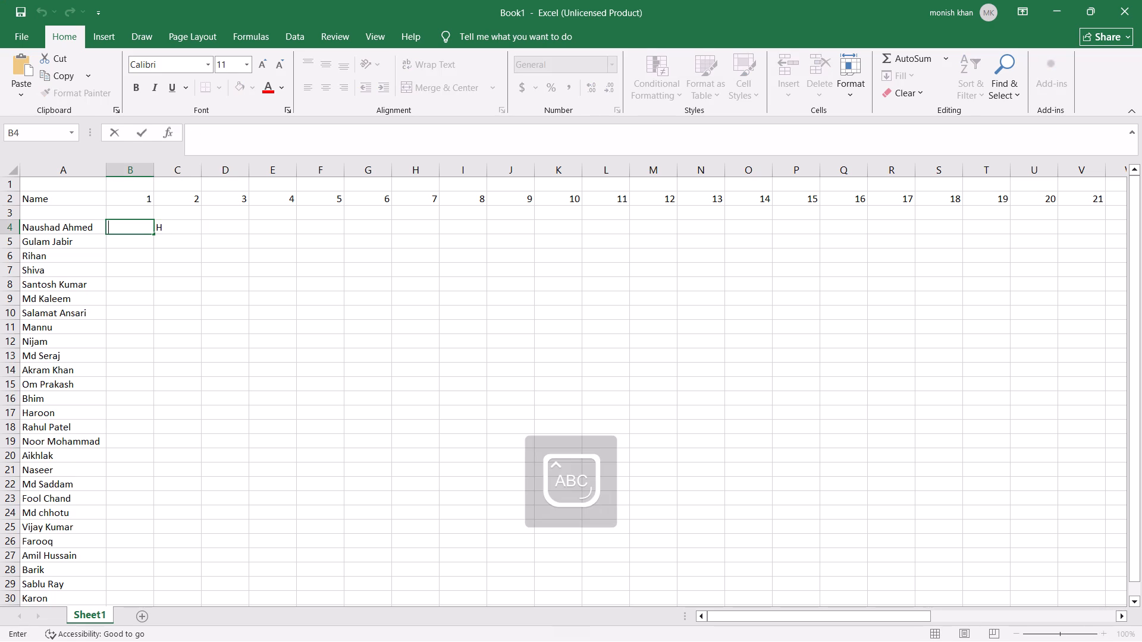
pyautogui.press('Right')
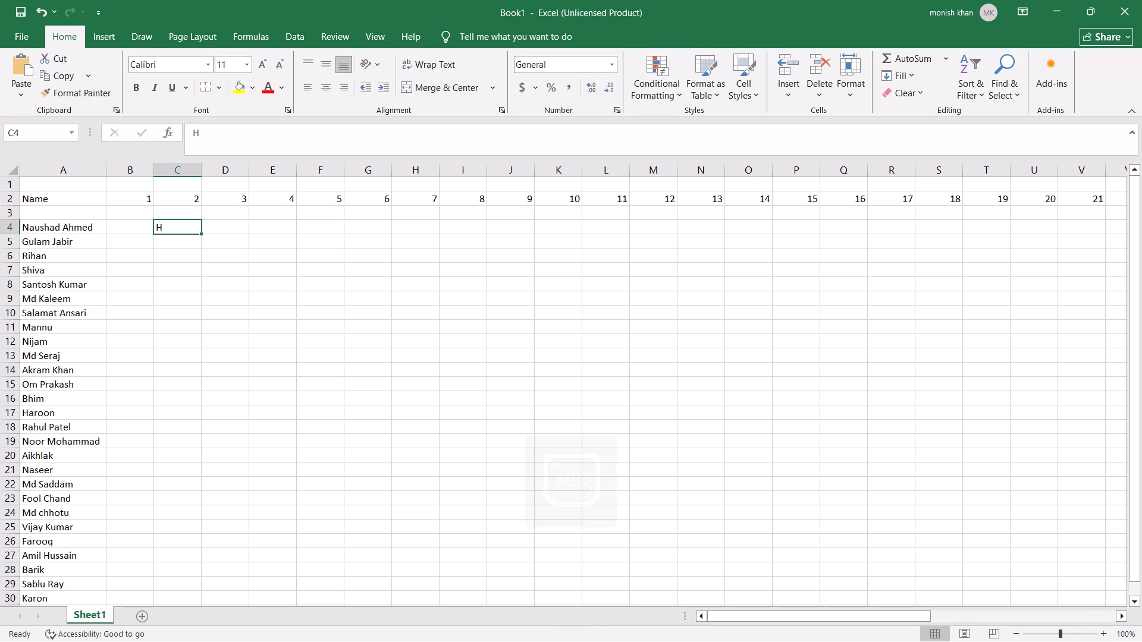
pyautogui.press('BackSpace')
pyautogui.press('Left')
# Enter a capital P in B4 as the first person's attendance mark under heading 1.
pyautogui.doubleClick(137, 225)
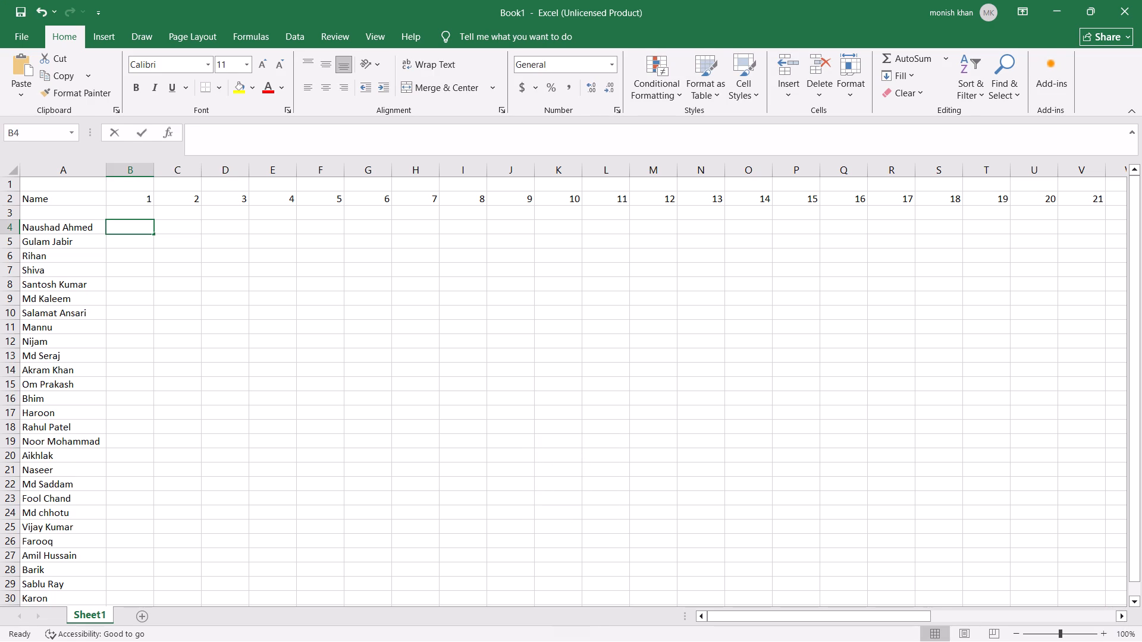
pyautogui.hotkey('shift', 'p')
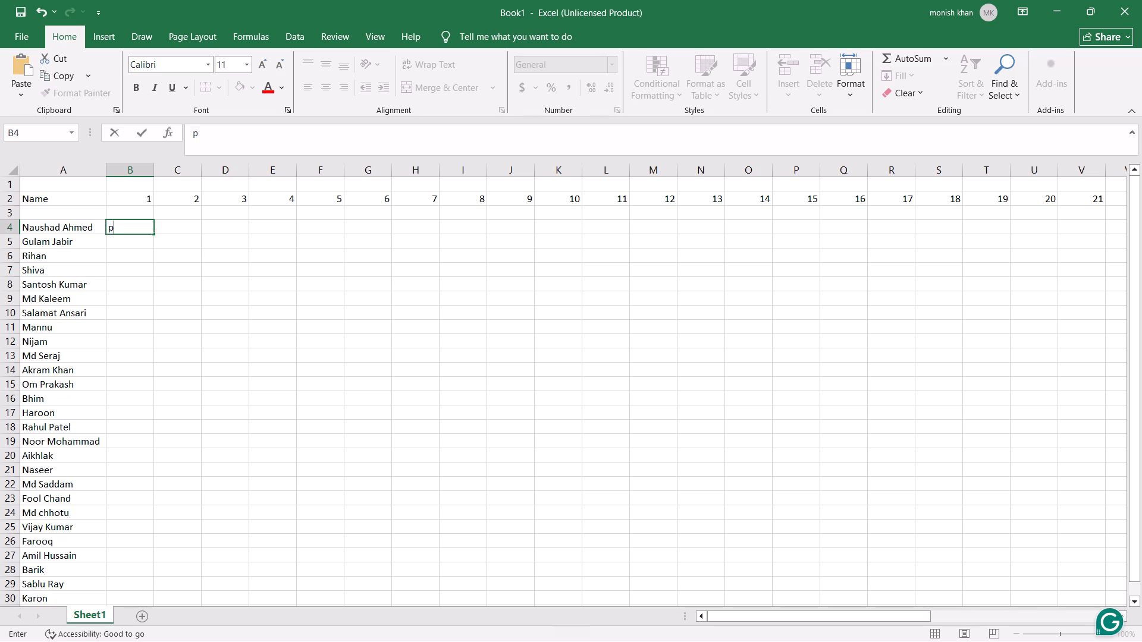
pyautogui.press('BackSpace')
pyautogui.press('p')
pyautogui.moveTo(162, 262); pyautogui.dragTo(162, 254)
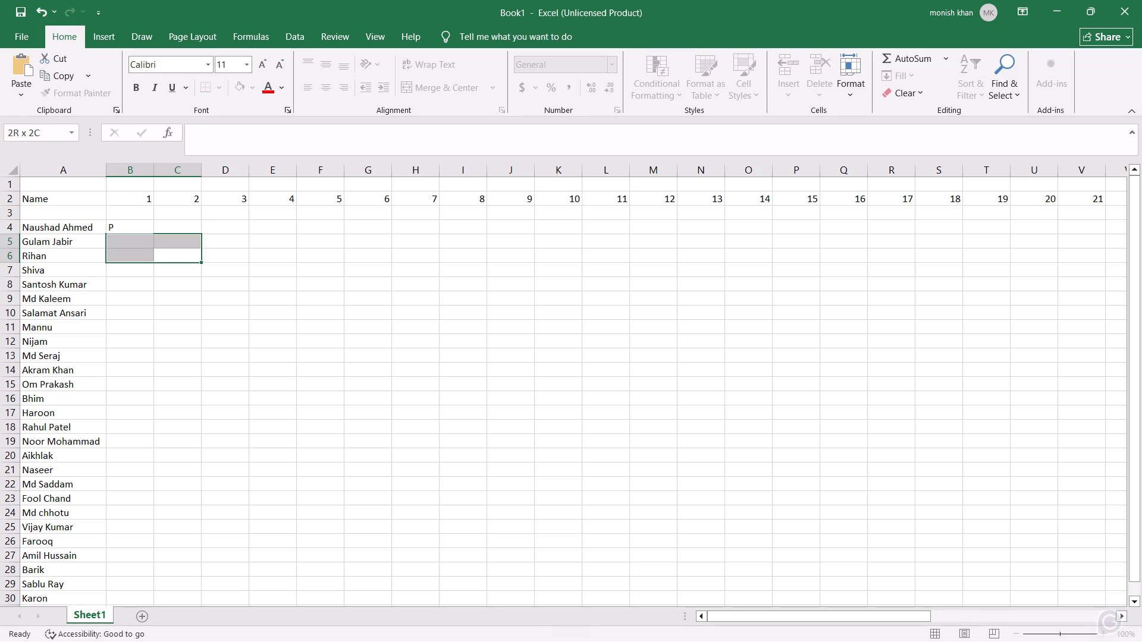
pyautogui.moveTo(162, 254); pyautogui.dragTo(176, 278)
pyautogui.click(176, 278)
# Fill the P mark from B4 across row 4 to AF4, under heading 31.
pyautogui.doubleClick(138, 229)
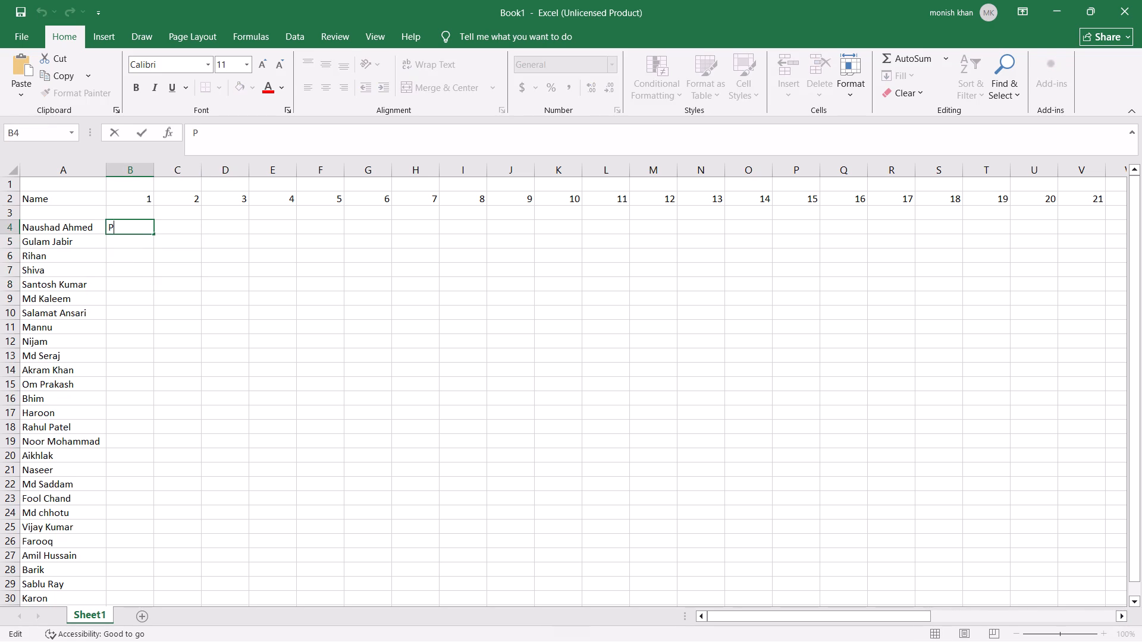
pyautogui.moveTo(152, 231); pyautogui.dragTo(296, 234)
pyautogui.click(181, 276)
pyautogui.click(148, 226)
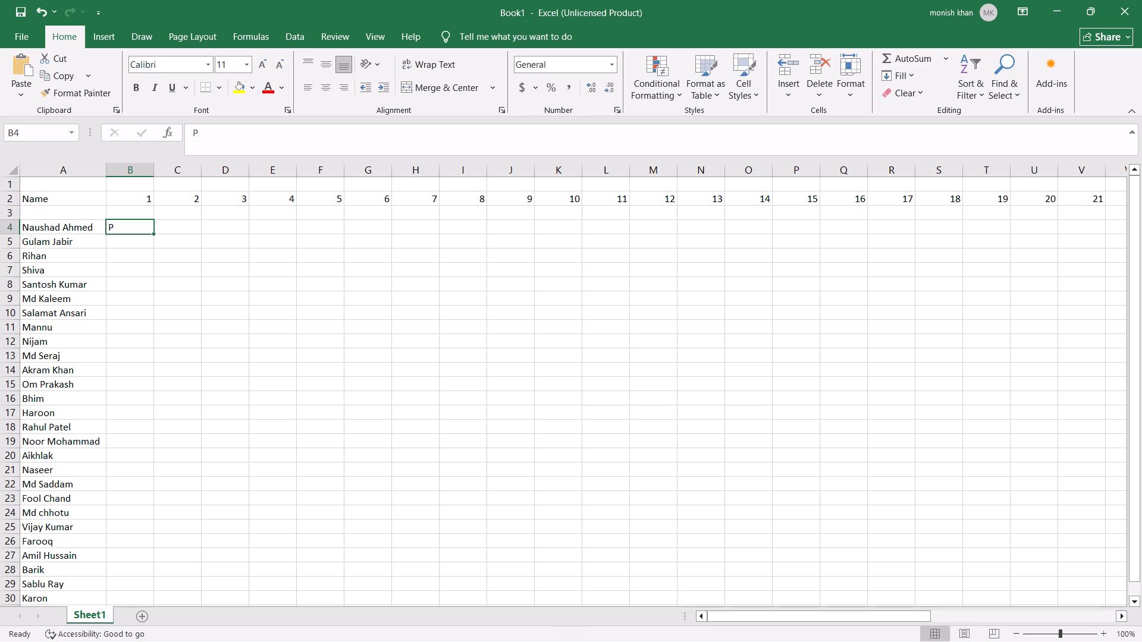
pyautogui.moveTo(152, 231); pyautogui.dragTo(488, 222)
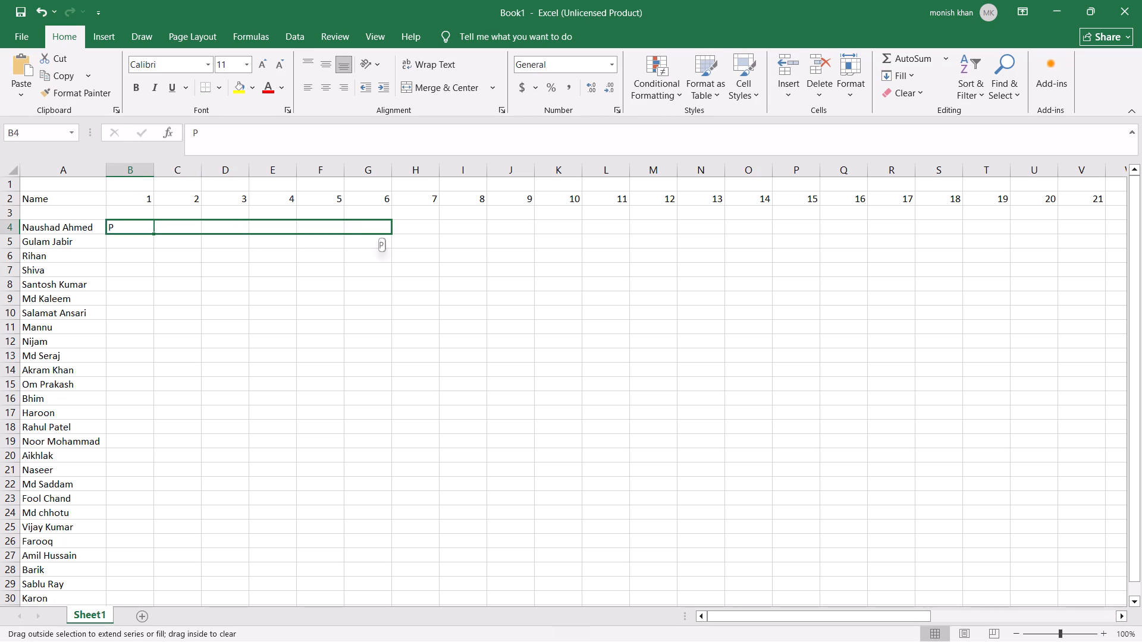
pyautogui.moveTo(488, 222); pyautogui.dragTo(758, 256)
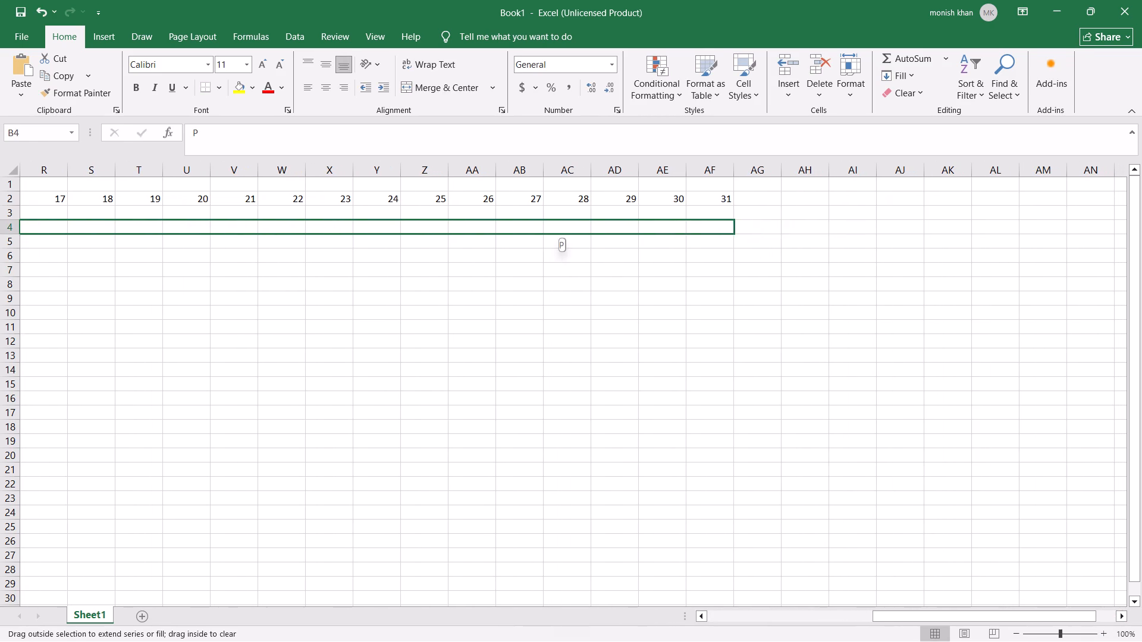
pyautogui.moveTo(758, 256); pyautogui.dragTo(721, 253)
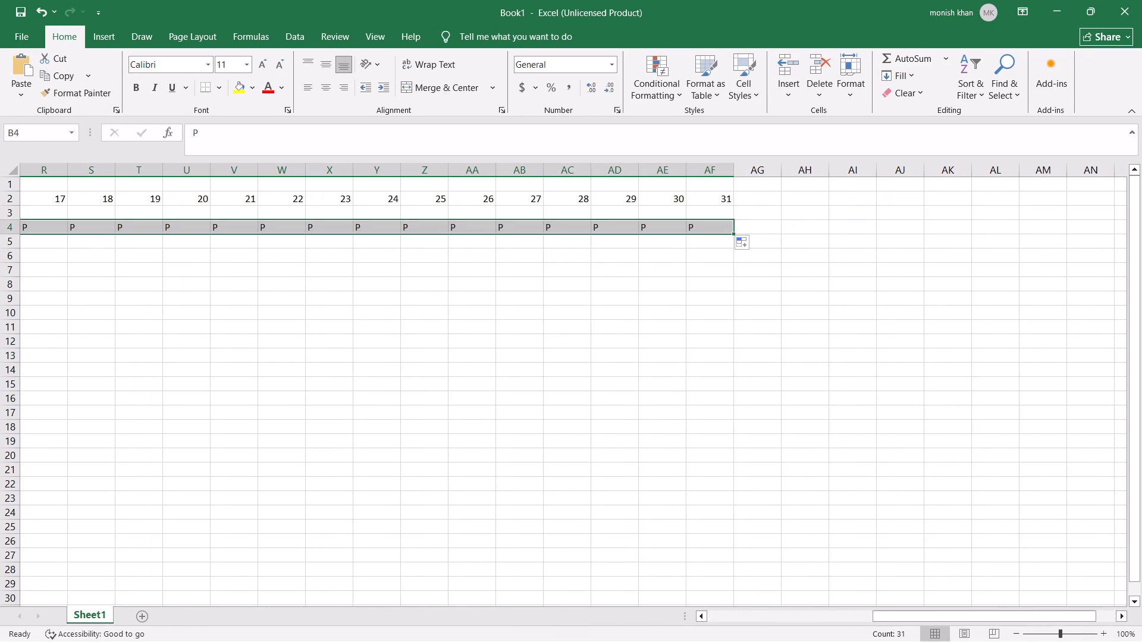
pyautogui.hscroll(7, 629, 314)
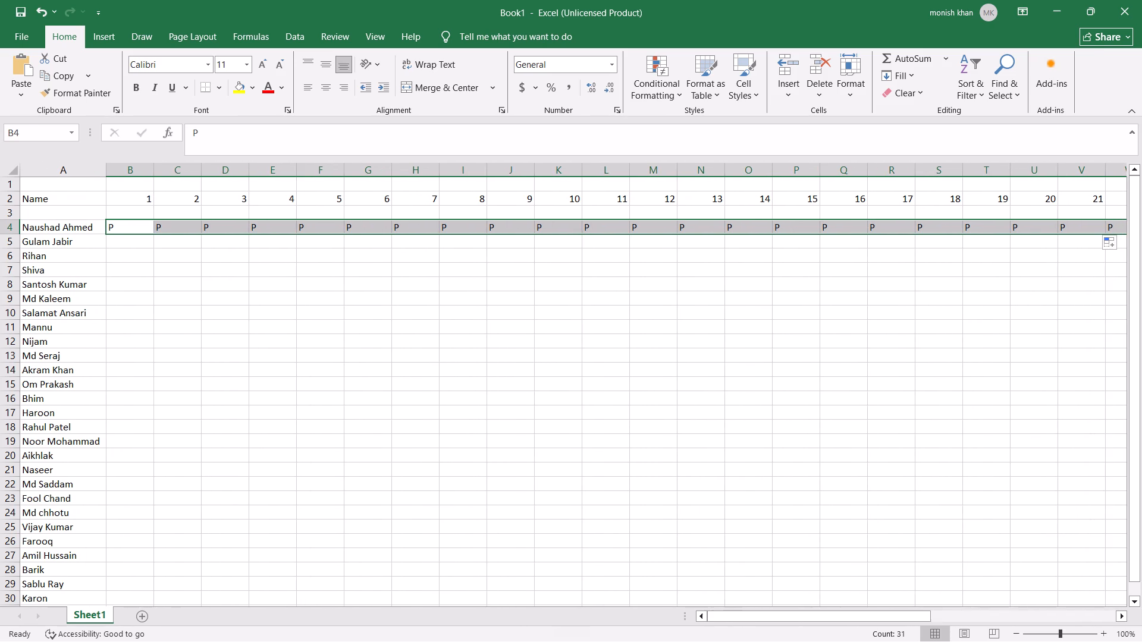
pyautogui.click(411, 316)
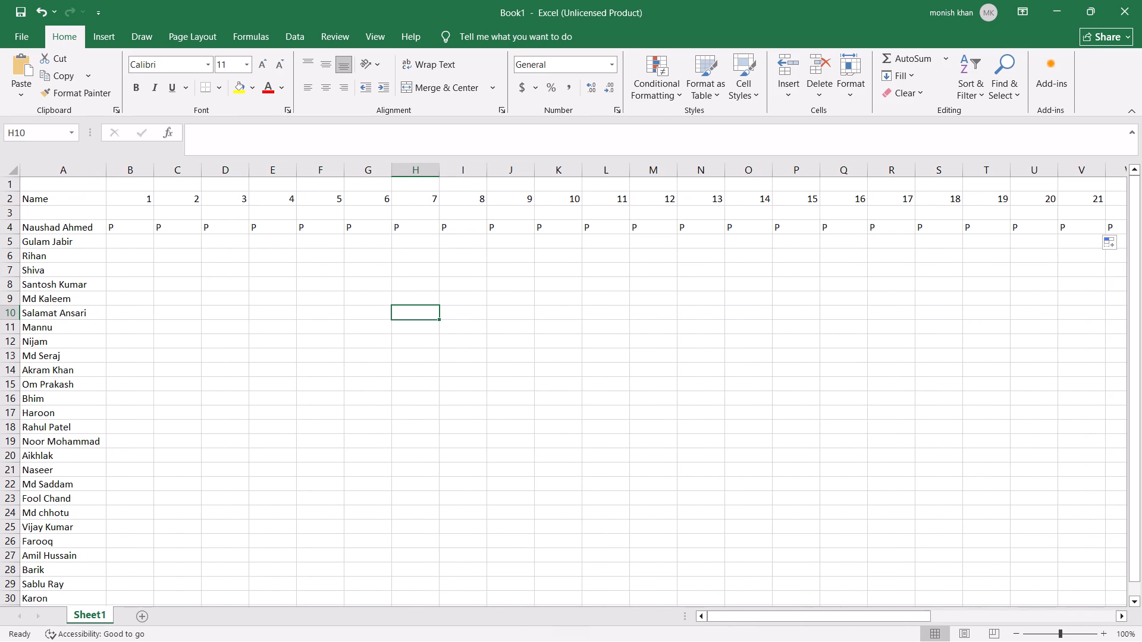
# Change the first person's marks under headings 2 and 20, in C4 and U4, to H.
pyautogui.click(189, 231)
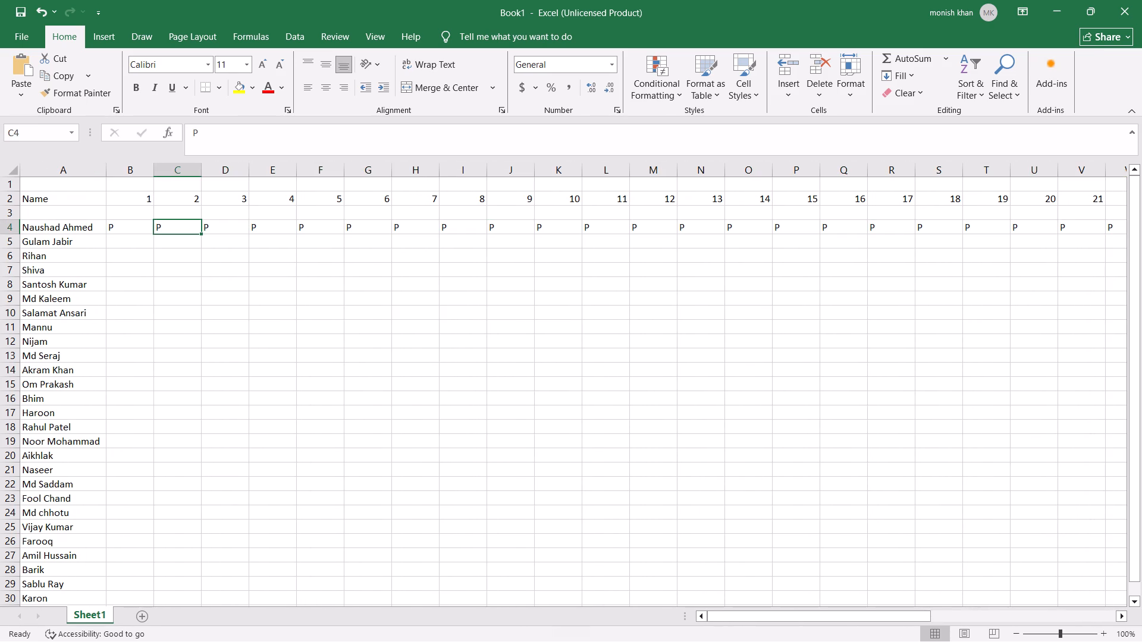
pyautogui.press('BackSpace')
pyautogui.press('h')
pyautogui.click(167, 297)
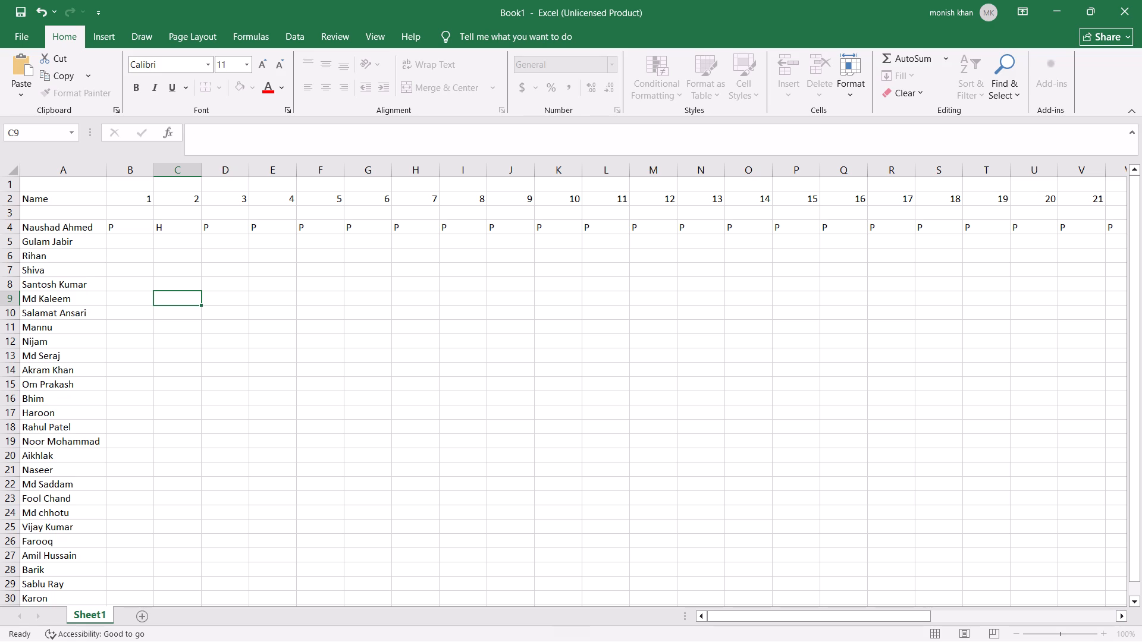
pyautogui.hscroll(-2, 335, 297)
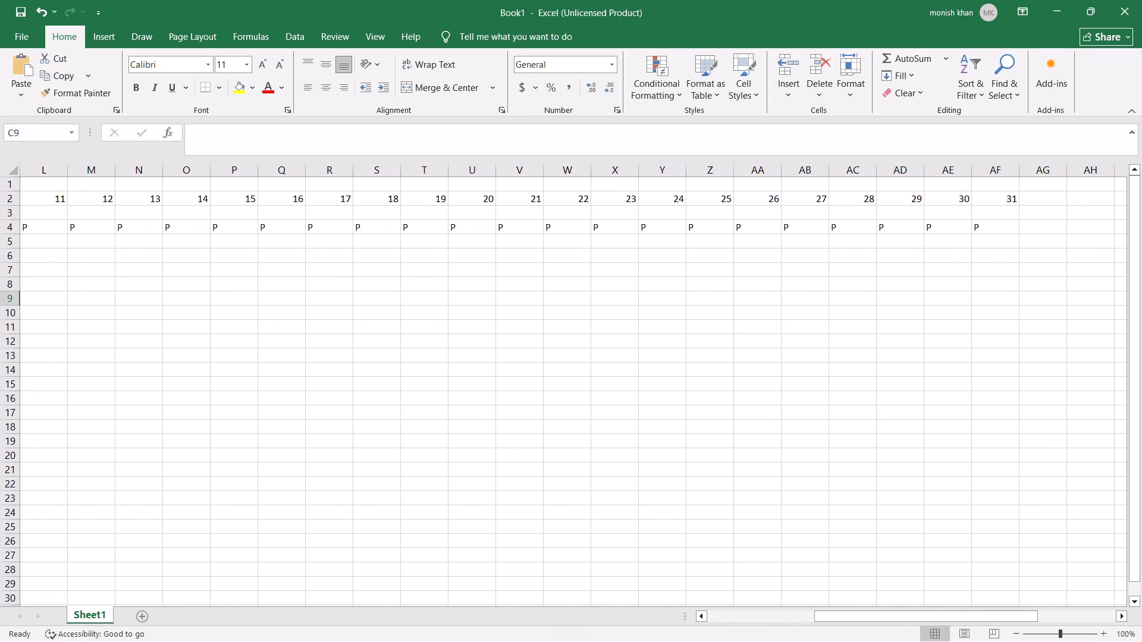
pyautogui.click(481, 227)
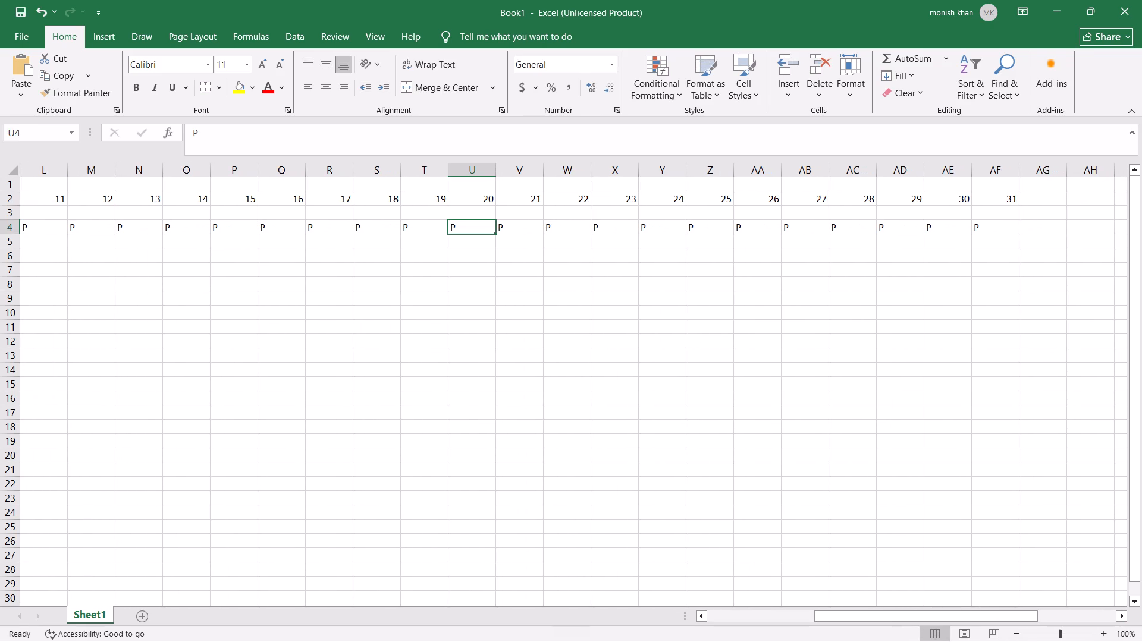
pyautogui.press('BackSpace')
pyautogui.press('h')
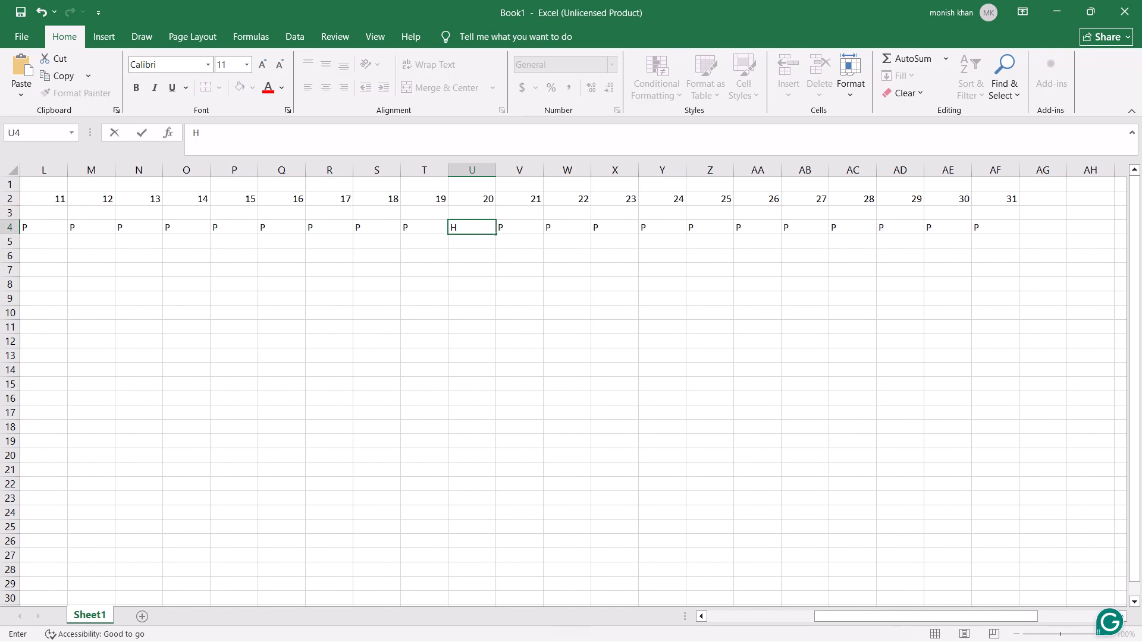
pyautogui.click(515, 282)
# Clear the first person's P marks under headings 25 to 31, in Z4 through AF4.
pyautogui.hscroll(6, 515, 282)
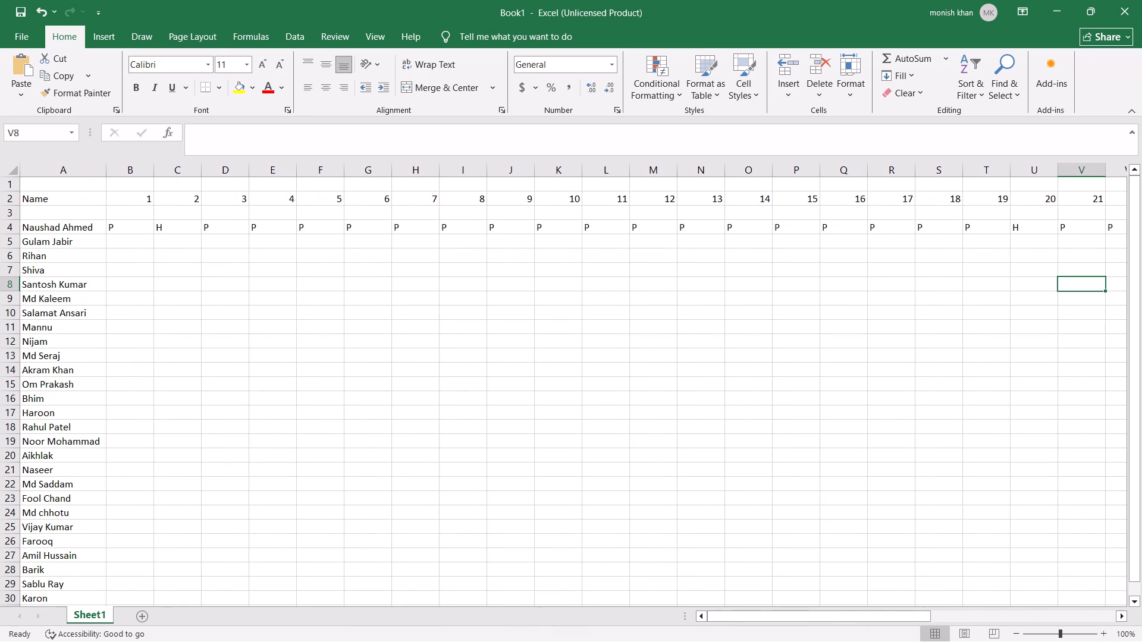
pyautogui.doubleClick(133, 239)
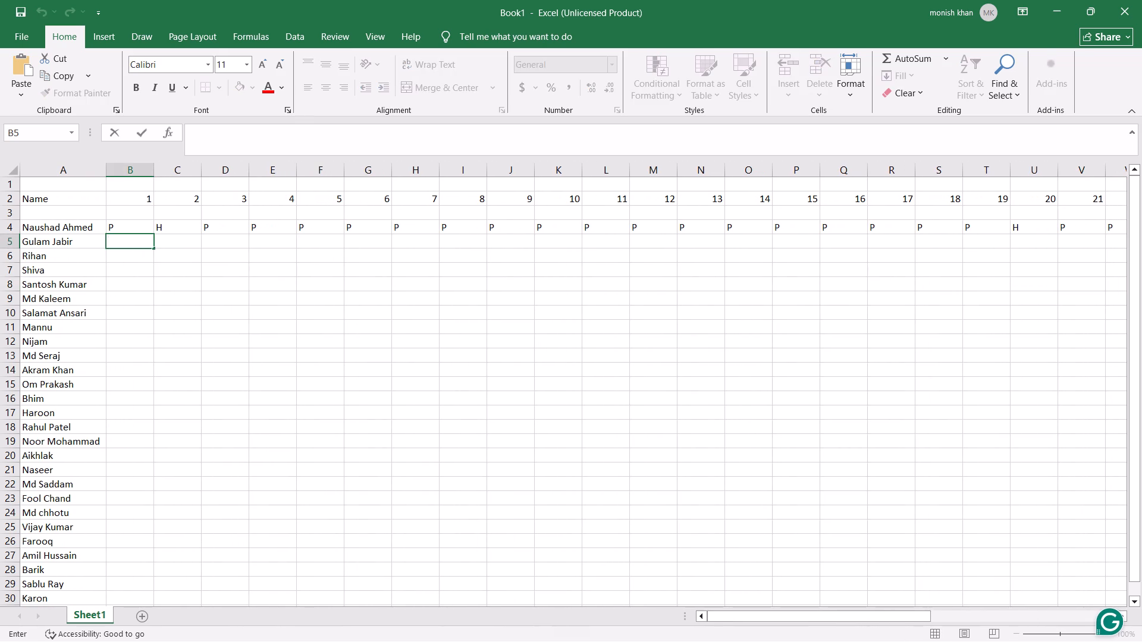
pyautogui.hscroll(-4, 526, 374)
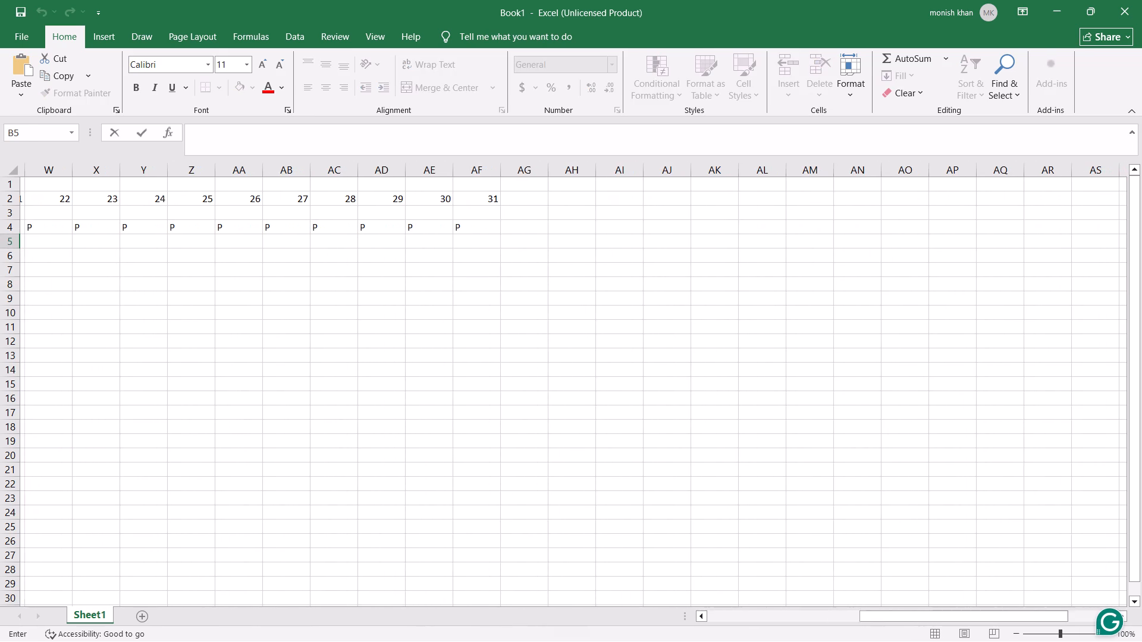
pyautogui.click(465, 226)
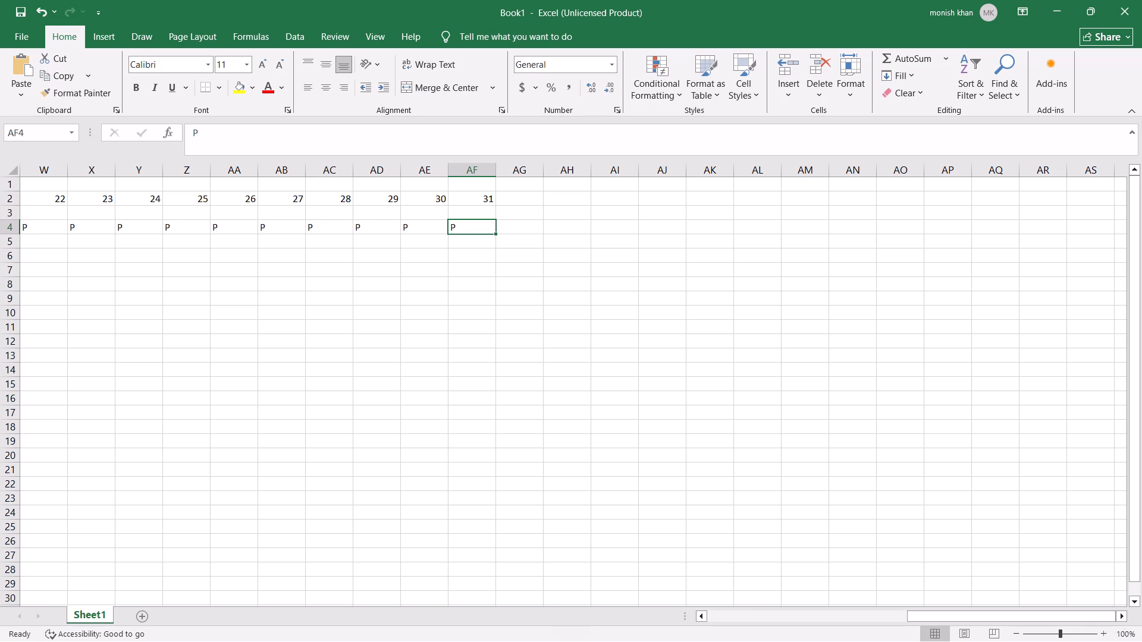
pyautogui.press('BackSpace')
pyautogui.press('BackSpace')
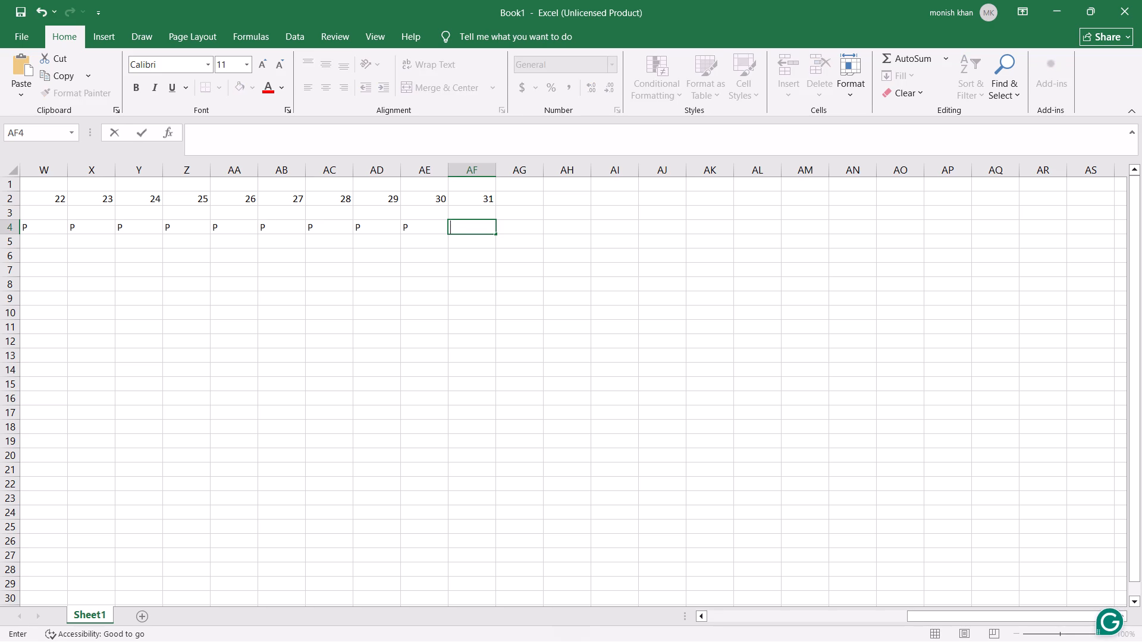
pyautogui.press('Left')
pyautogui.press('BackSpace')
pyautogui.press('Left')
pyautogui.press('BackSpace')
pyautogui.press('Left')
pyautogui.press('BackSpace')
pyautogui.press('Left')
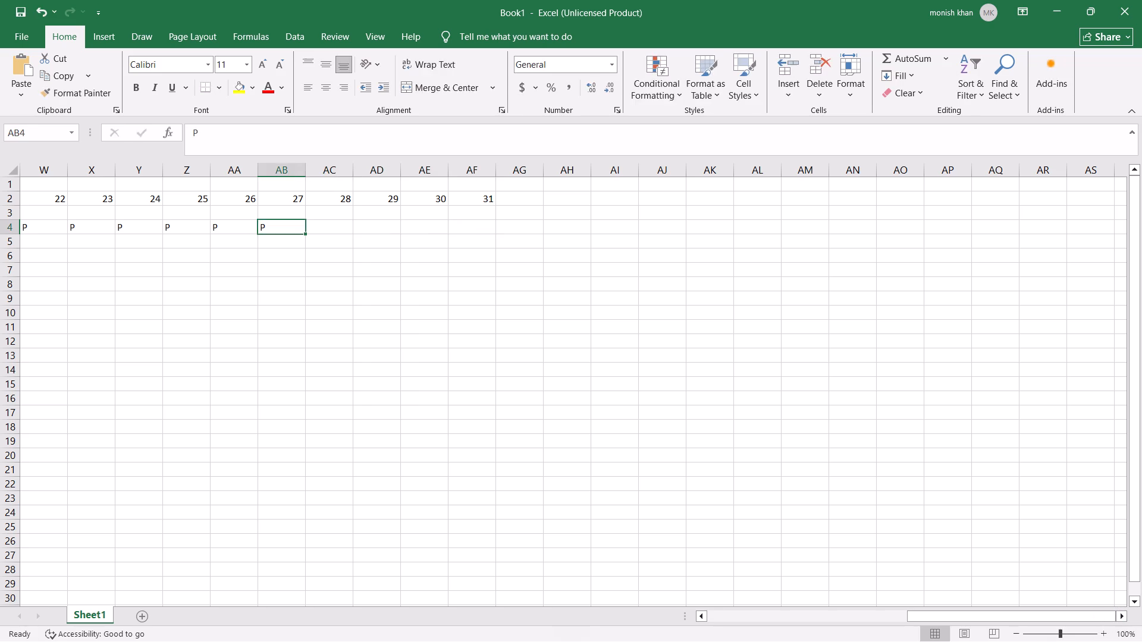
pyautogui.press('BackSpace')
pyautogui.press('Left')
pyautogui.press('Left')
pyautogui.press('BackSpace')
pyautogui.press('Right')
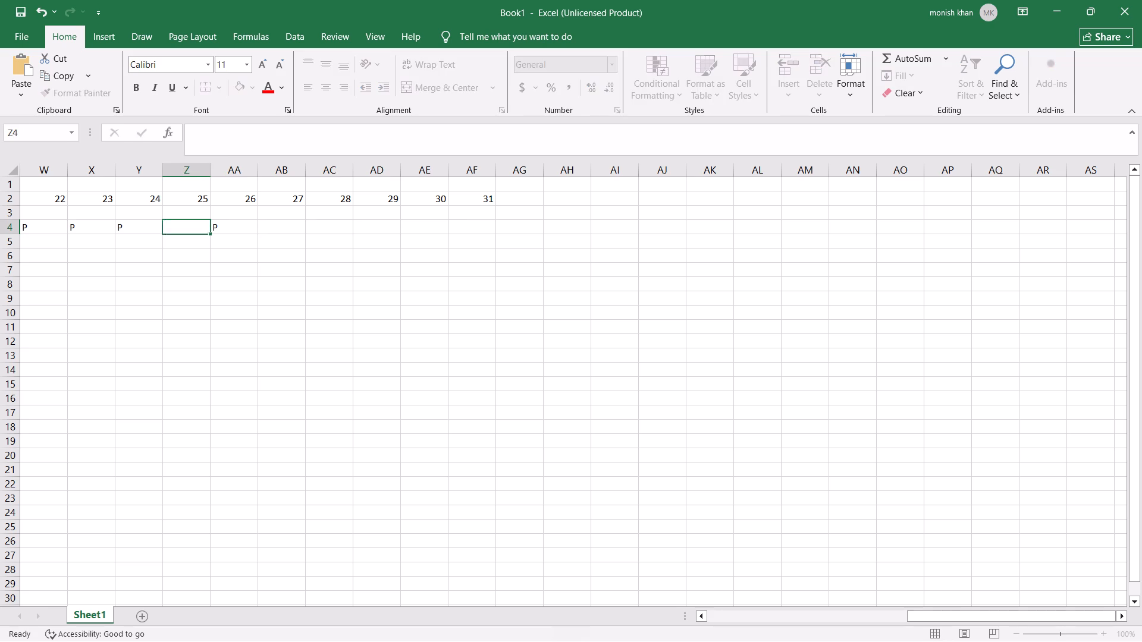
pyautogui.press('BackSpace')
# Enter a capital P in B5 as the second person's attendance mark under heading 1.
pyautogui.hscroll(8, 450, 335)
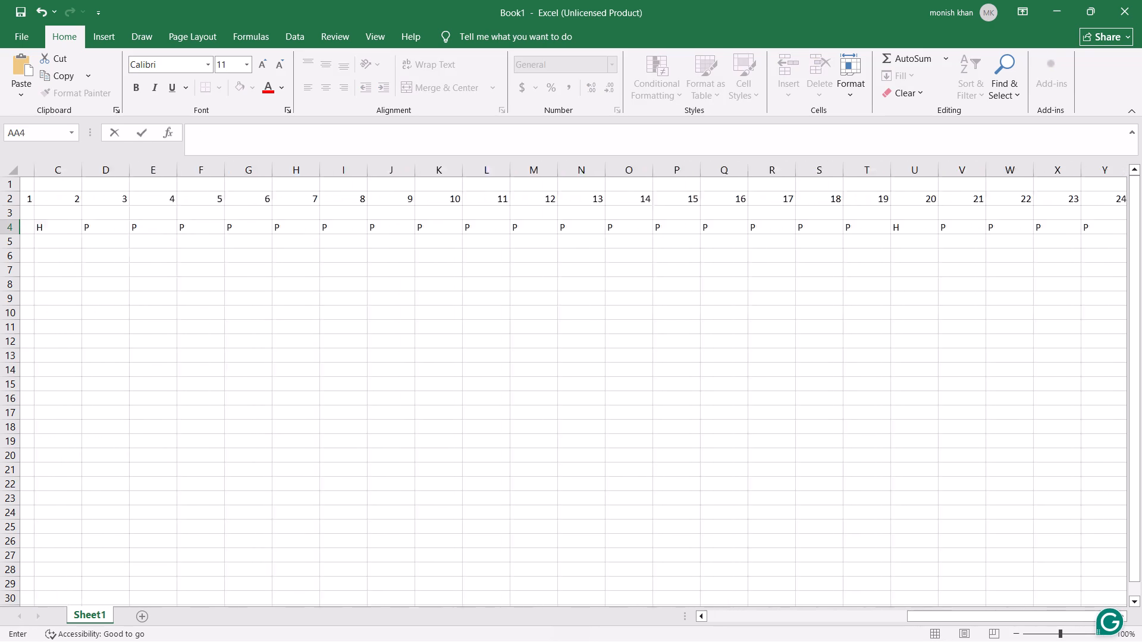
pyautogui.hscroll(2, 450, 335)
pyautogui.doubleClick(123, 242)
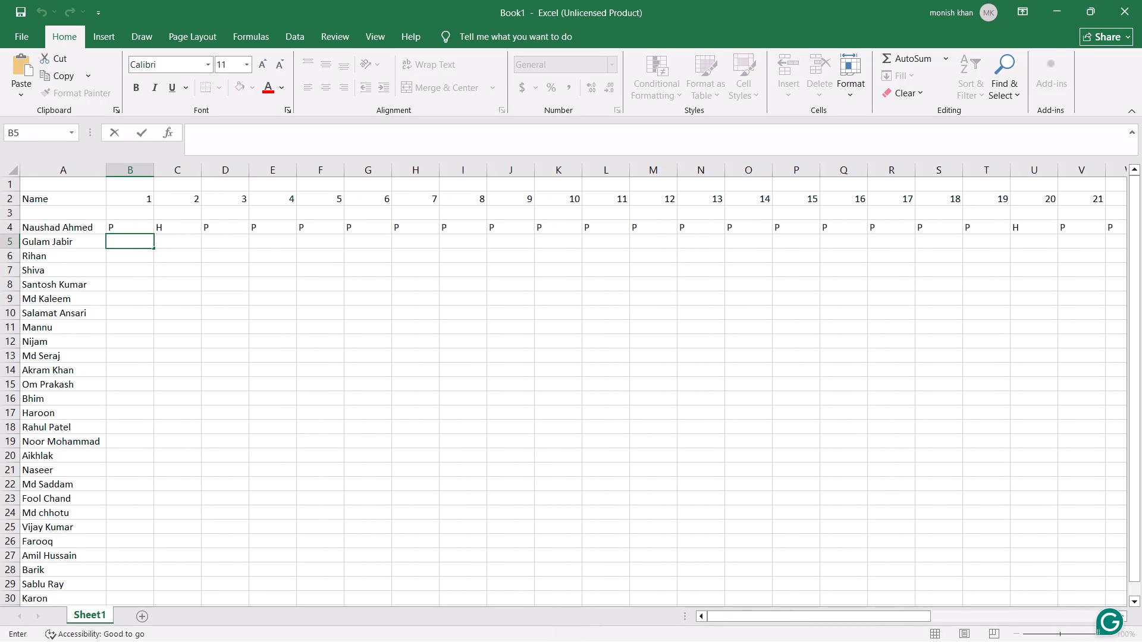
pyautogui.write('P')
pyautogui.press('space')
pyautogui.click(161, 303)
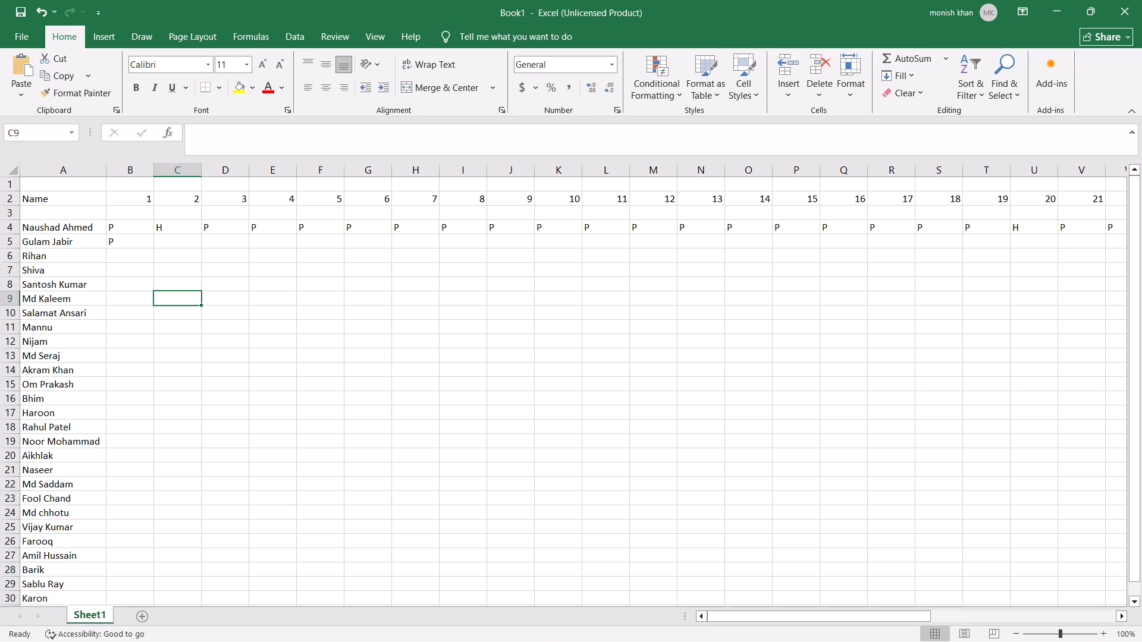
# Fill the P mark from B5 across row 5 to Y5, under heading 24.
pyautogui.click(142, 242)
pyautogui.moveTo(153, 246); pyautogui.dragTo(314, 254)
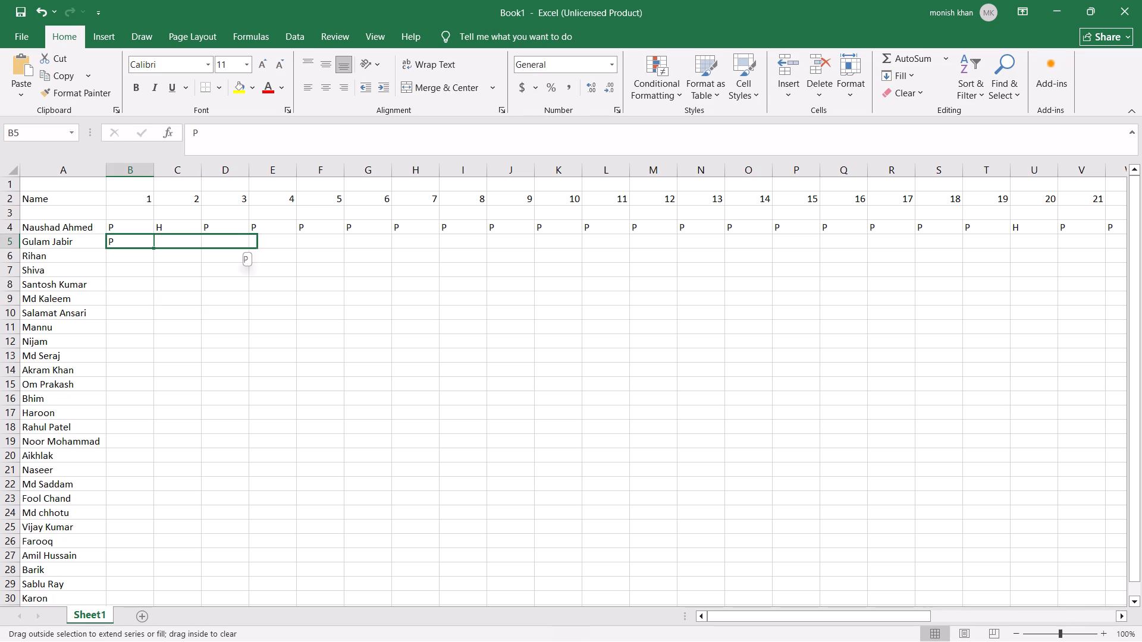
pyautogui.moveTo(314, 254); pyautogui.dragTo(1106, 341)
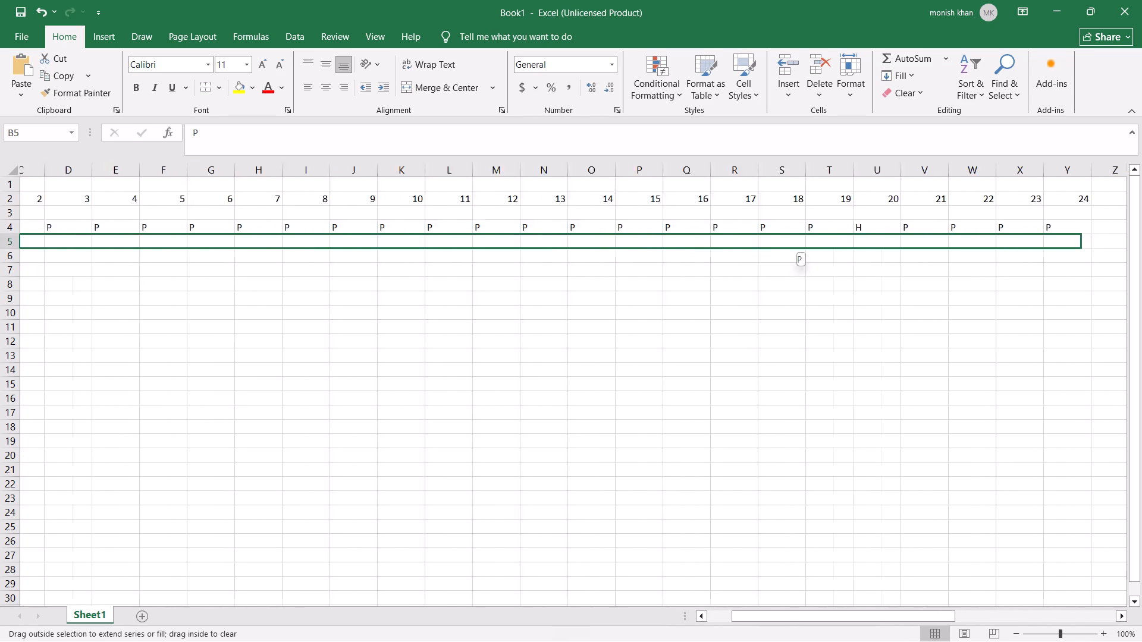
pyautogui.moveTo(1106, 341); pyautogui.dragTo(1057, 329)
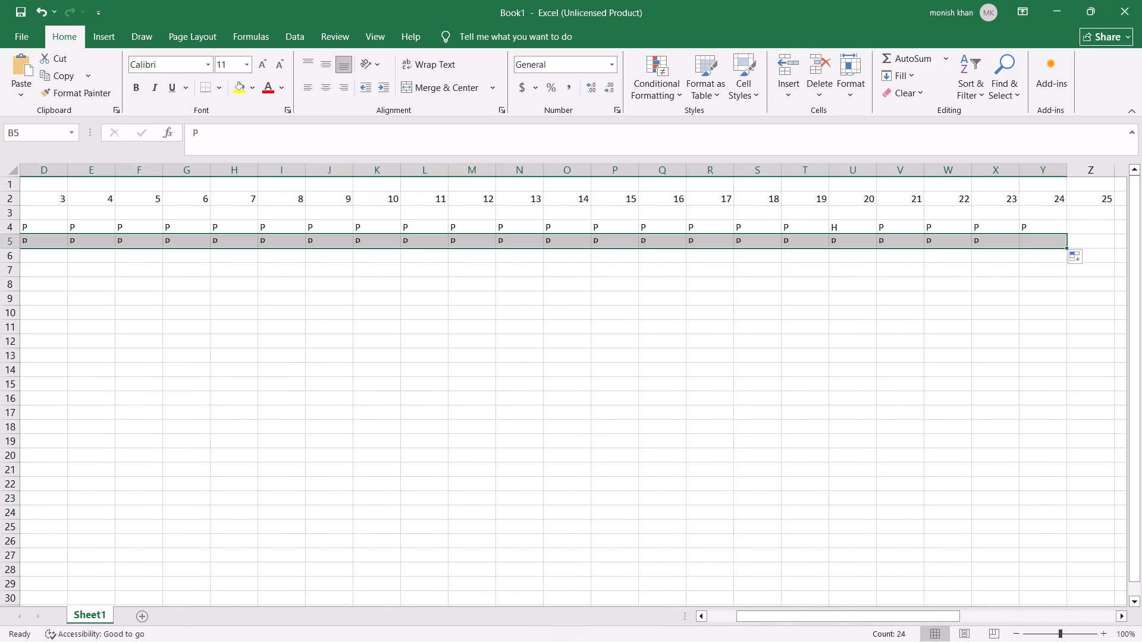
# Change the second person's marks under headings 20 and 2, in U5 and C5, to H.
pyautogui.click(842, 241)
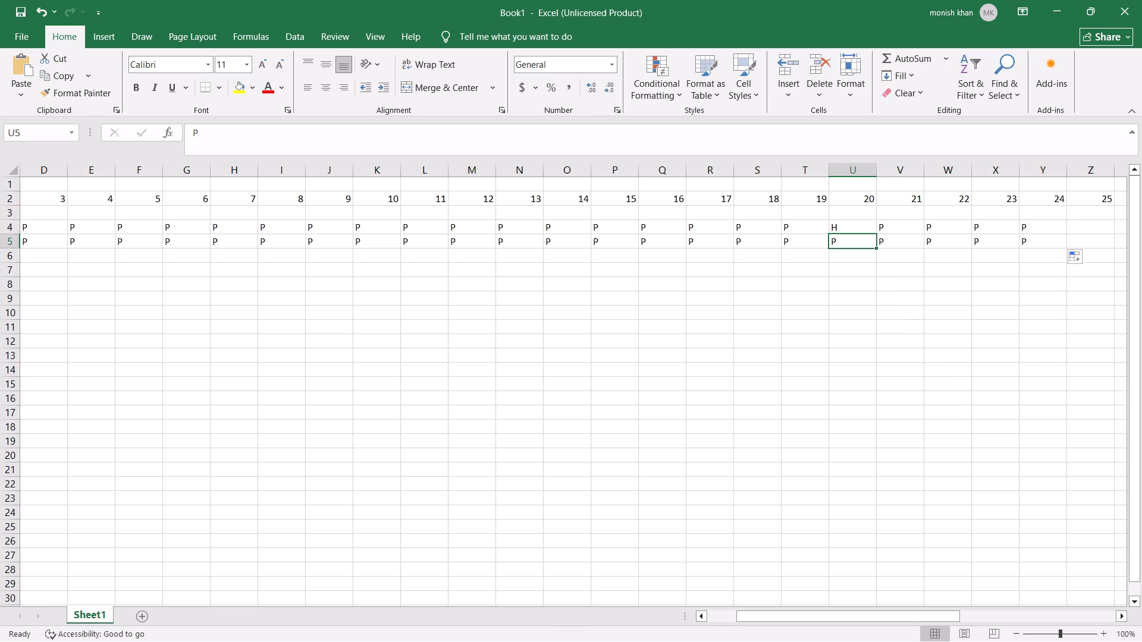
pyautogui.press('BackSpace')
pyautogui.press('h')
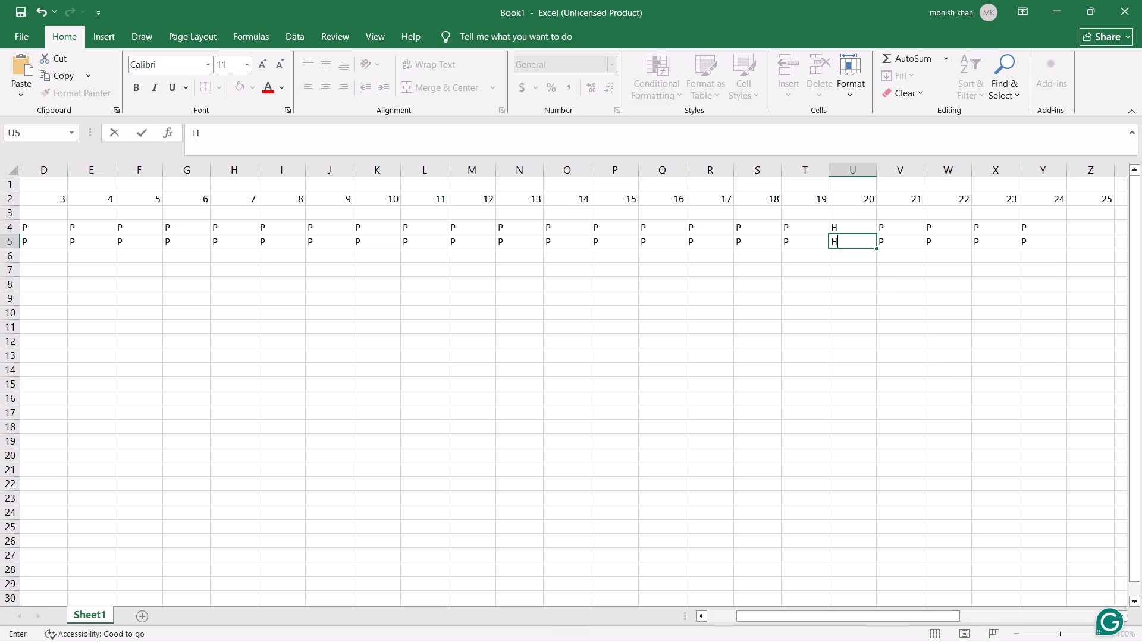
pyautogui.hscroll(5, 698, 335)
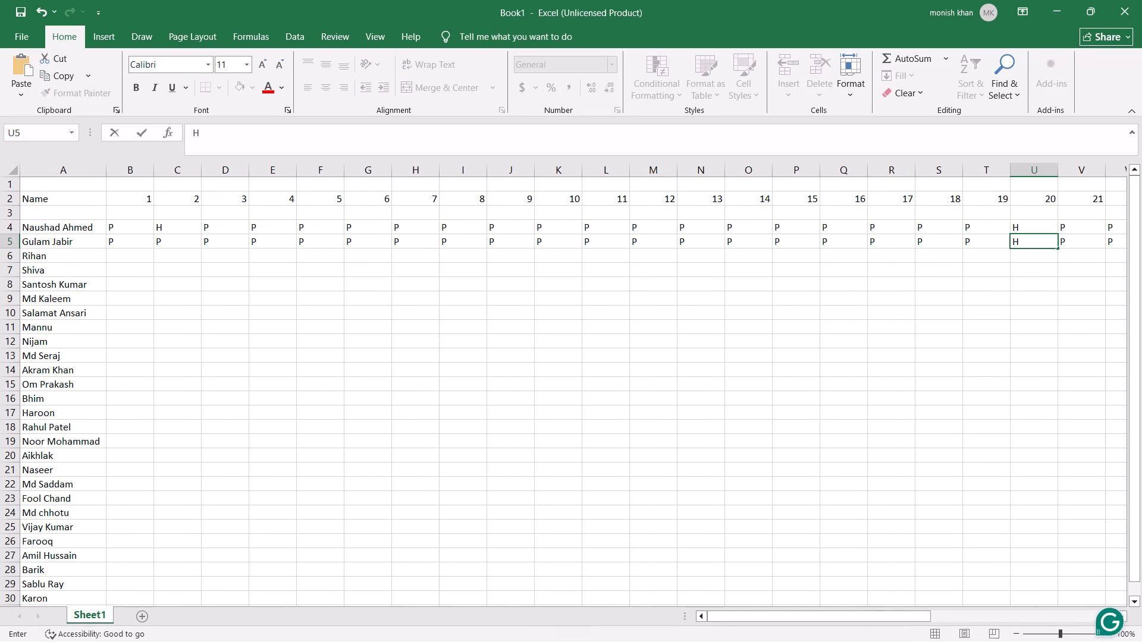
pyautogui.click(186, 246)
pyautogui.press('BackSpace')
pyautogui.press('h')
pyautogui.click(186, 300)
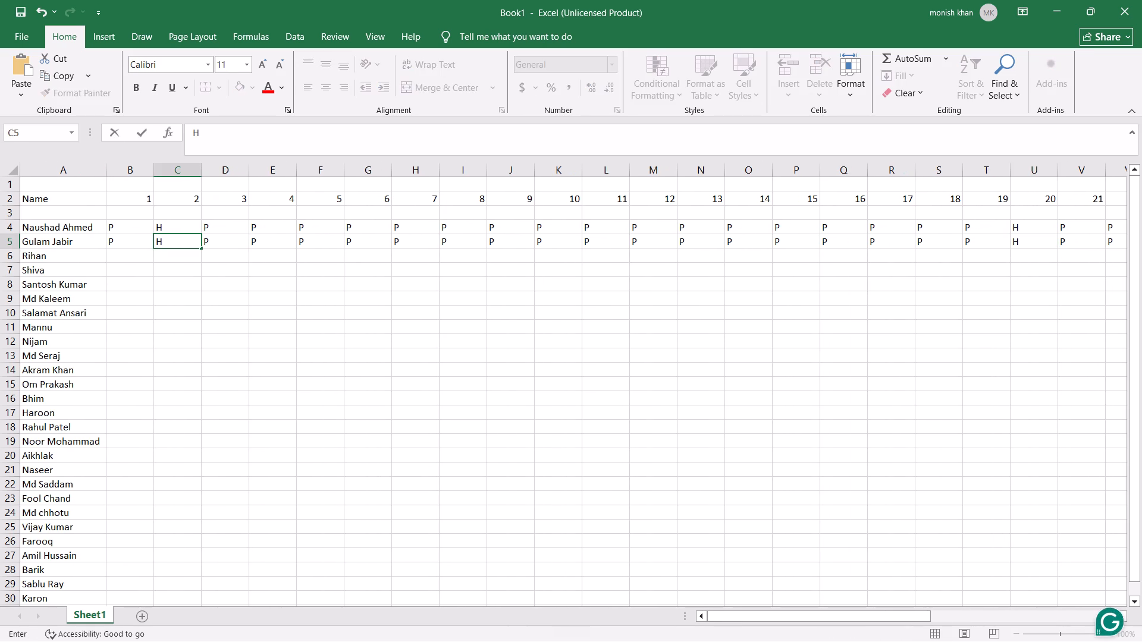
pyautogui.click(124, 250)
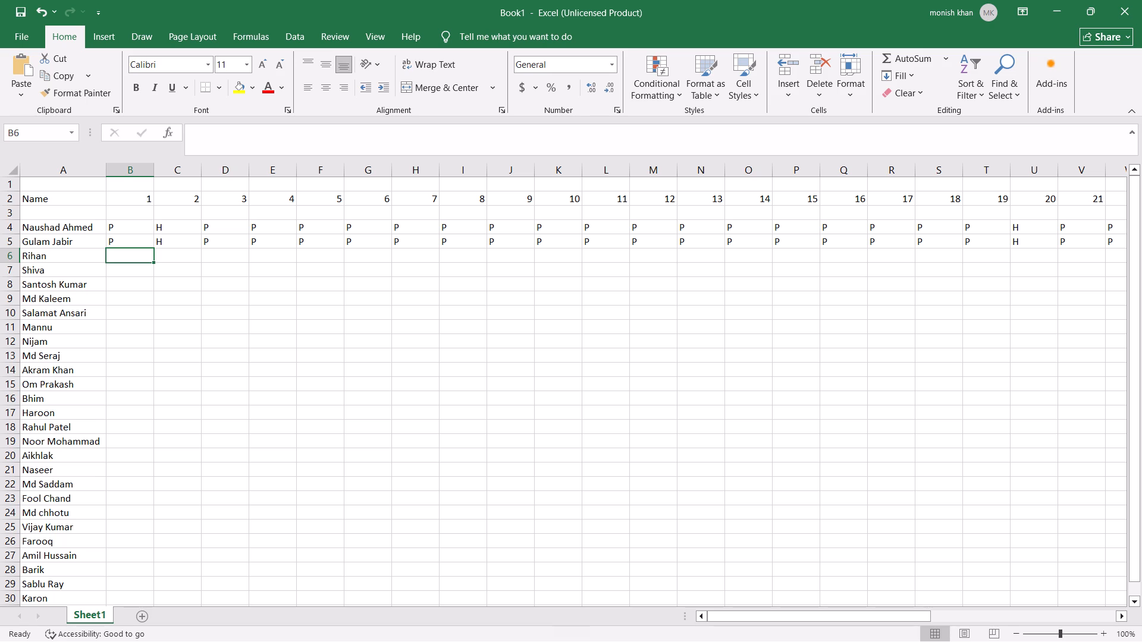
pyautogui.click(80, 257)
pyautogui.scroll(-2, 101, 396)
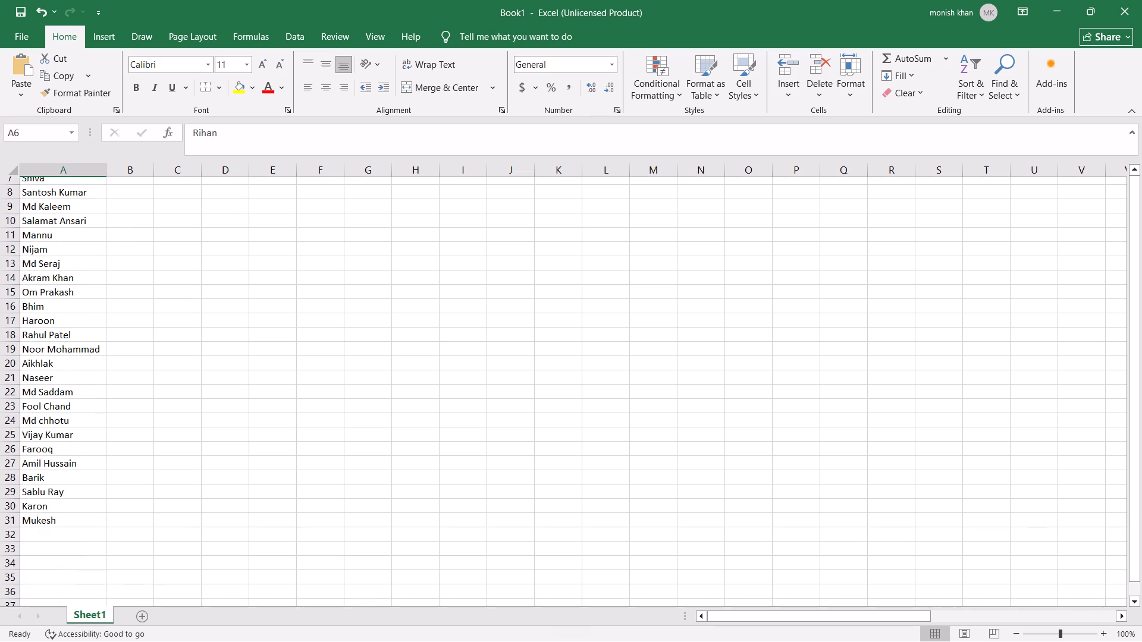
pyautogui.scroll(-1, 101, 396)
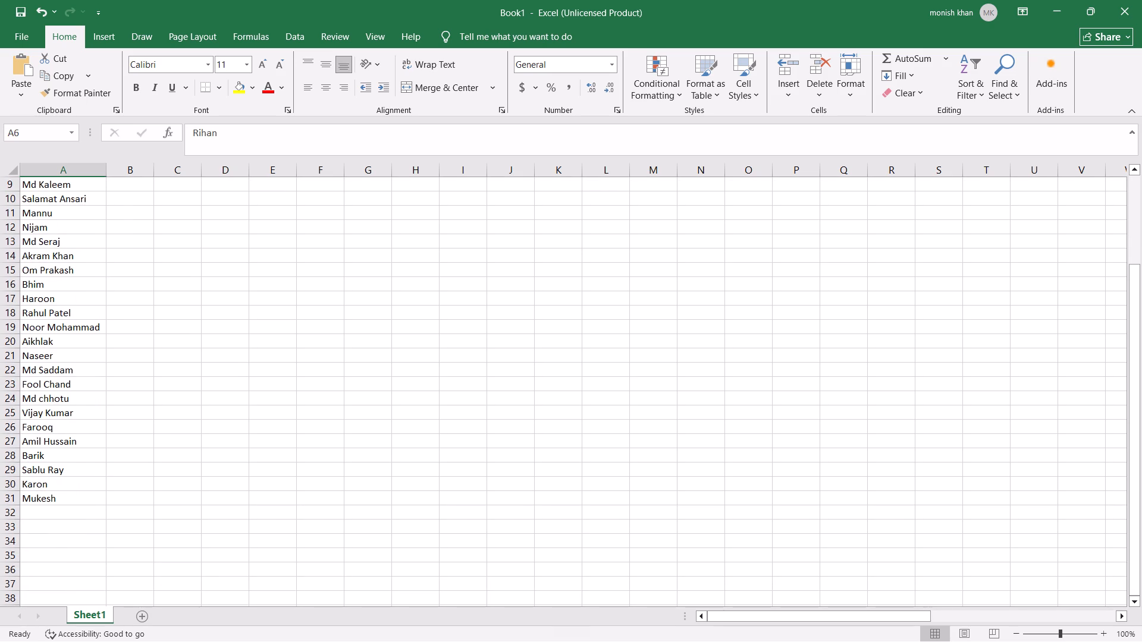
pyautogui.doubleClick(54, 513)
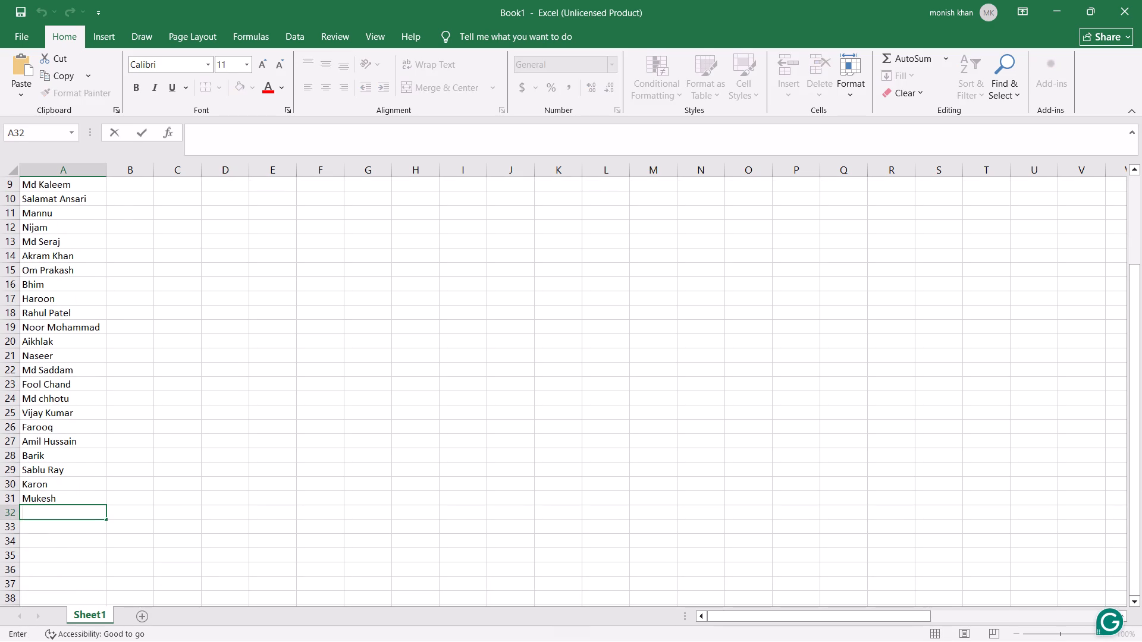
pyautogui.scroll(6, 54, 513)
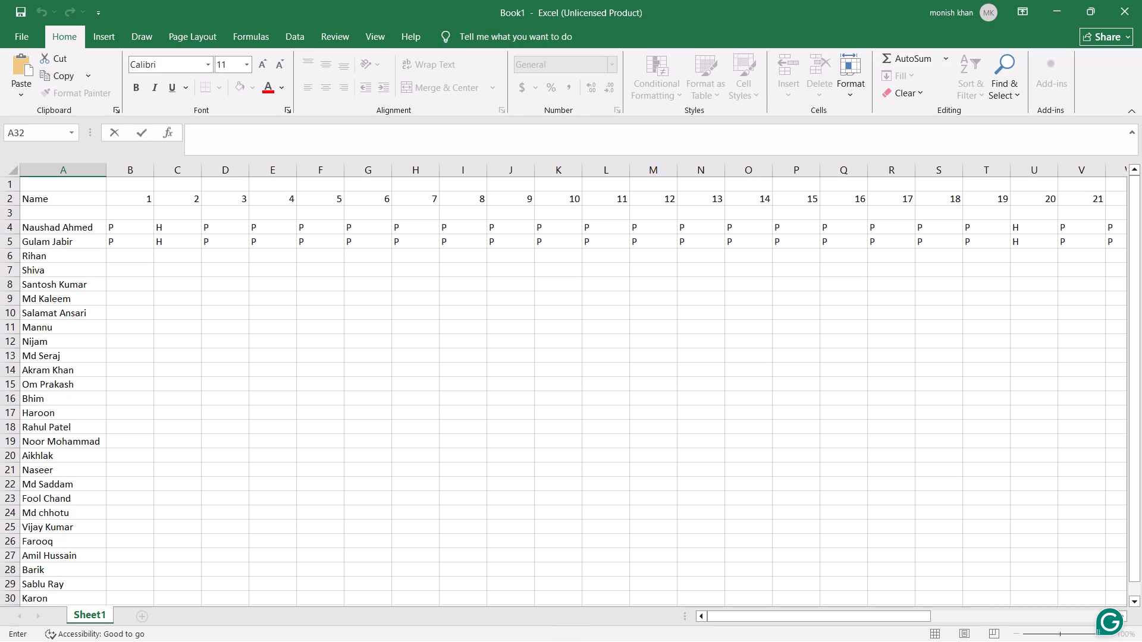
# Insert an entire blank row above row 6, between the second and third people in the name list.
pyautogui.click(70, 258)
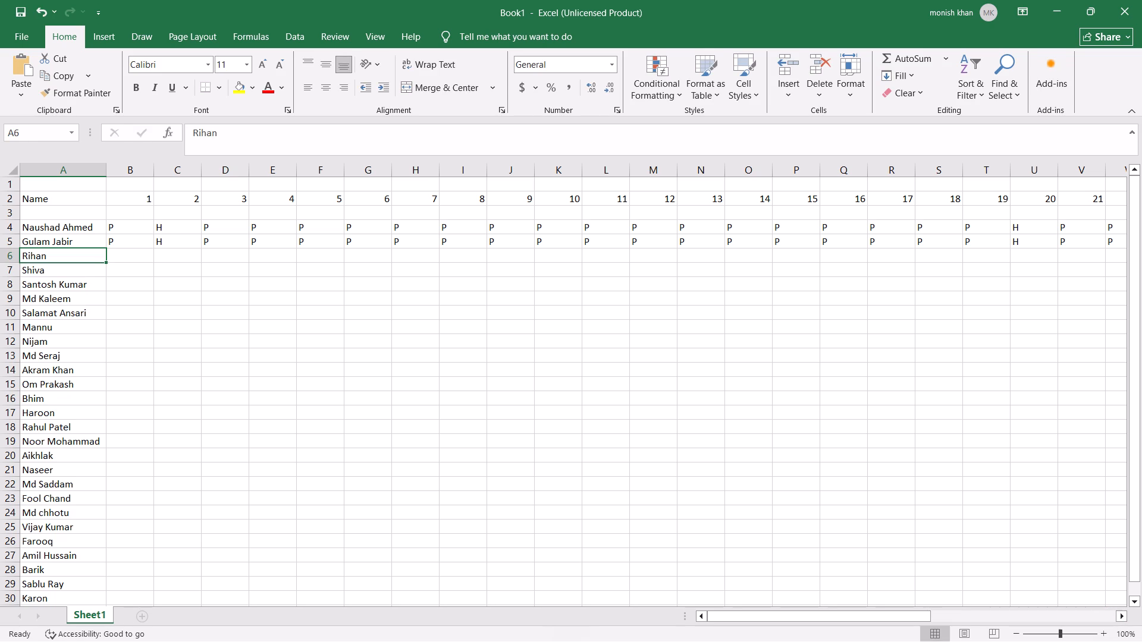
pyautogui.rightClick(85, 251)
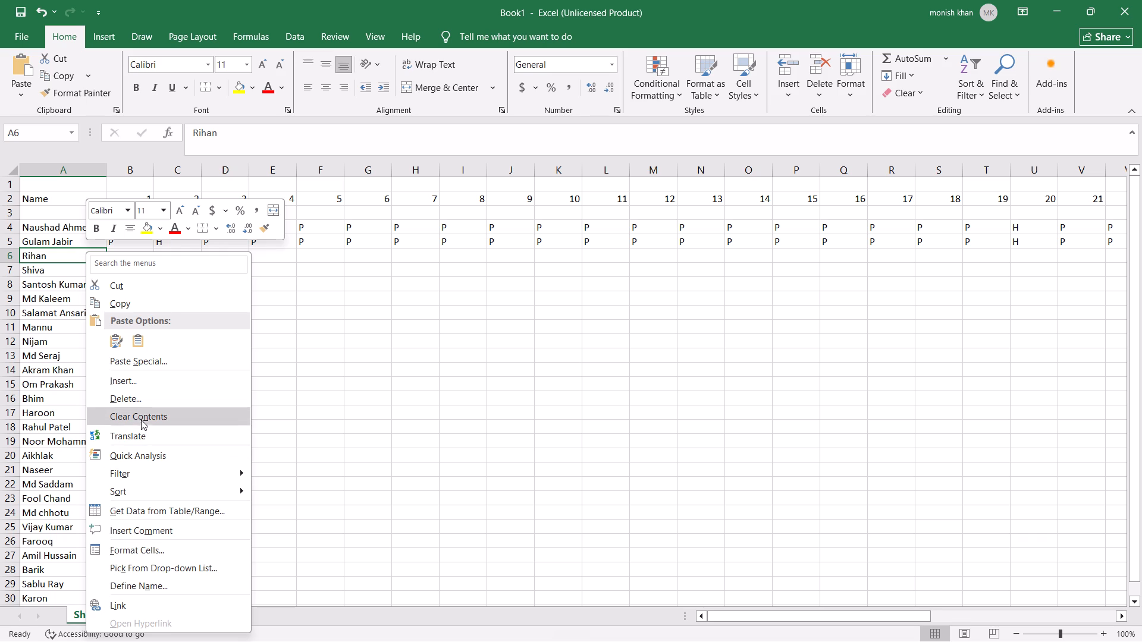
pyautogui.click(134, 377)
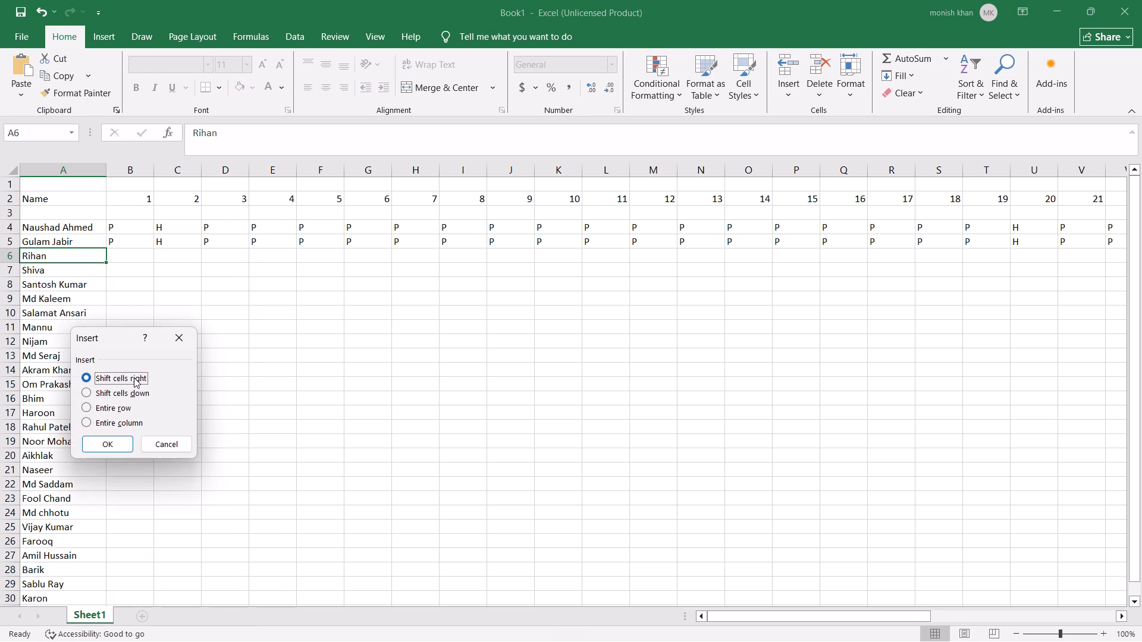
pyautogui.click(114, 403)
pyautogui.click(111, 442)
pyautogui.click(226, 454)
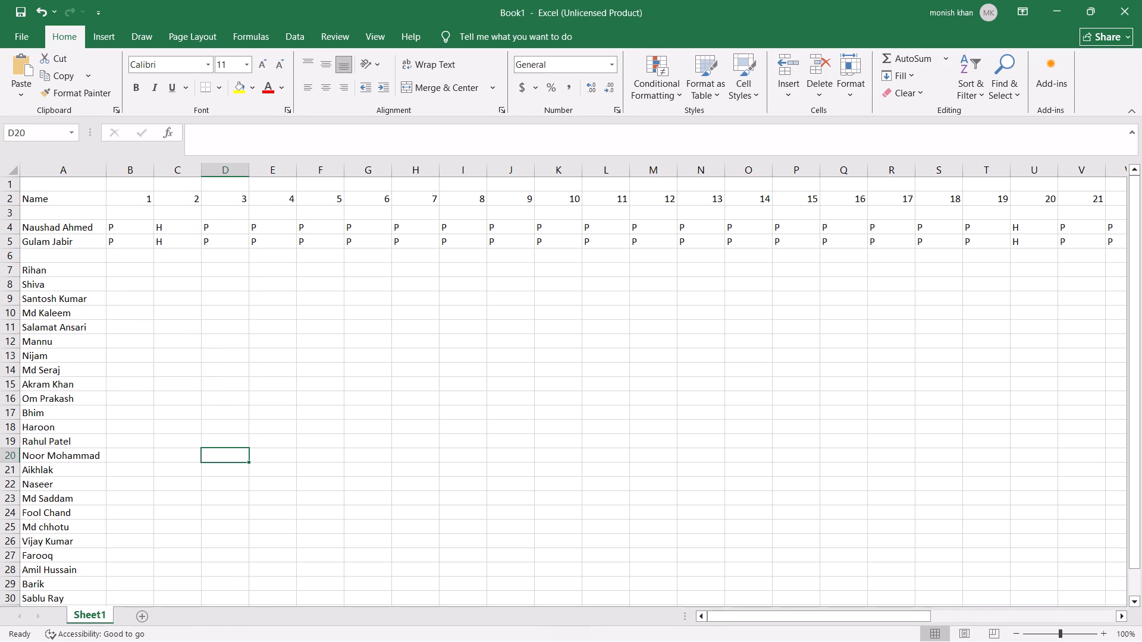
# Enter the additional person's name in A6, the blank cell of the newly inserted row.
pyautogui.doubleClick(73, 257)
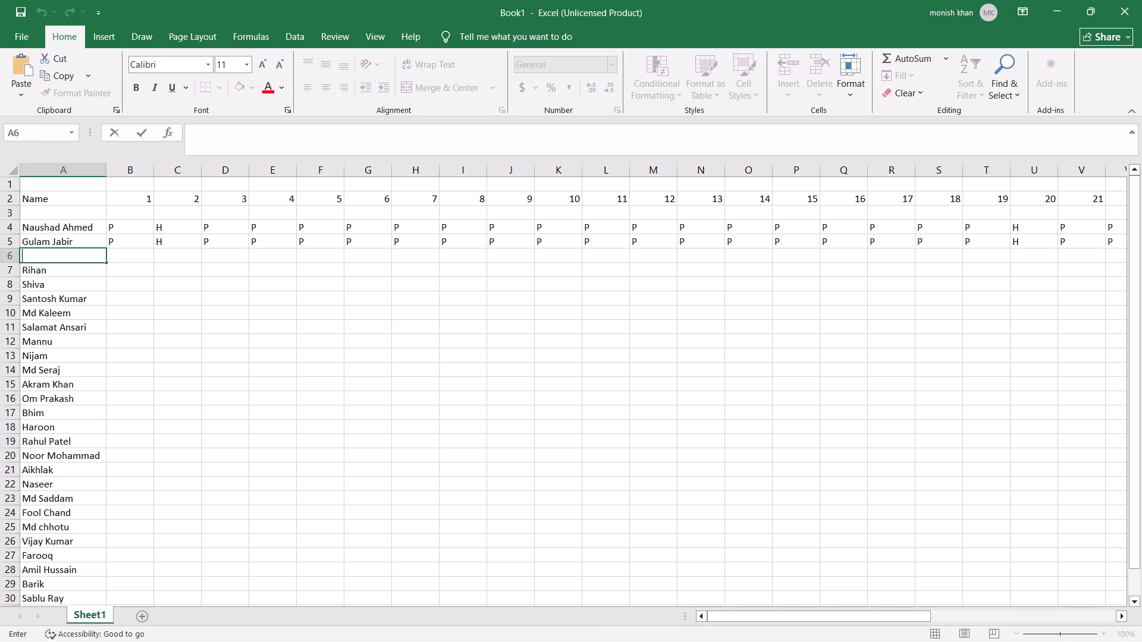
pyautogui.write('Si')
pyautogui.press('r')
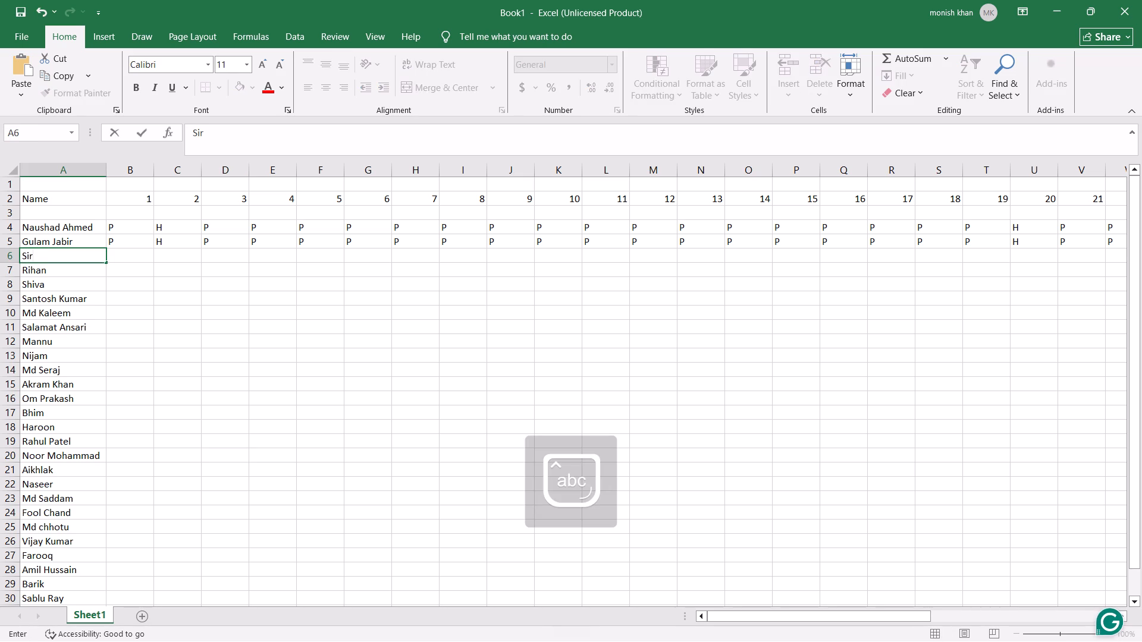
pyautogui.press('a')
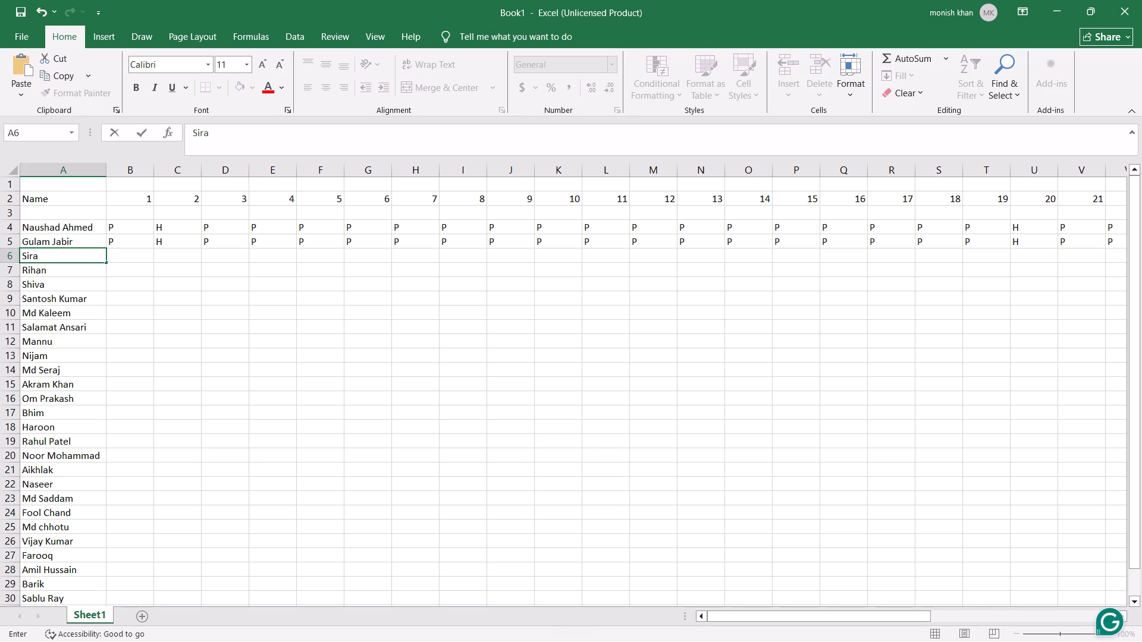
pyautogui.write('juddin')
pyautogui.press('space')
pyautogui.moveTo(158, 307); pyautogui.dragTo(182, 328)
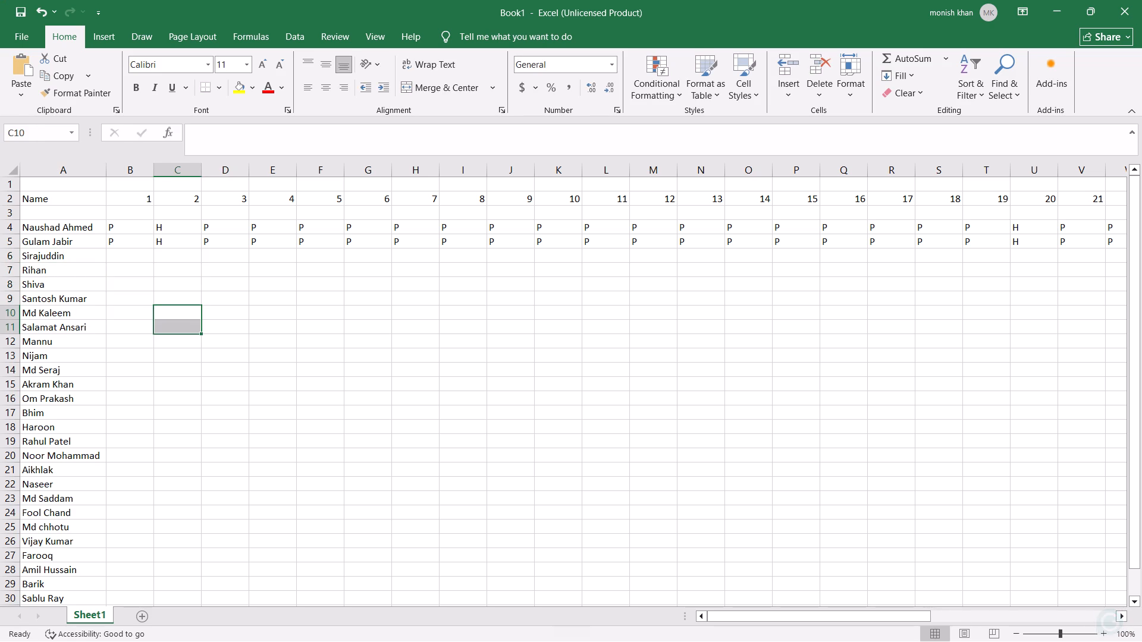
pyautogui.moveTo(221, 393); pyautogui.dragTo(196, 344)
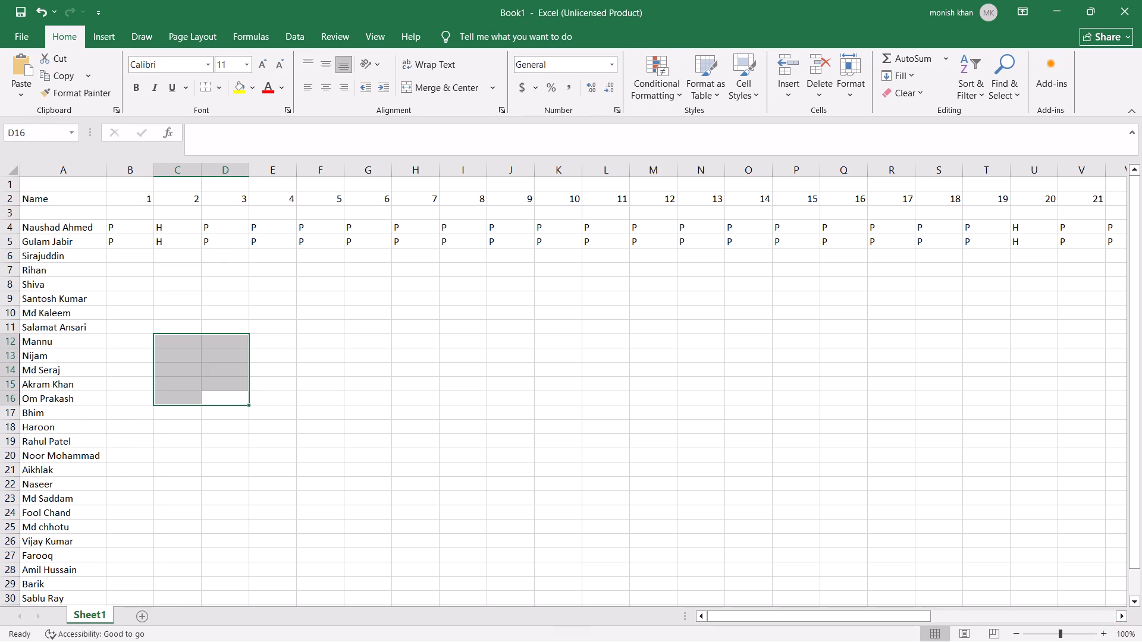
# Enter P in B6 for the third person and fill it across row 6 to Y6, under heading 24.
pyautogui.doubleClick(136, 257)
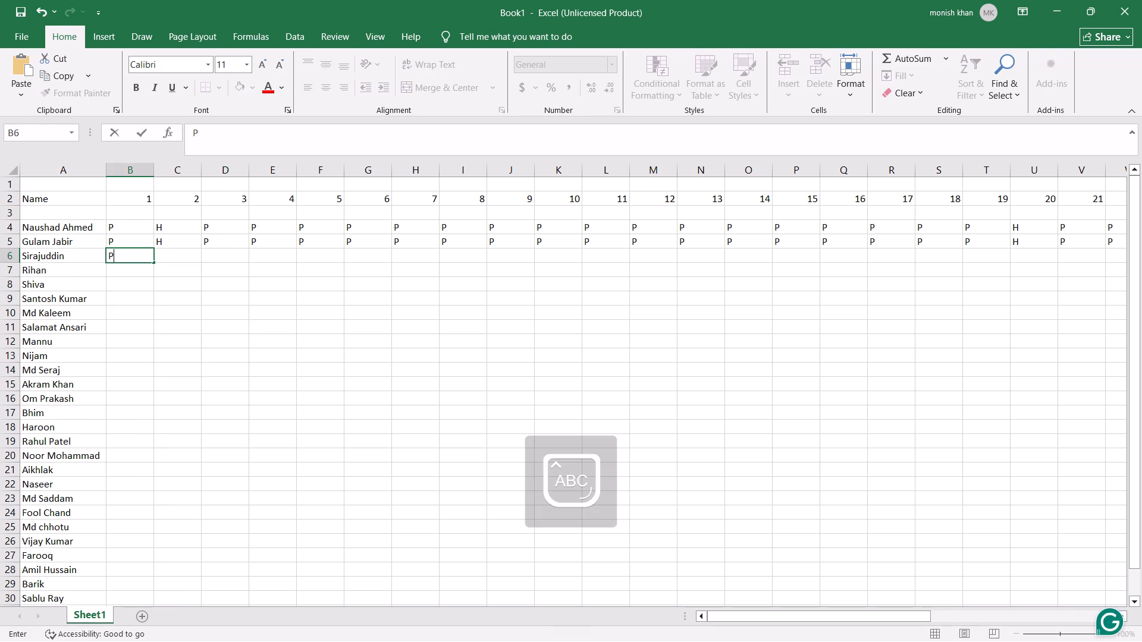
pyautogui.moveTo(150, 260); pyautogui.dragTo(151, 260)
pyautogui.moveTo(151, 260); pyautogui.dragTo(169, 262)
pyautogui.moveTo(169, 346); pyautogui.dragTo(205, 348)
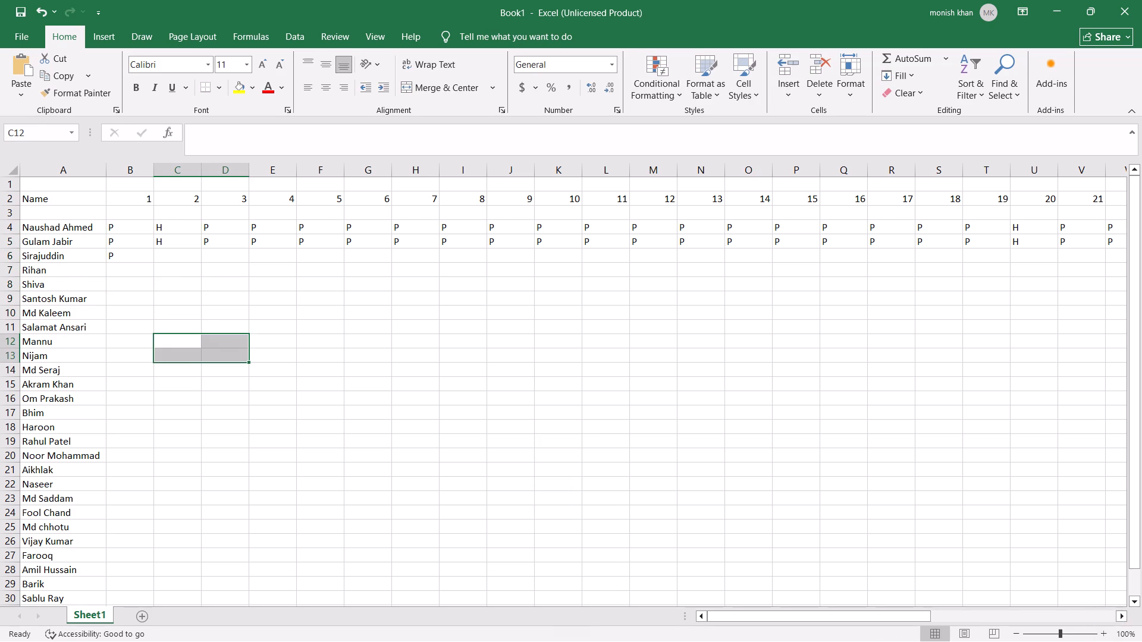
pyautogui.click(144, 257)
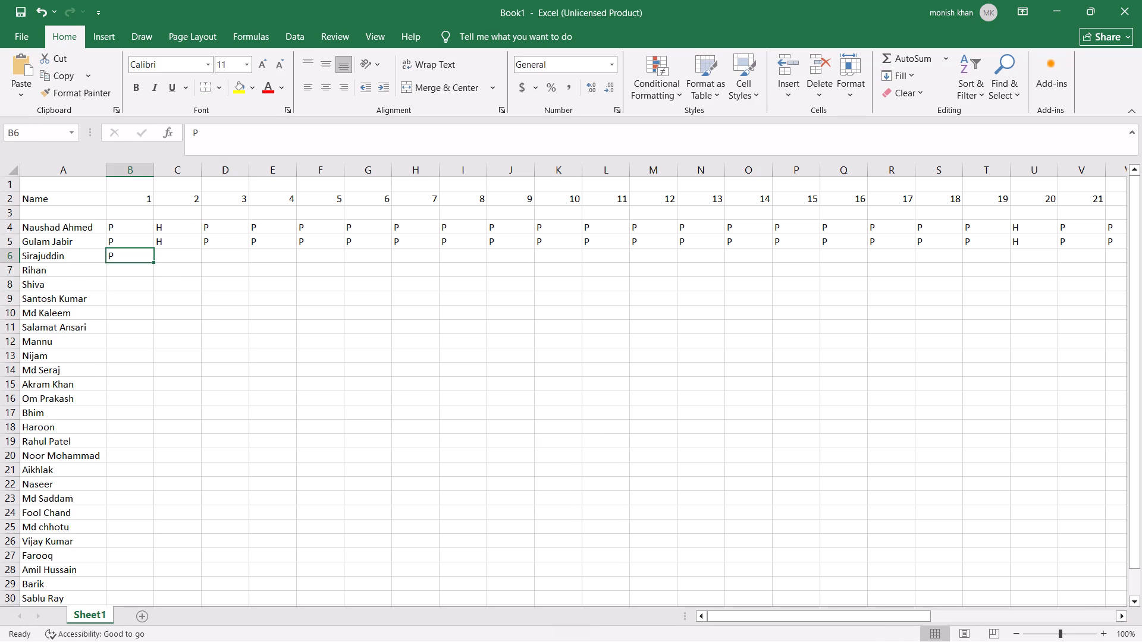
pyautogui.moveTo(153, 260); pyautogui.dragTo(1141, 225)
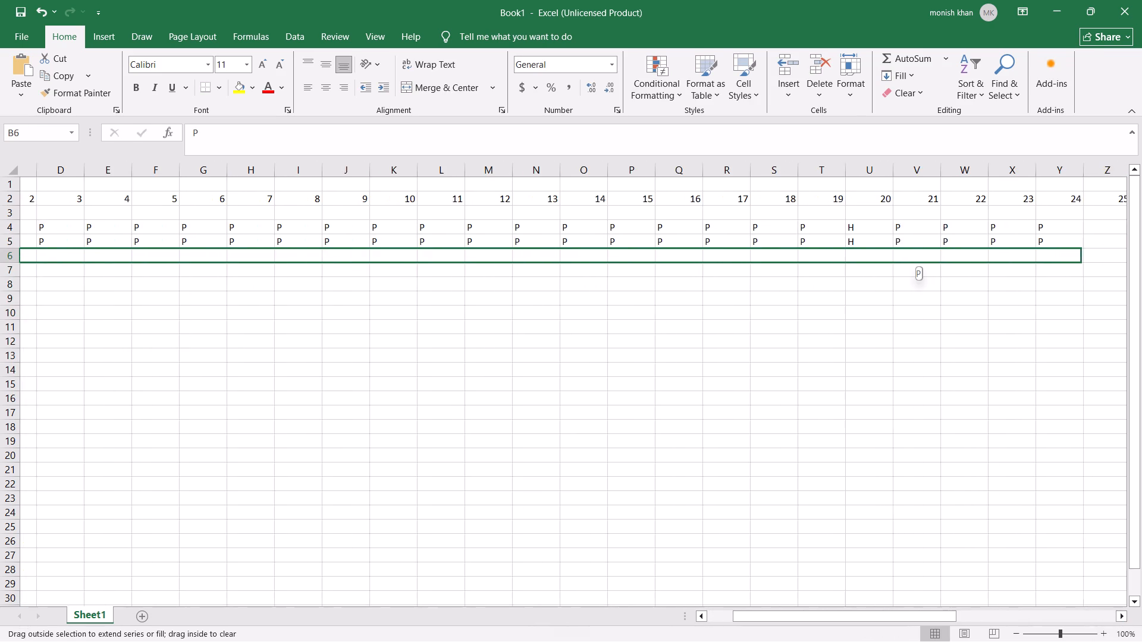
pyautogui.moveTo(1141, 225); pyautogui.dragTo(1050, 254)
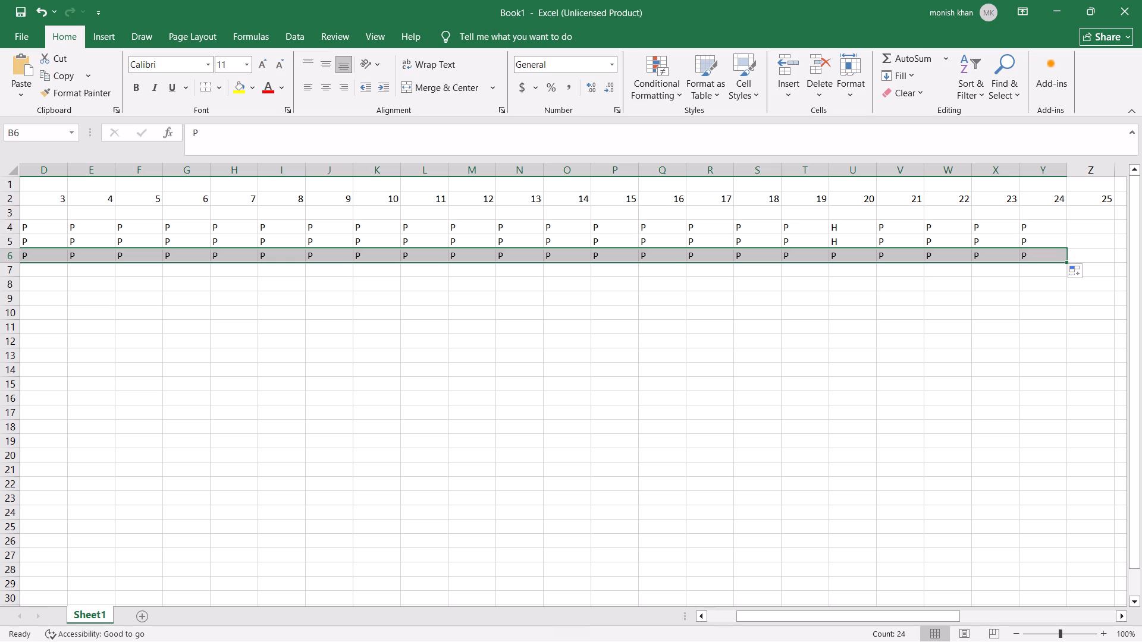
pyautogui.click(867, 332)
# Change the third person's marks under headings 20 and 2, in U6 and C6, to H.
pyautogui.click(855, 262)
pyautogui.press('BackSpace')
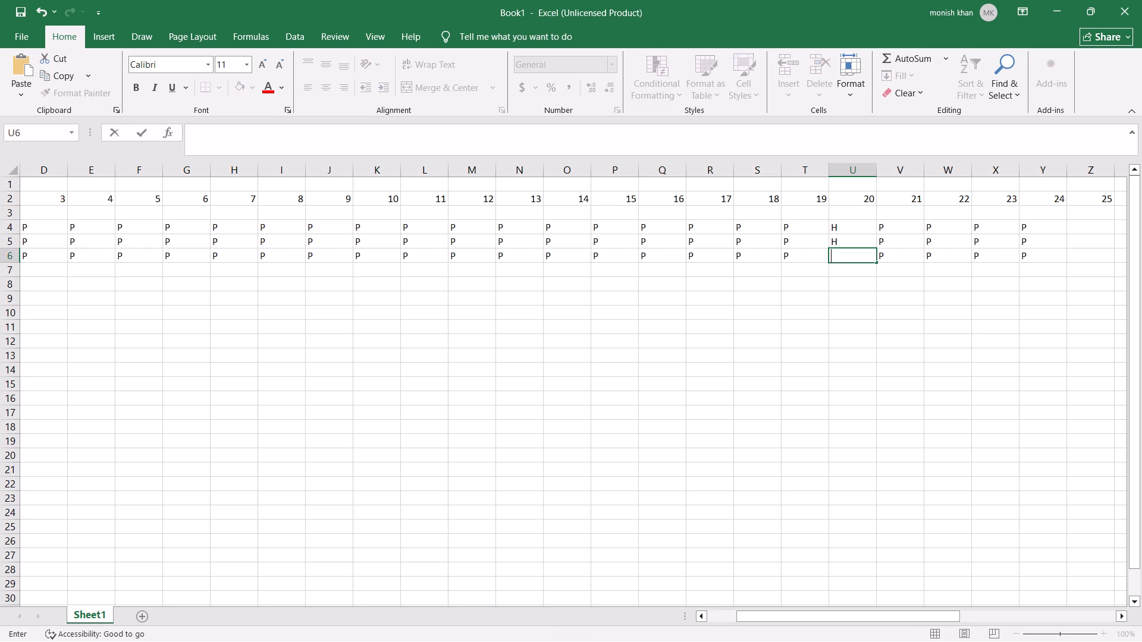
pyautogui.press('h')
pyautogui.press('Left')
pyautogui.press('Left')
pyautogui.press('Left')
pyautogui.press('Left')
pyautogui.press('Left')
pyautogui.press('Left')
pyautogui.press('Left')
pyautogui.press('Left')
pyautogui.press('Left')
pyautogui.press('Left')
pyautogui.press('Left')
pyautogui.press('Left')
pyautogui.press('Left')
pyautogui.press('Left')
pyautogui.press('Left')
pyautogui.press('Left')
pyautogui.press('Left')
pyautogui.press('Left')
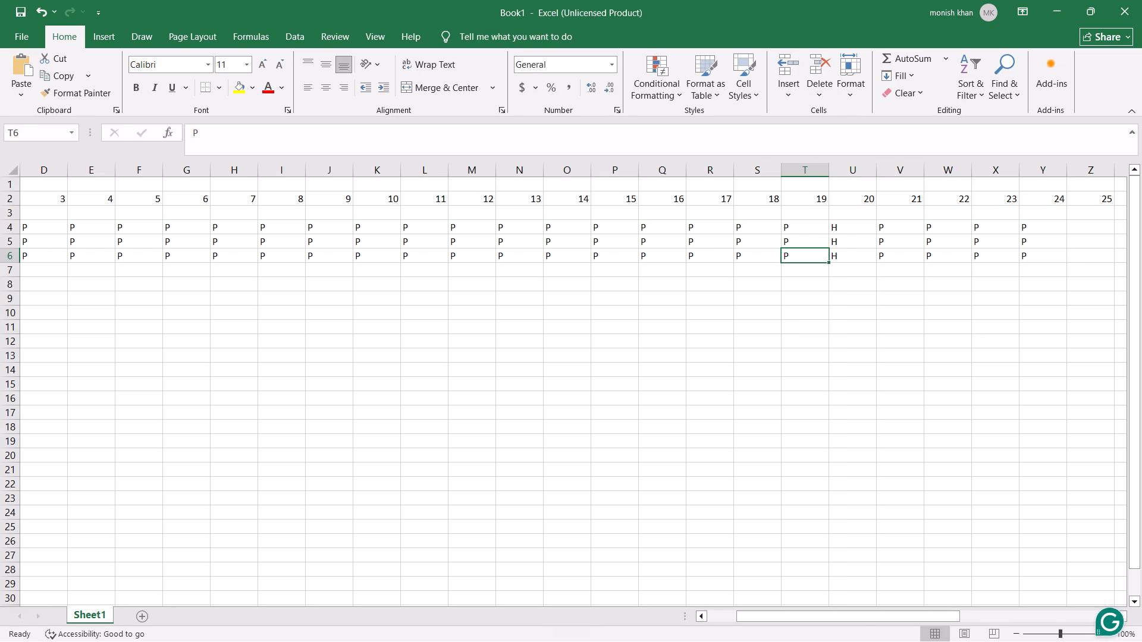
pyautogui.press('Left')
pyautogui.press('Left')
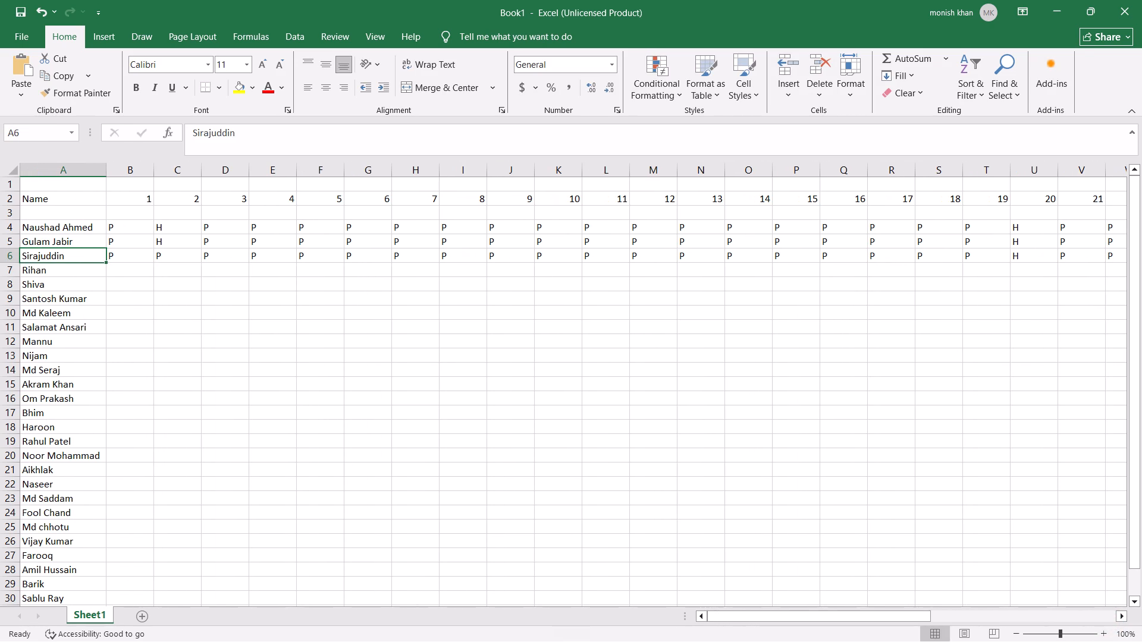
pyautogui.press('Right')
pyautogui.press('Down')
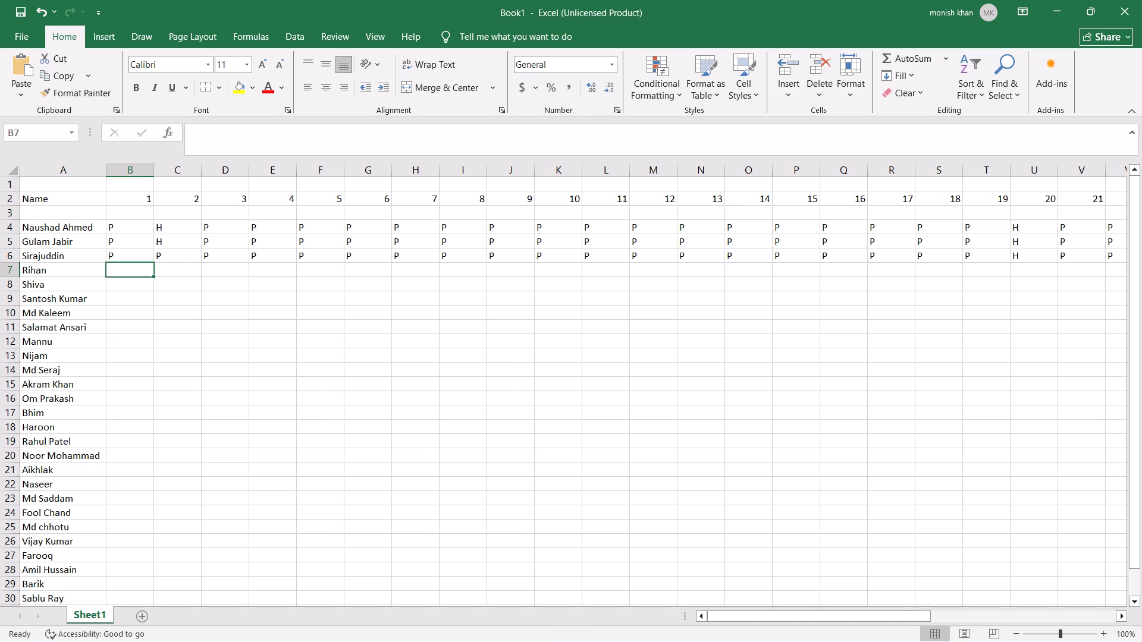
pyautogui.press('Right')
pyautogui.press('Up')
pyautogui.press('BackSpace')
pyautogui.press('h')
pyautogui.press('Down')
pyautogui.press('Left')
# Enter P in B7 for the fourth person and fill it across row 7 to Y7, under heading 24.
pyautogui.doubleClick(136, 269)
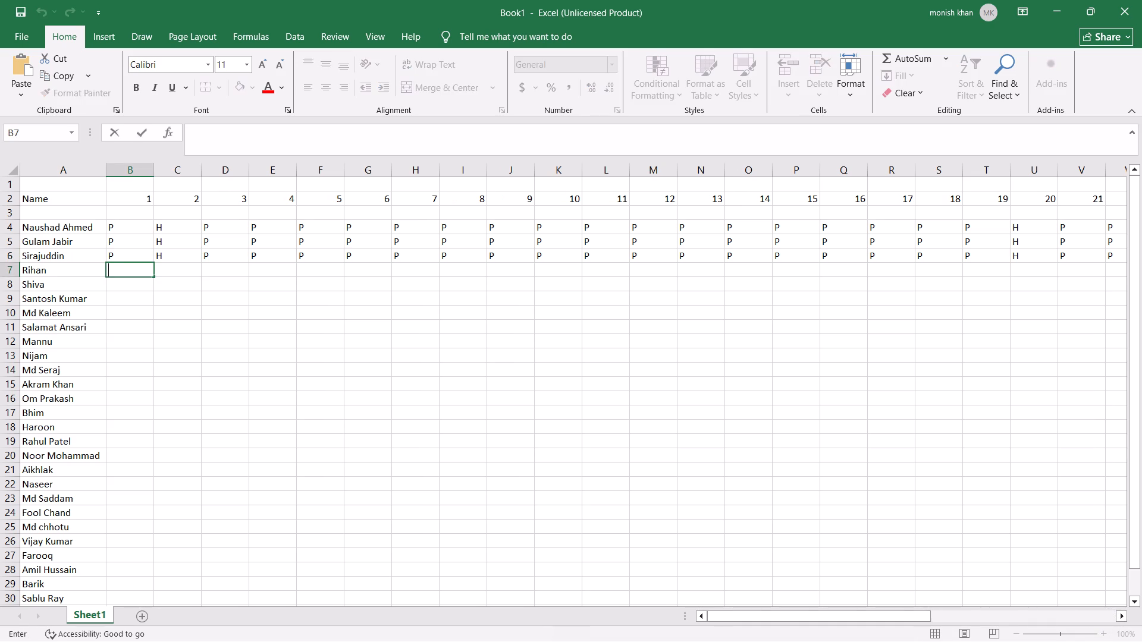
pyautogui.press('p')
pyautogui.click(138, 284)
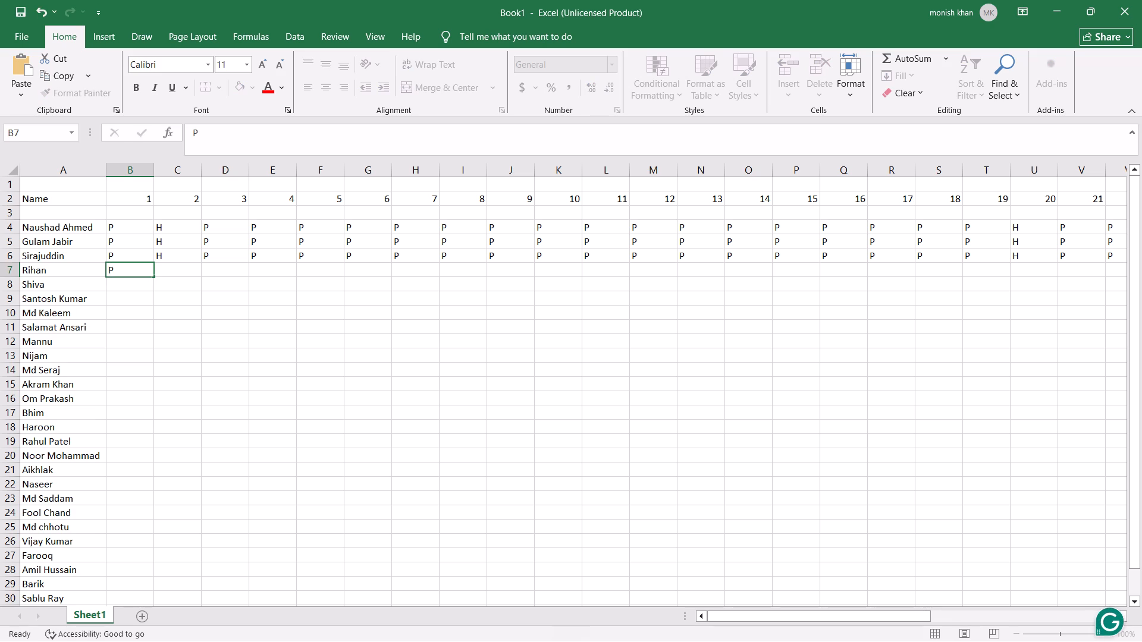
pyautogui.click(140, 270)
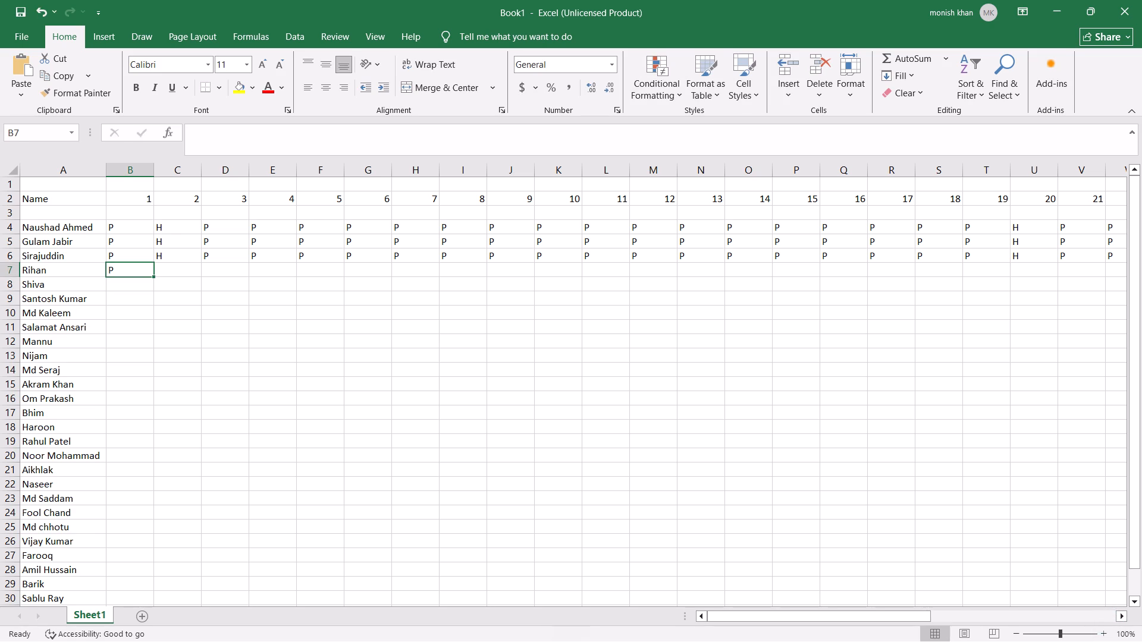
pyautogui.moveTo(152, 275); pyautogui.dragTo(1141, 237)
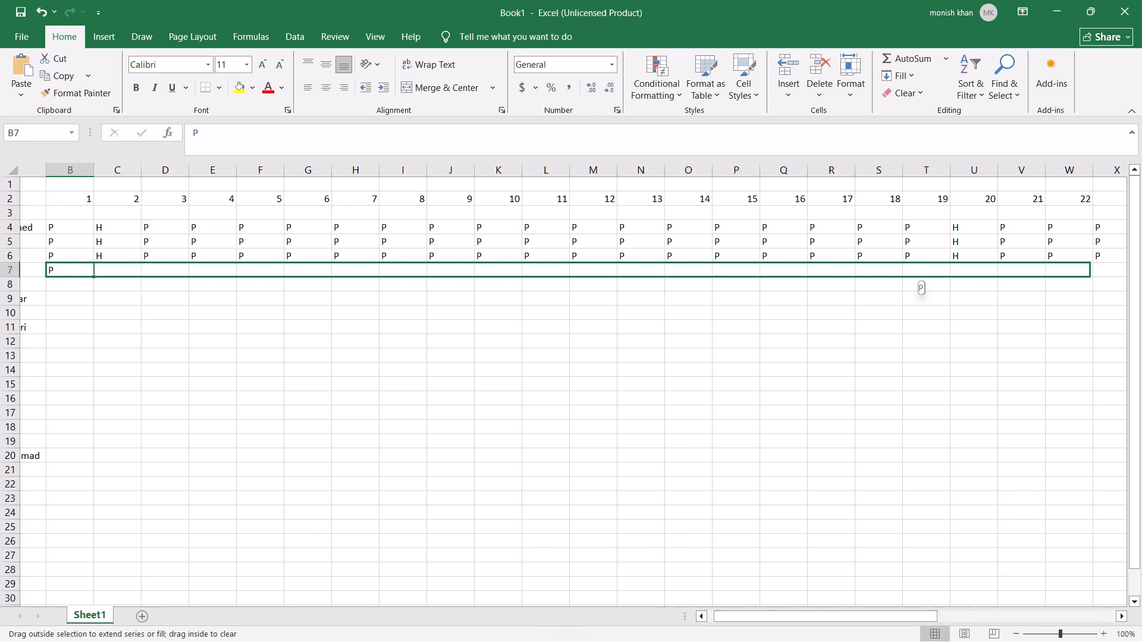
pyautogui.moveTo(1141, 237); pyautogui.dragTo(1055, 267)
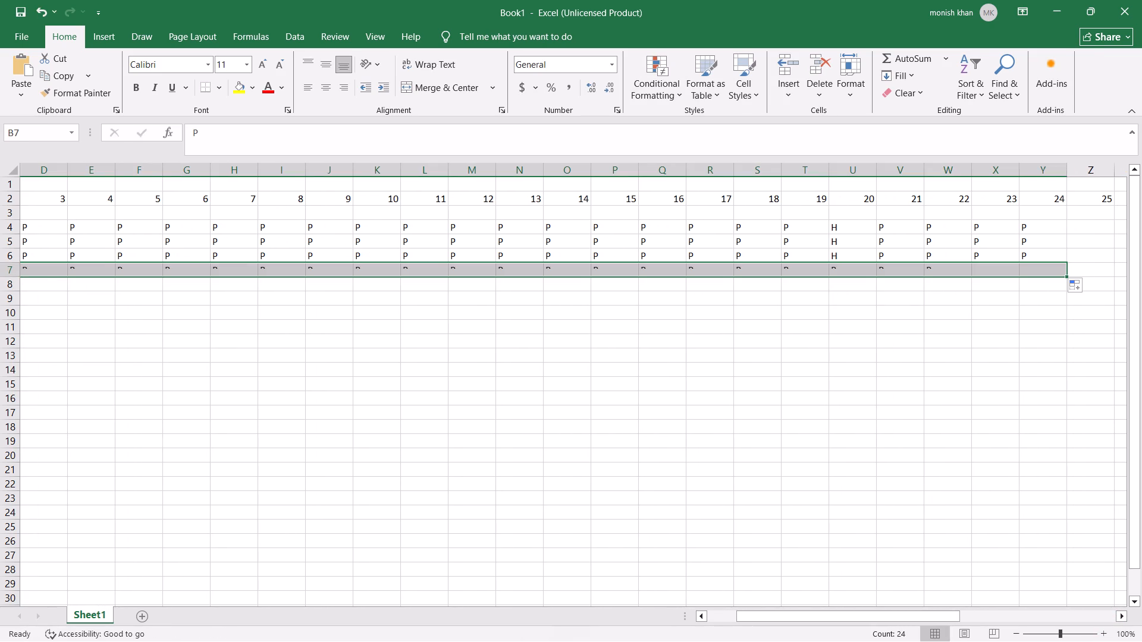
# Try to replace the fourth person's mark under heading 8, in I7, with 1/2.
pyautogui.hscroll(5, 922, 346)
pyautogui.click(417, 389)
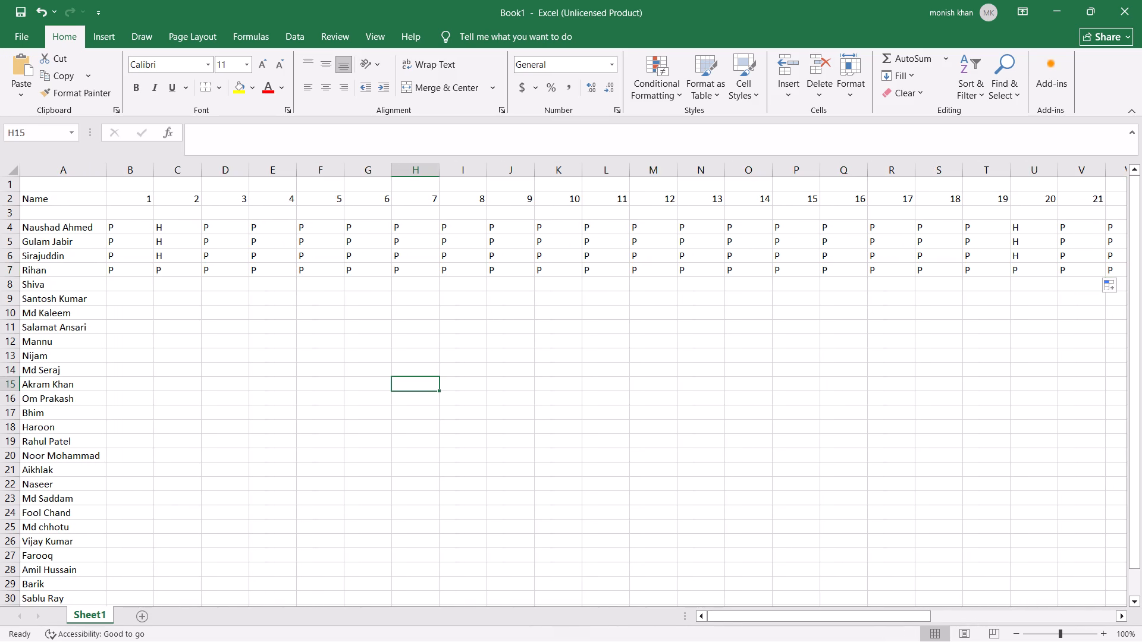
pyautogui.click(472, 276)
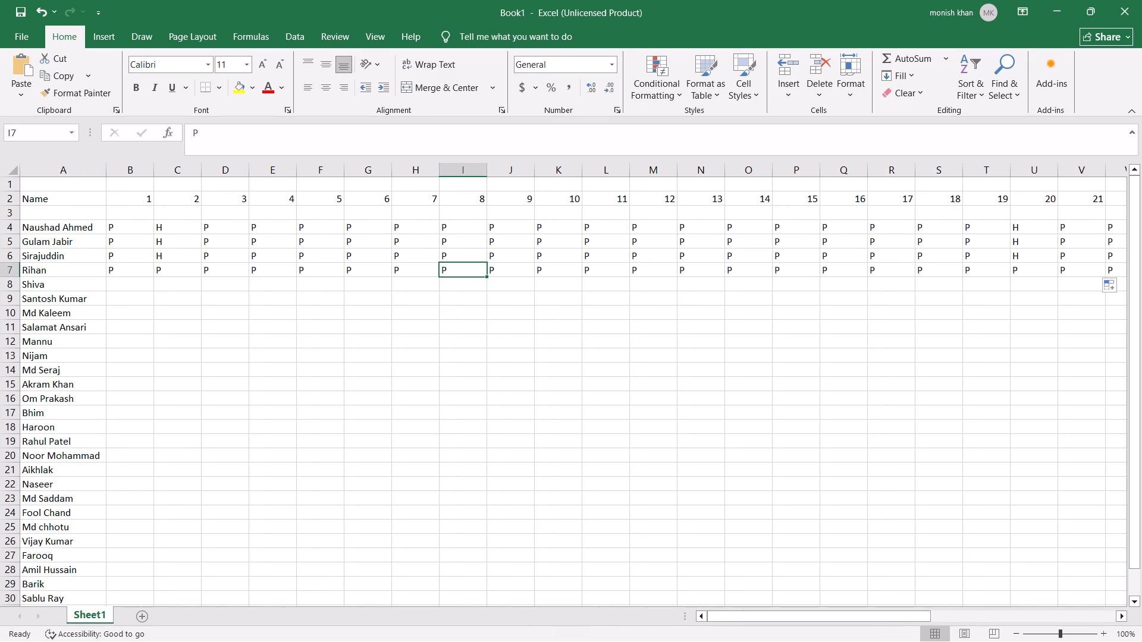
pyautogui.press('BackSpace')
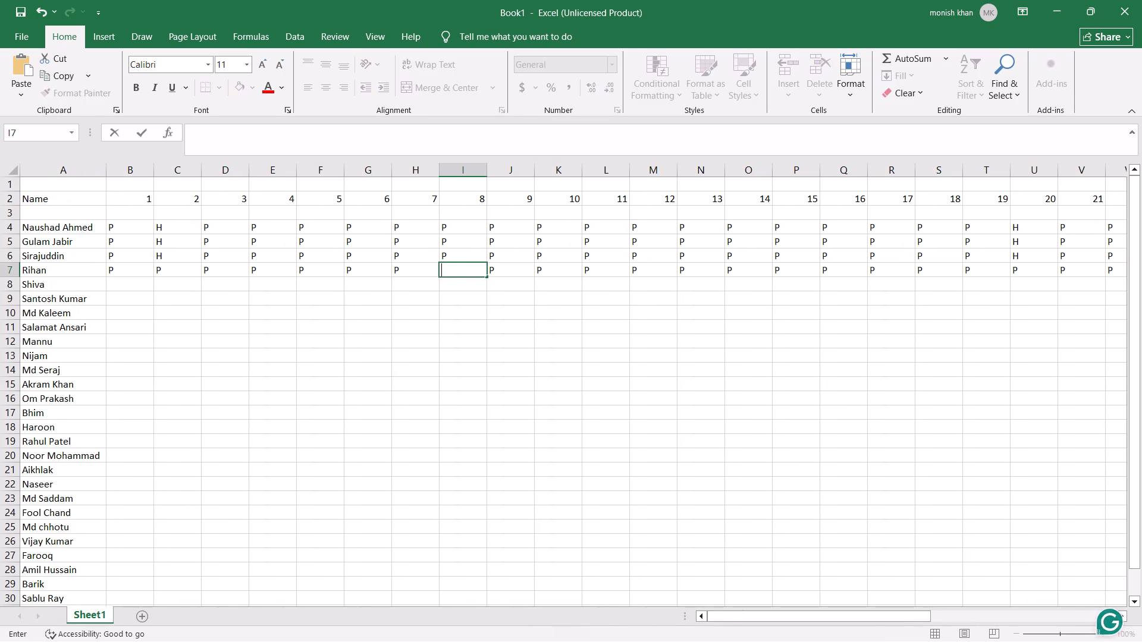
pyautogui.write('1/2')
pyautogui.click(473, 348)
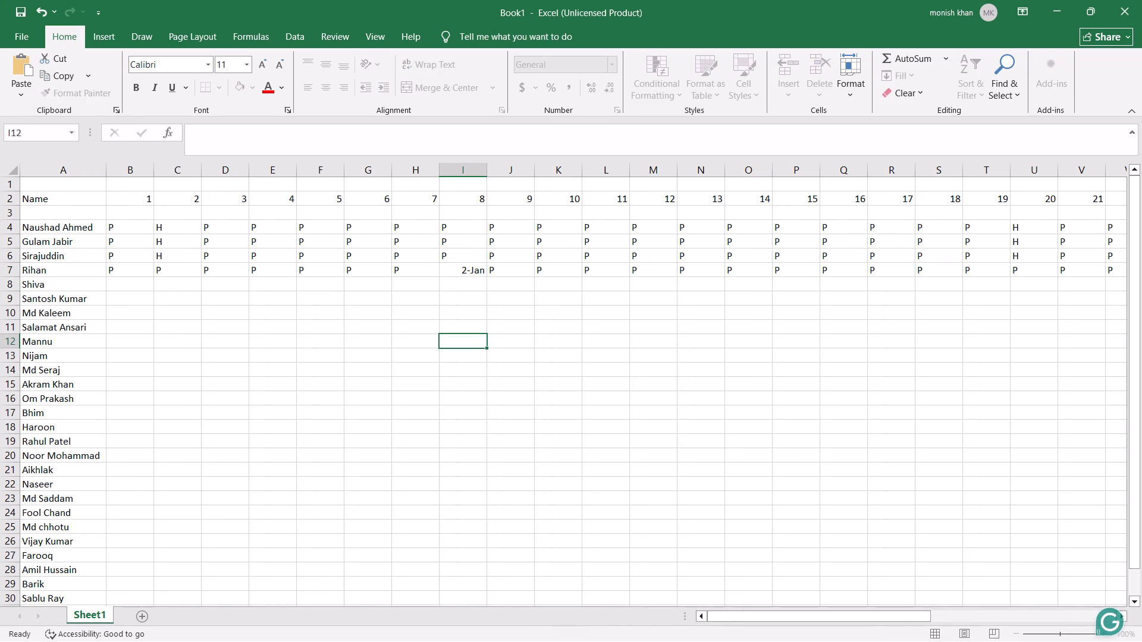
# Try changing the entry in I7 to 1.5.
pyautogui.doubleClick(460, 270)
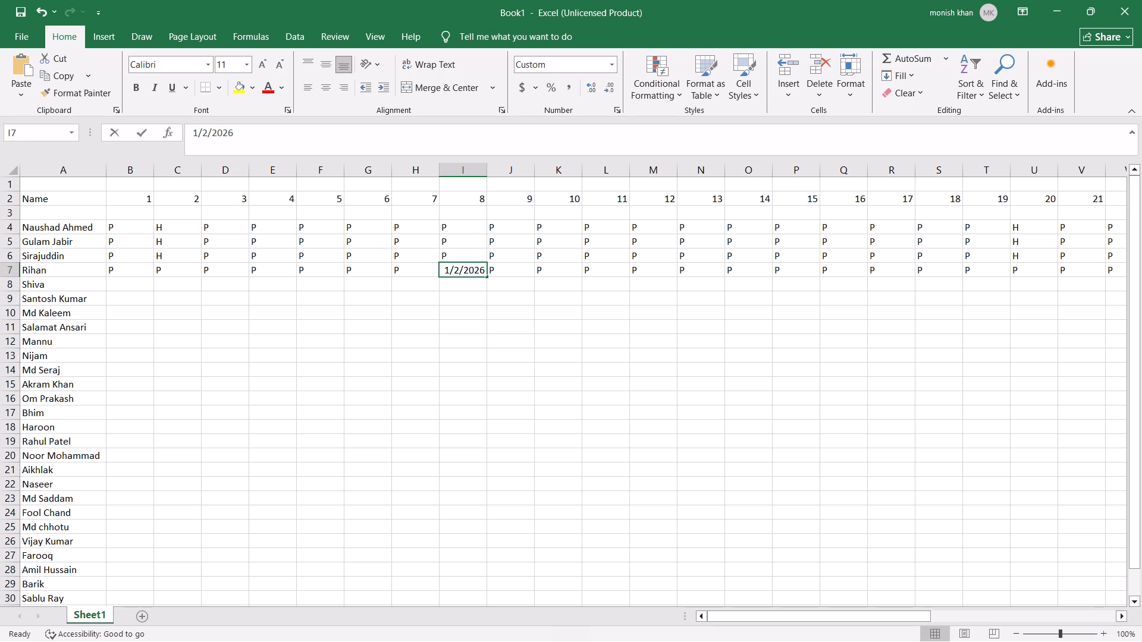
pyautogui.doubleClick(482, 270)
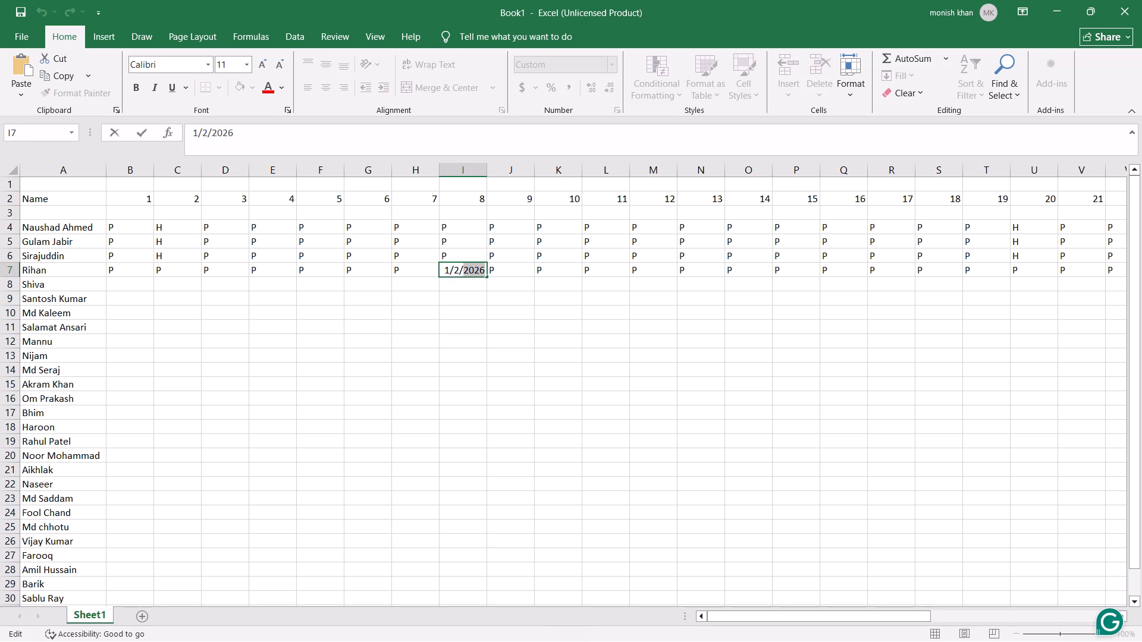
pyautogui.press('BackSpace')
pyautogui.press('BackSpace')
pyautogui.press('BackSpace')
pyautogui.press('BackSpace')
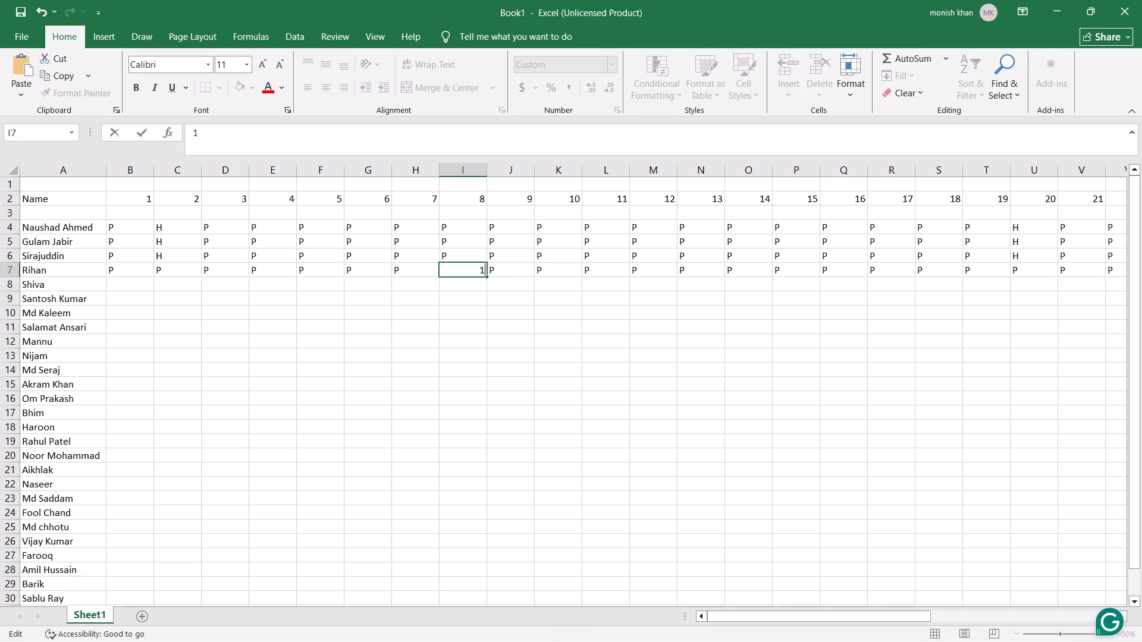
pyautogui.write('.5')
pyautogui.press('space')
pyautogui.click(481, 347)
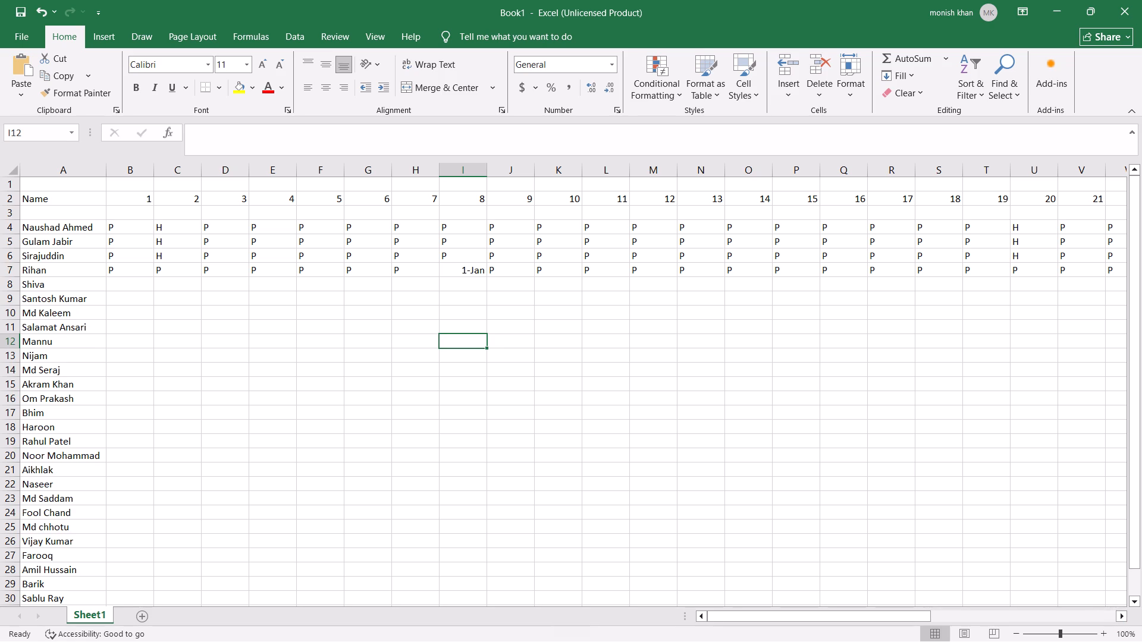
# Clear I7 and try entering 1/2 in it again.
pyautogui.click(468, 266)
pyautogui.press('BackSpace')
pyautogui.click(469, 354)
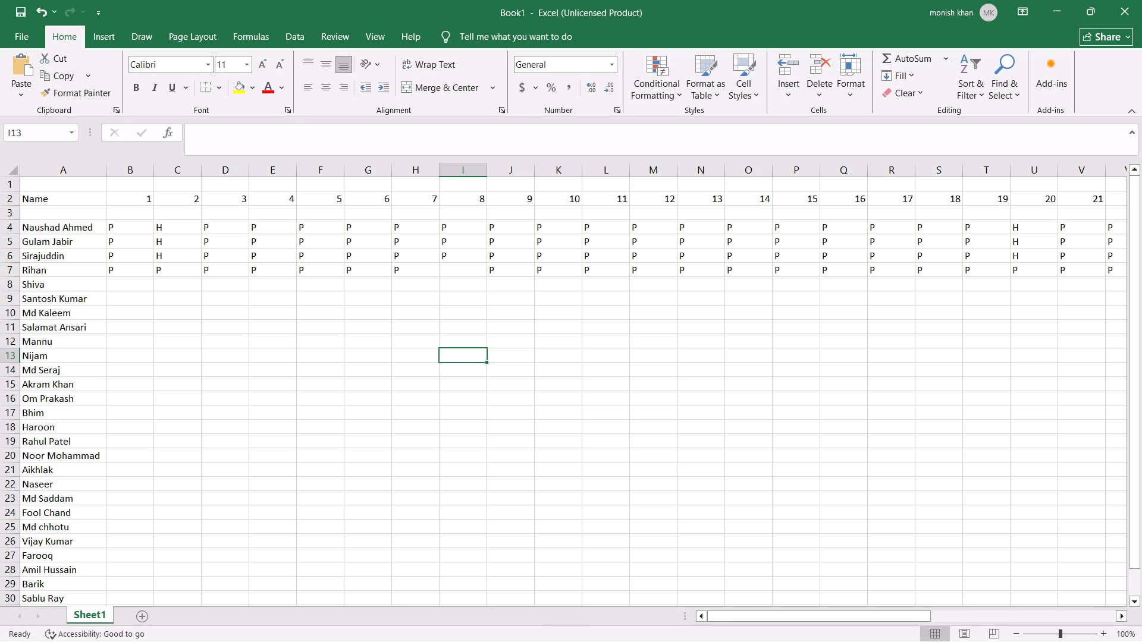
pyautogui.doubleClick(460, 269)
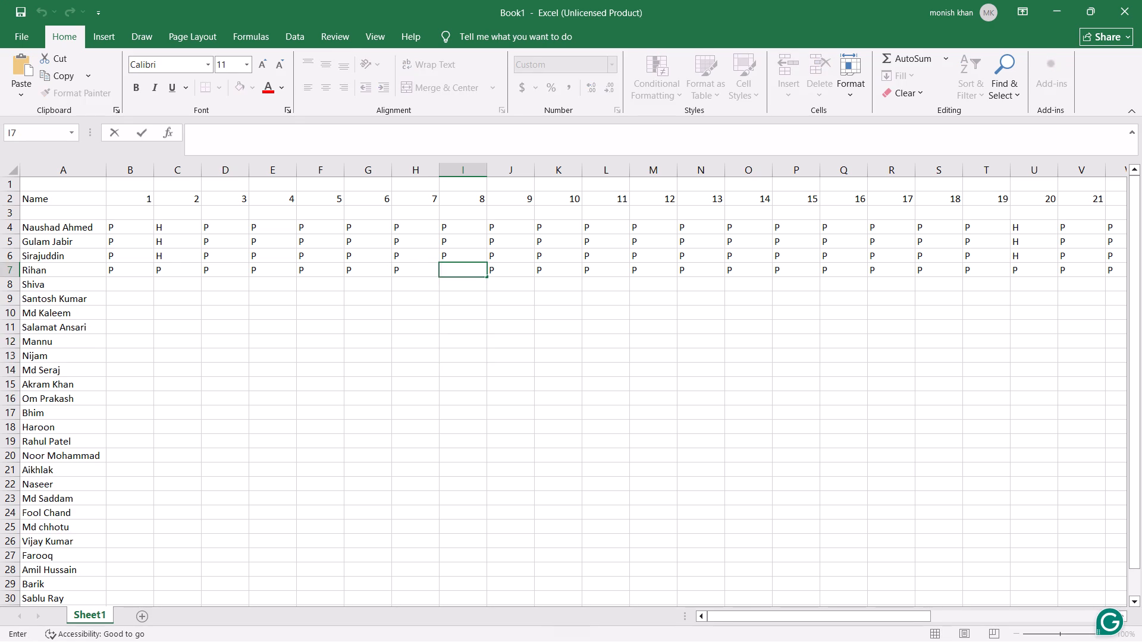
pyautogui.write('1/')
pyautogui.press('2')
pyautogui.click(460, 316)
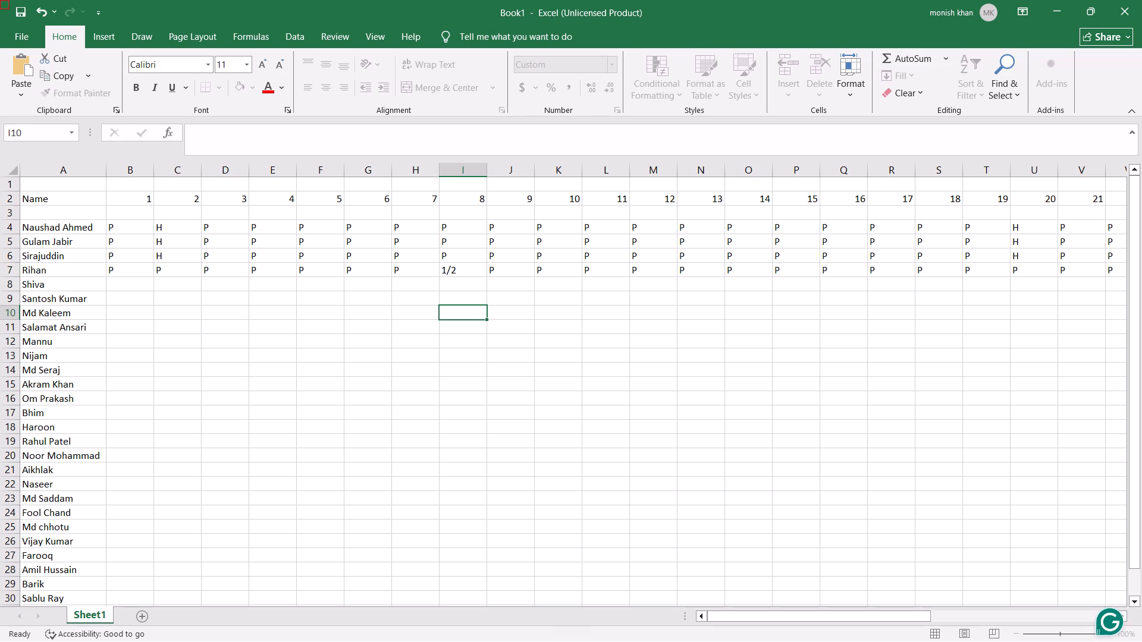
# Set the cell format of I7 to the Number category with 0 decimal places.
pyautogui.click(460, 270)
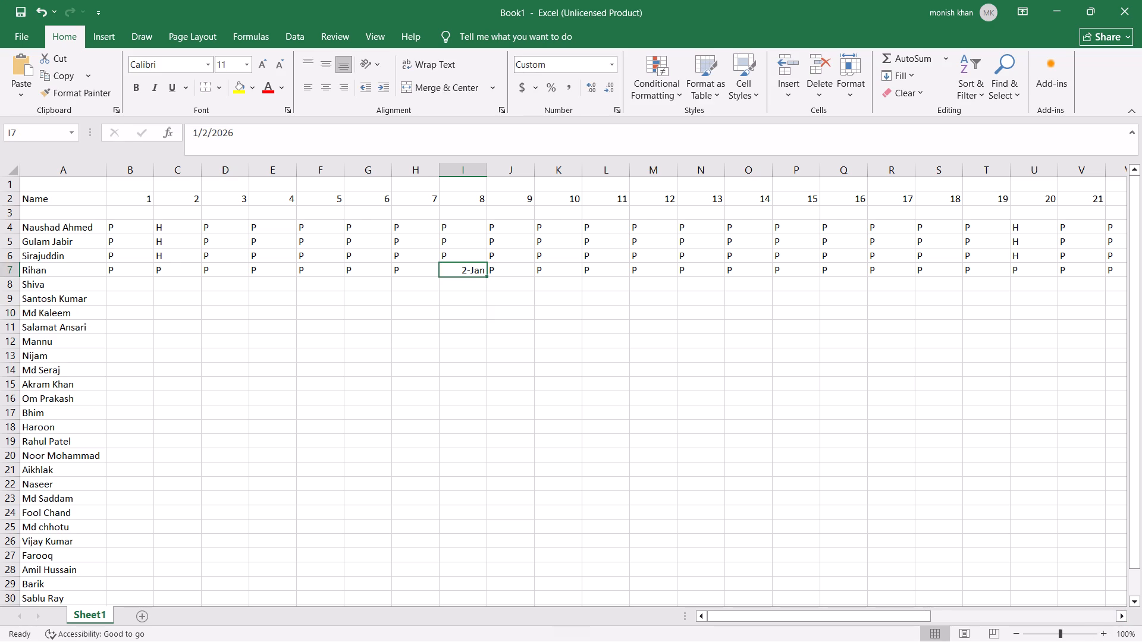
pyautogui.click(620, 107)
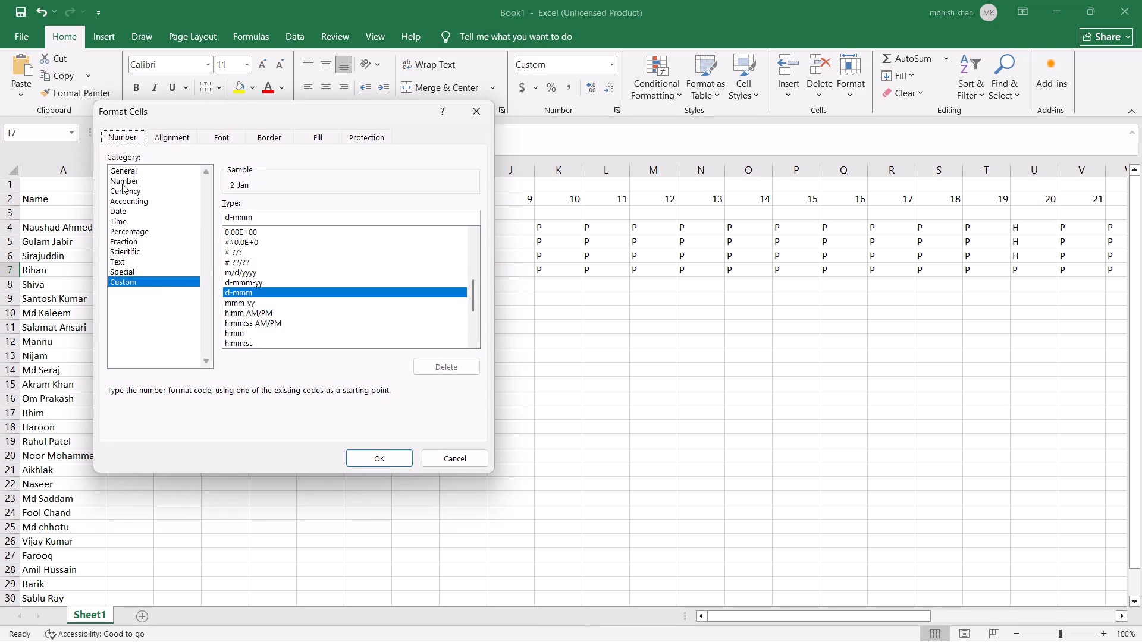
pyautogui.click(123, 180)
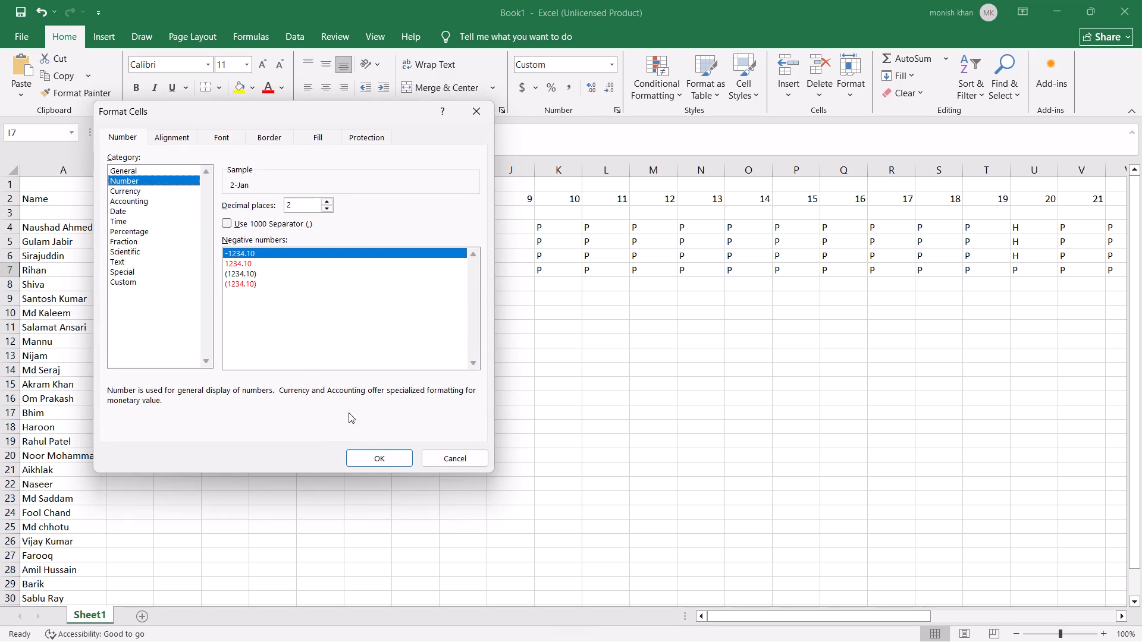
pyautogui.doubleClick(325, 209)
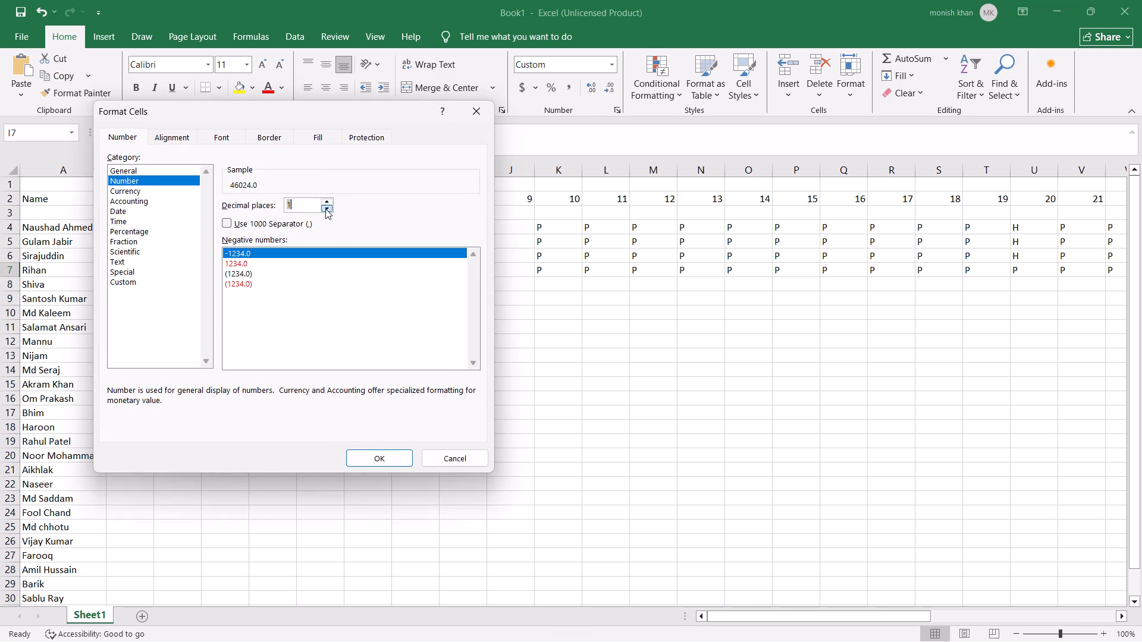
pyautogui.click(358, 452)
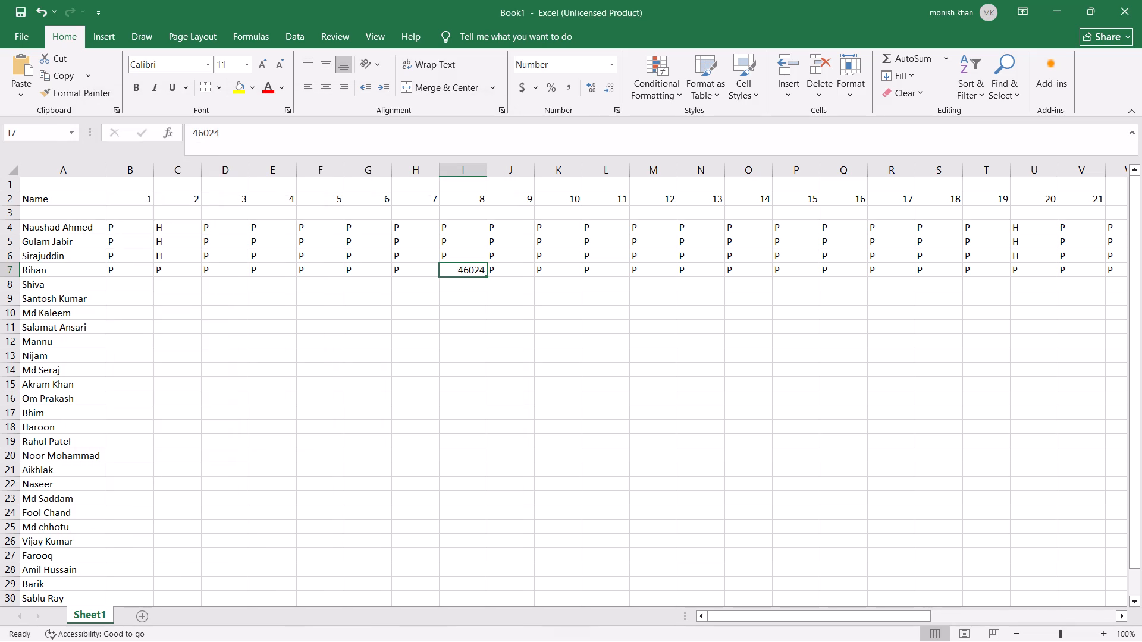
# Replace the contents of I7, the fourth person's entry under heading 8, with 1/2.
pyautogui.press('BackSpace')
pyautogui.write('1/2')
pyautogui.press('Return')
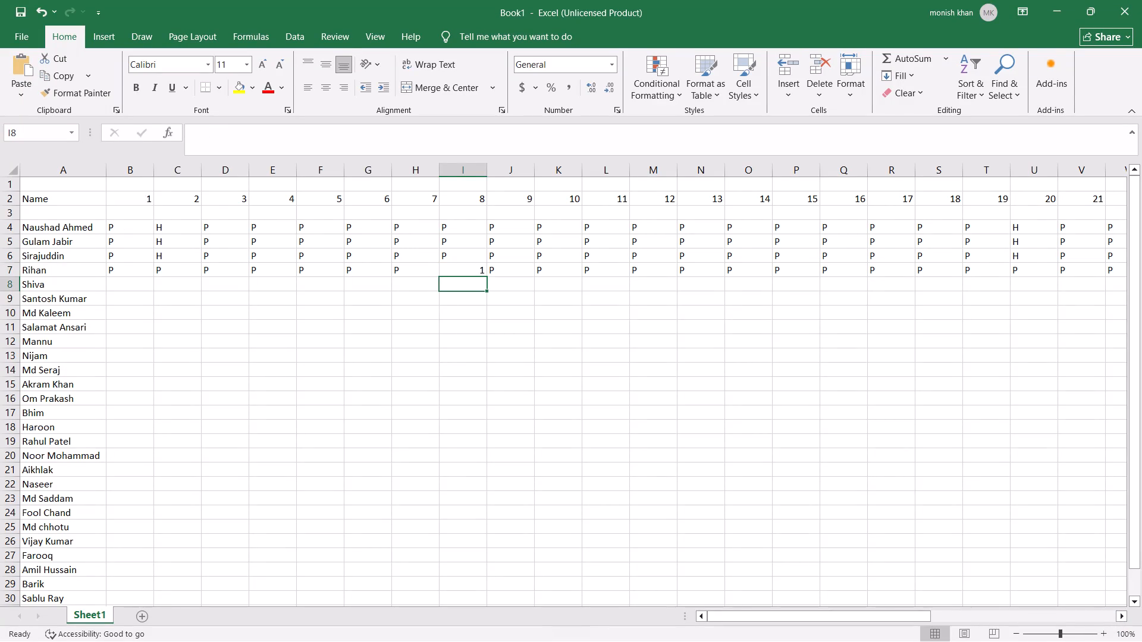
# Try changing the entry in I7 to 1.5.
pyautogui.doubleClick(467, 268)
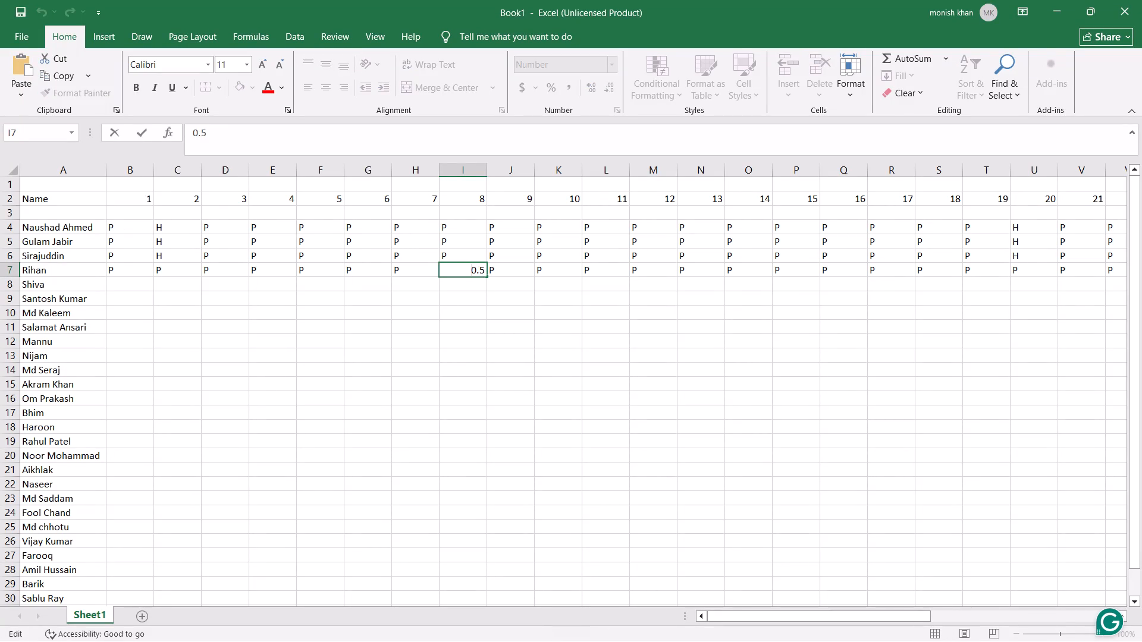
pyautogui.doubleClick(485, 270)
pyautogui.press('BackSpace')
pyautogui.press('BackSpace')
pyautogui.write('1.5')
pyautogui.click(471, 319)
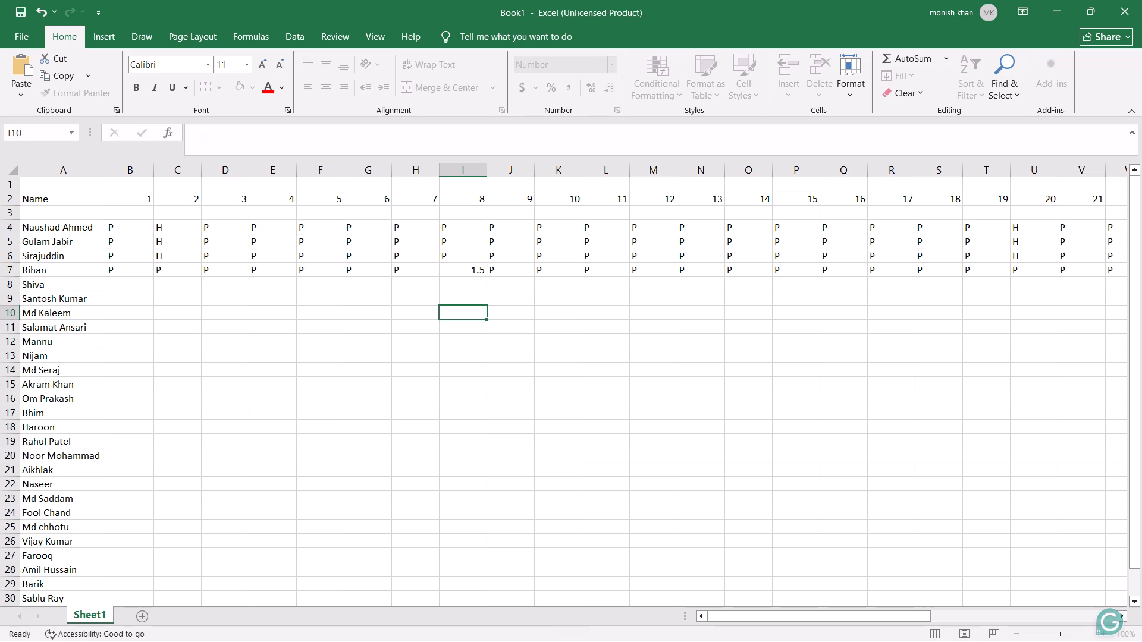
# Clear I7 and enter HALF DAY as the fourth person's mark under heading 8.
pyautogui.click(469, 273)
pyautogui.press('BackSpace')
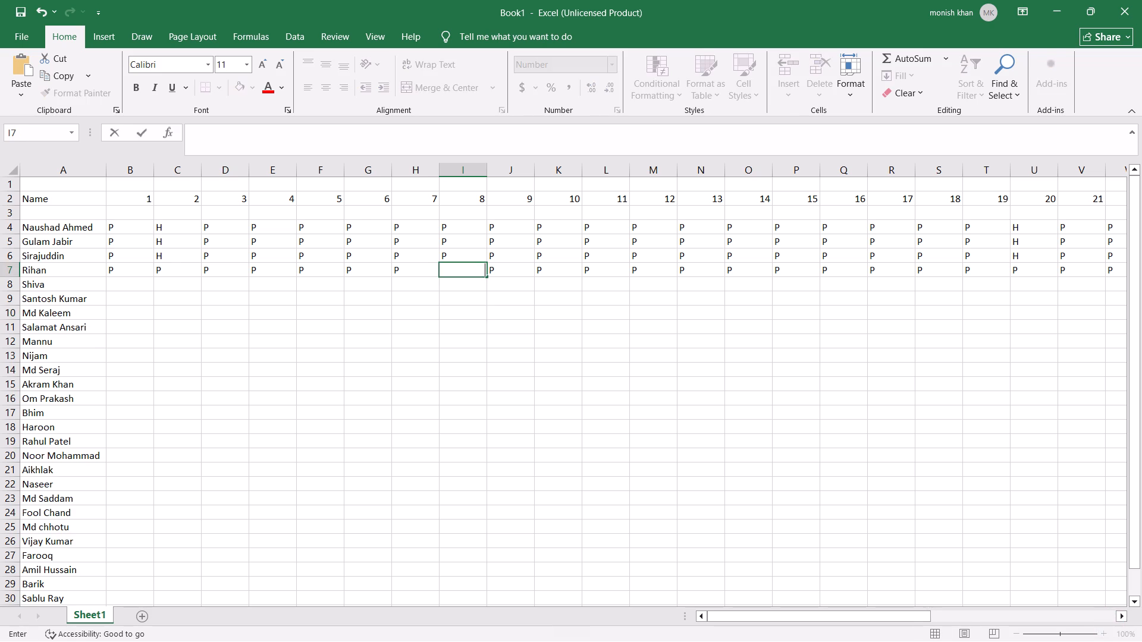
pyautogui.click(462, 304)
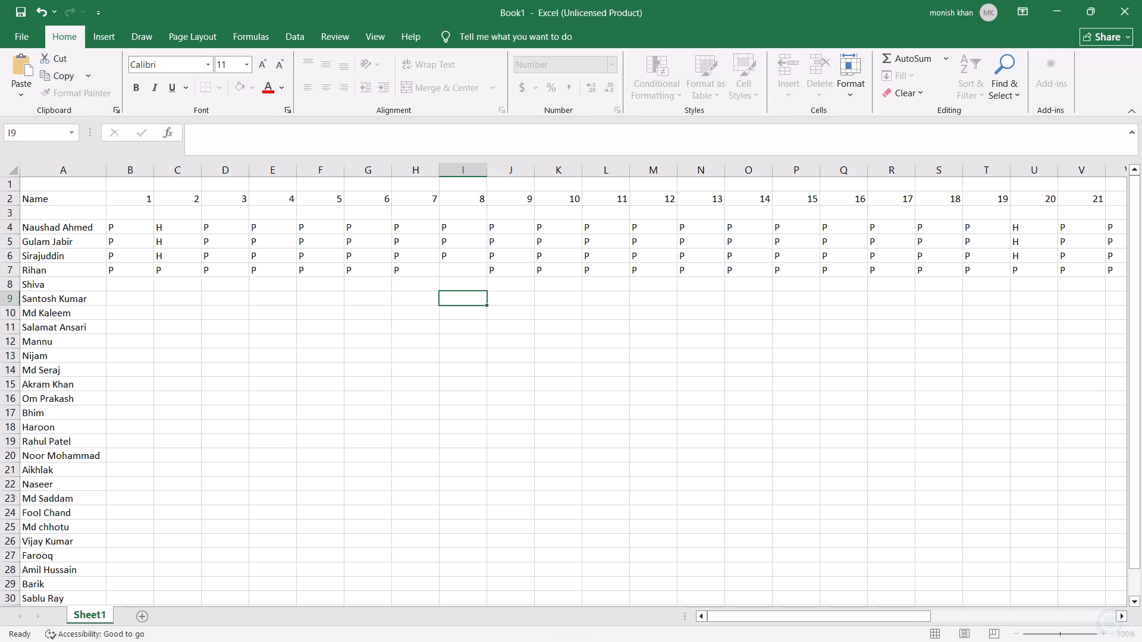
pyautogui.doubleClick(451, 271)
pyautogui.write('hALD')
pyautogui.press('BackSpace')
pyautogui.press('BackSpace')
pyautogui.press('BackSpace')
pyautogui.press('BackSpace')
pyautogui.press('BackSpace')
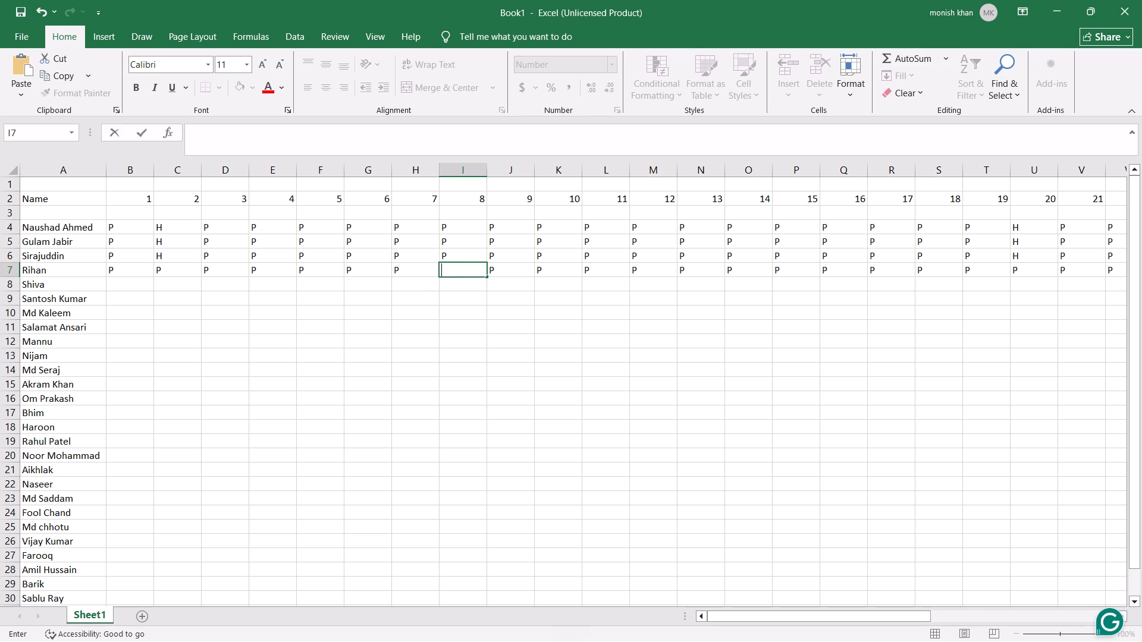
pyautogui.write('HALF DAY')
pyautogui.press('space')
pyautogui.click(471, 337)
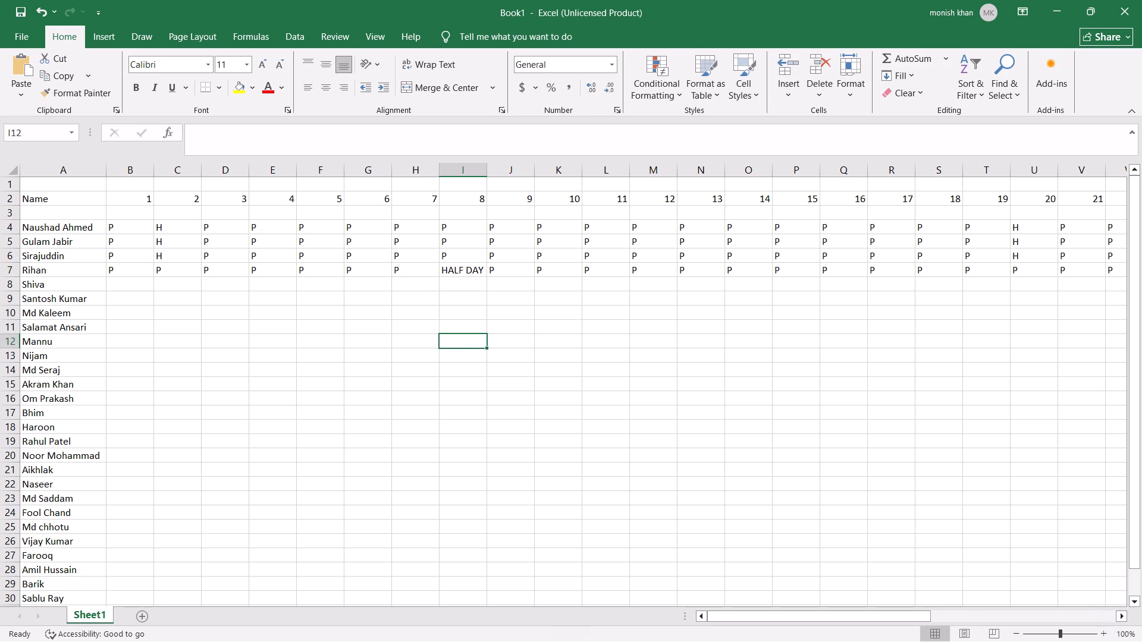
pyautogui.click(474, 325)
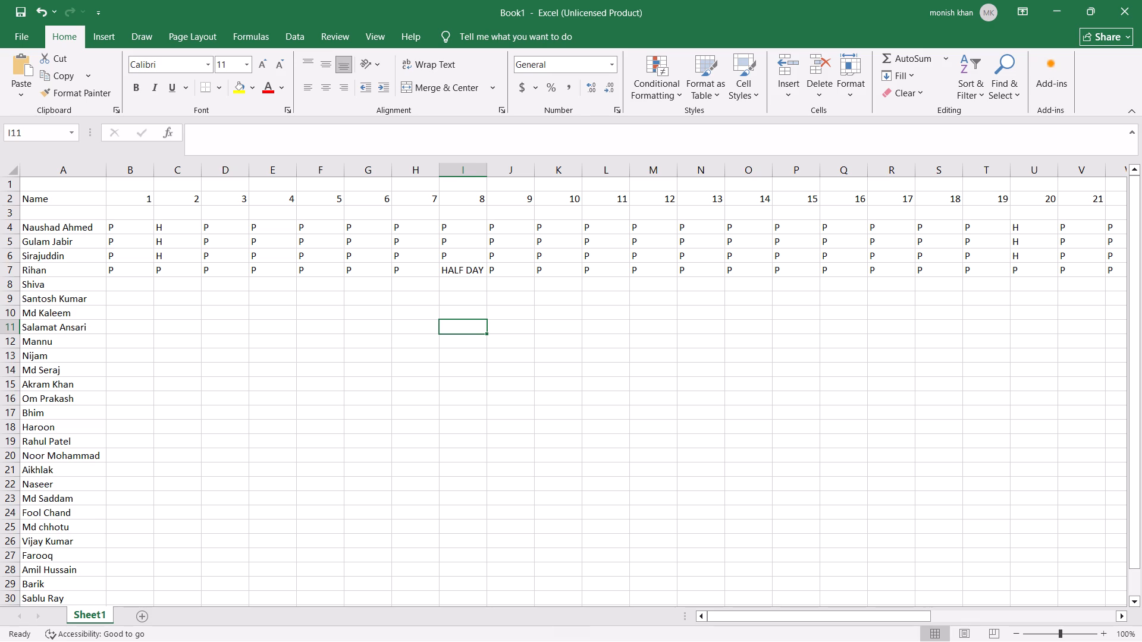
# Replace the fourth person's marks under headings 14, 15 and 16 (O7 to Q7) with A.
pyautogui.click(500, 276)
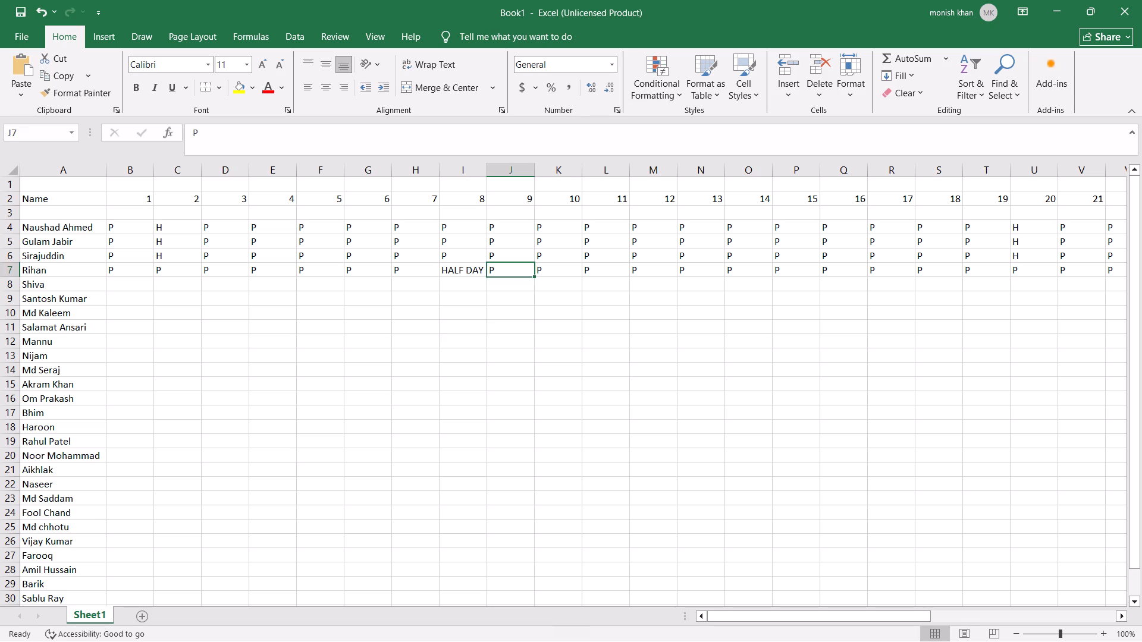
pyautogui.click(800, 270)
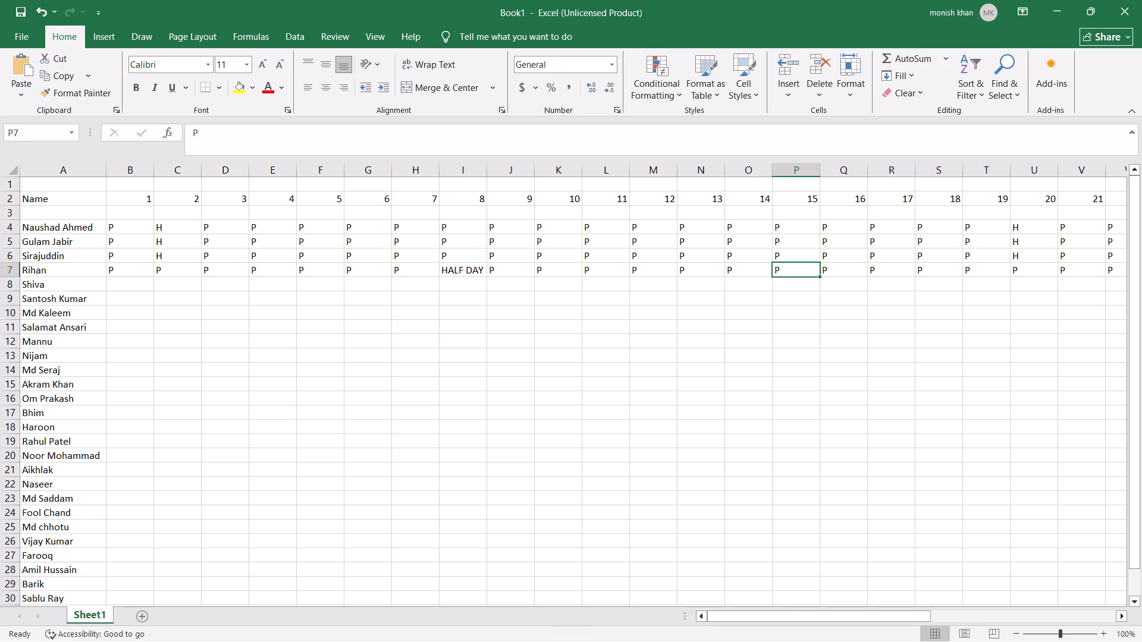
pyautogui.press('Left')
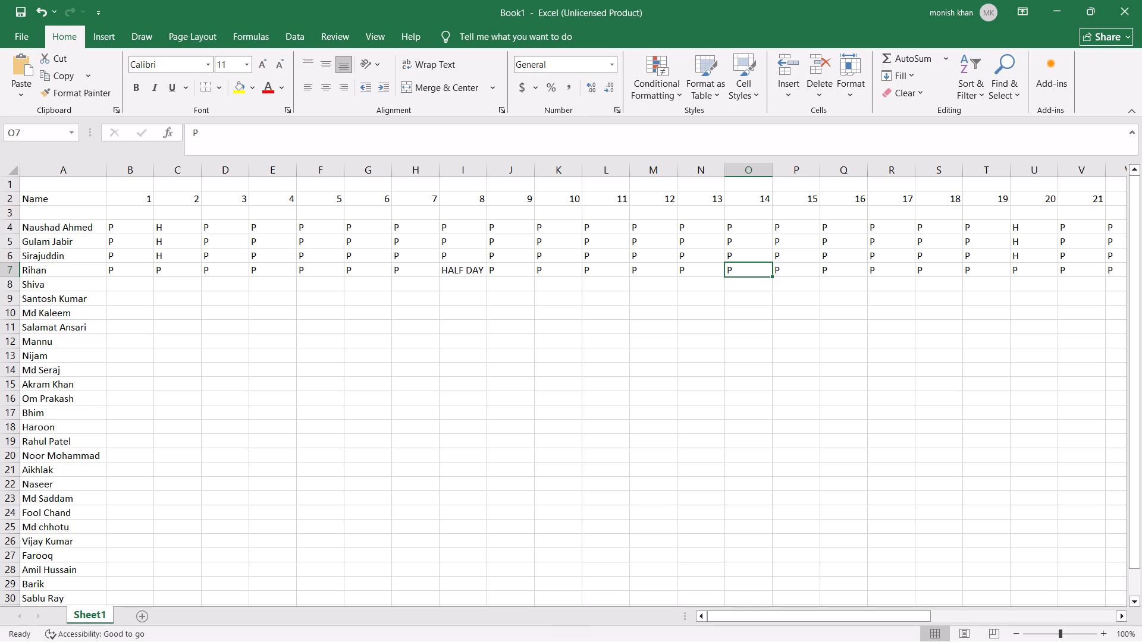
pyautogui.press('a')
pyautogui.press('Right')
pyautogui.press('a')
pyautogui.press('Right')
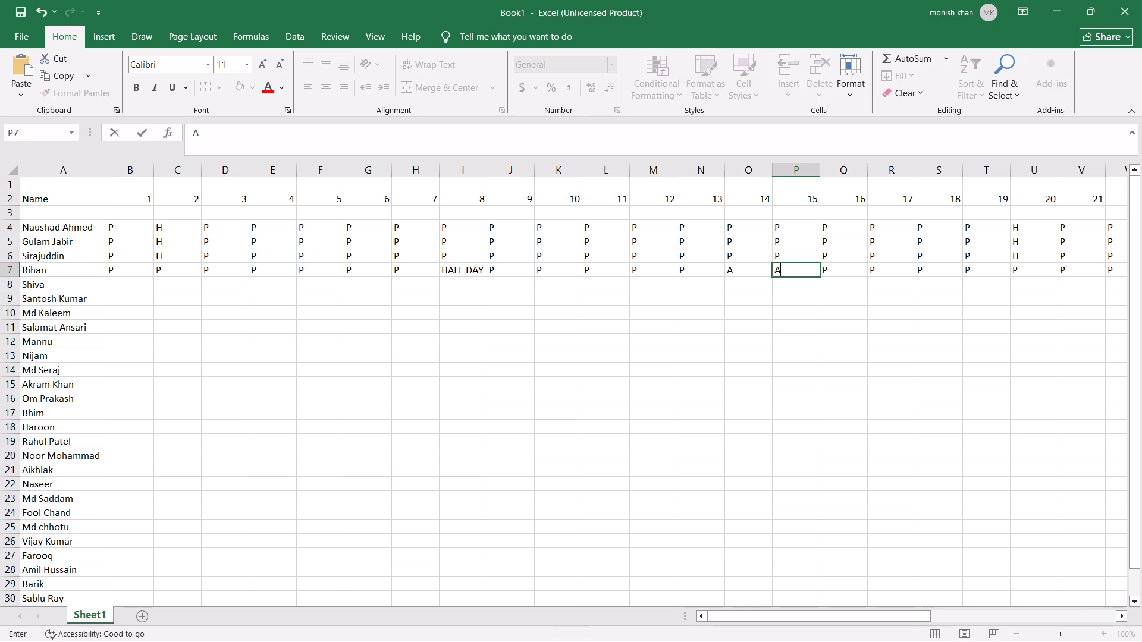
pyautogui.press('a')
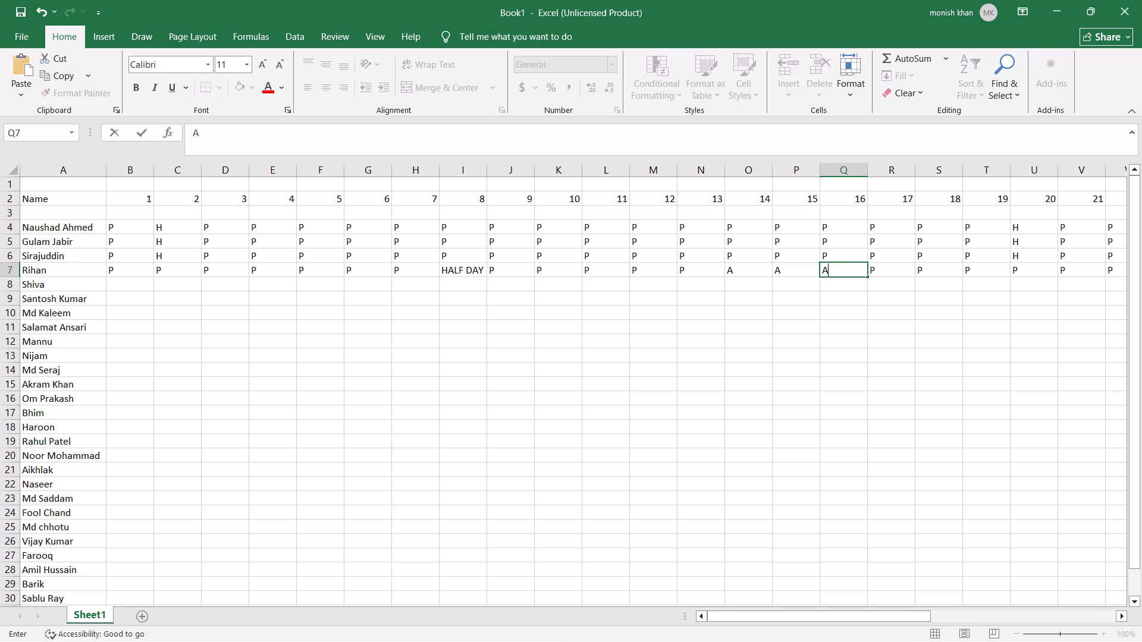
pyautogui.click(800, 339)
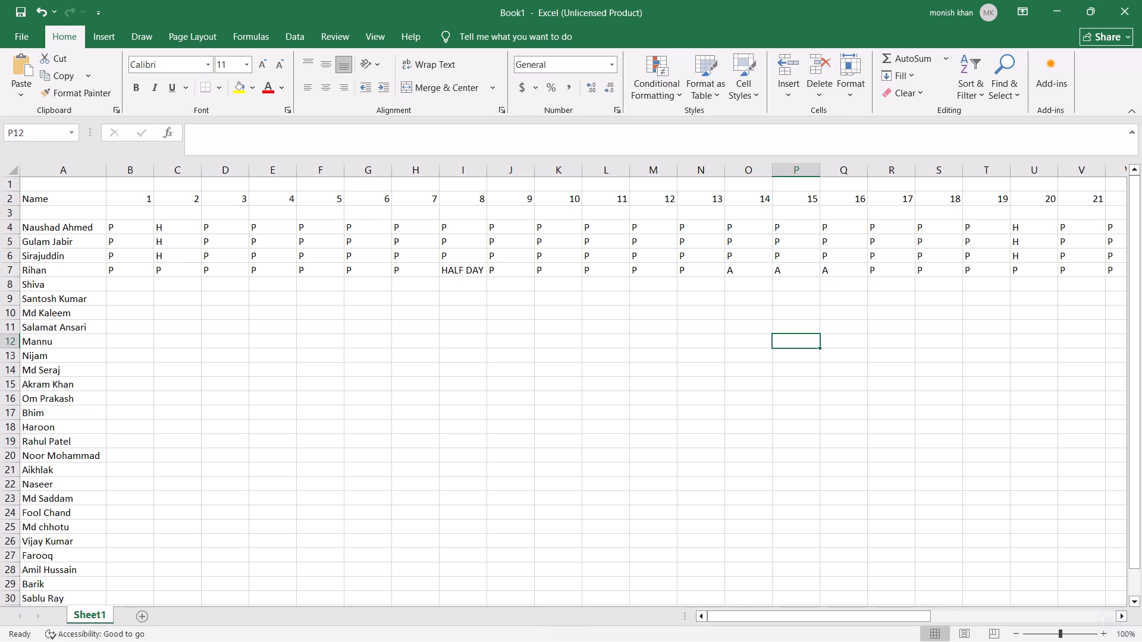
# Enter P in B8 and fill it down column B to the last name in row 32.
pyautogui.hscroll(-2, 832, 292)
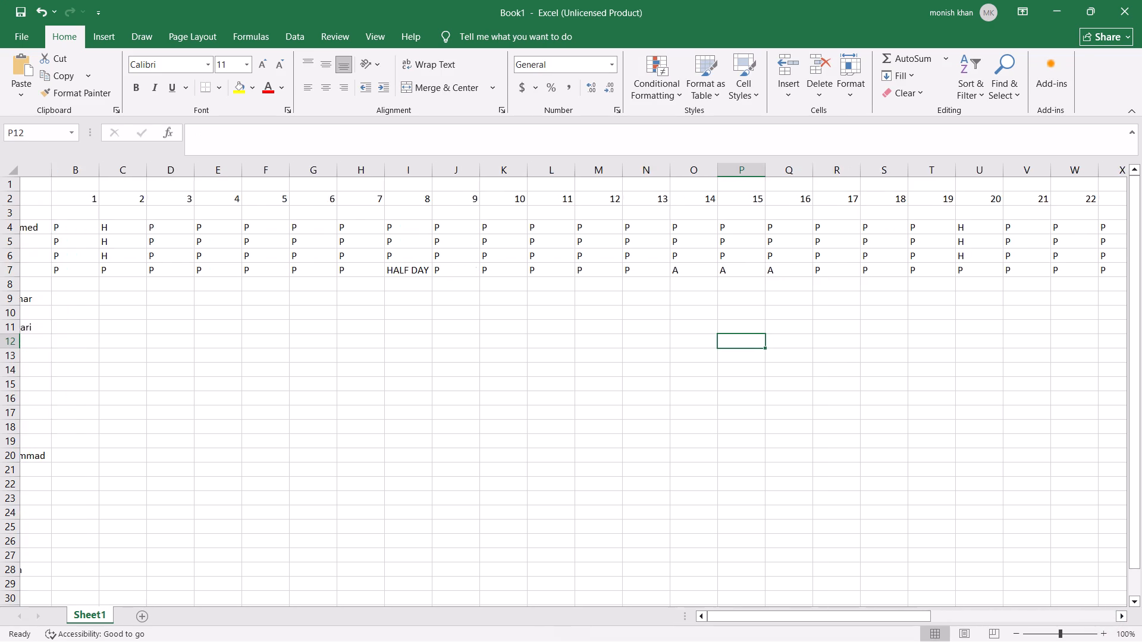
pyautogui.hscroll(-3, 832, 292)
pyautogui.hscroll(2, 832, 292)
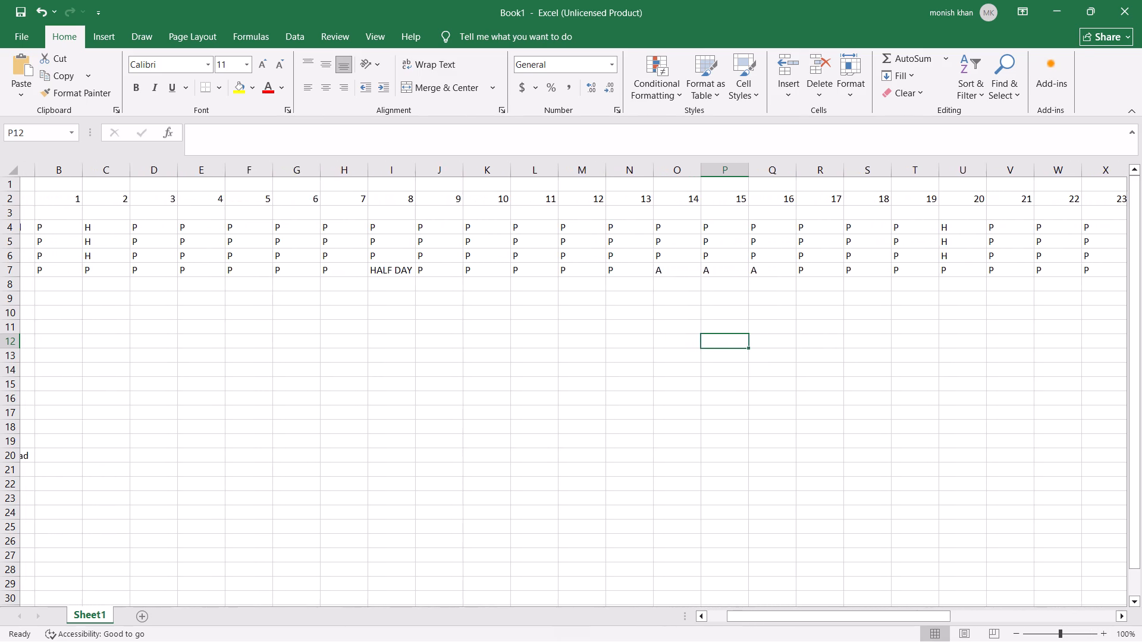
pyautogui.hscroll(4, 832, 292)
pyautogui.doubleClick(118, 285)
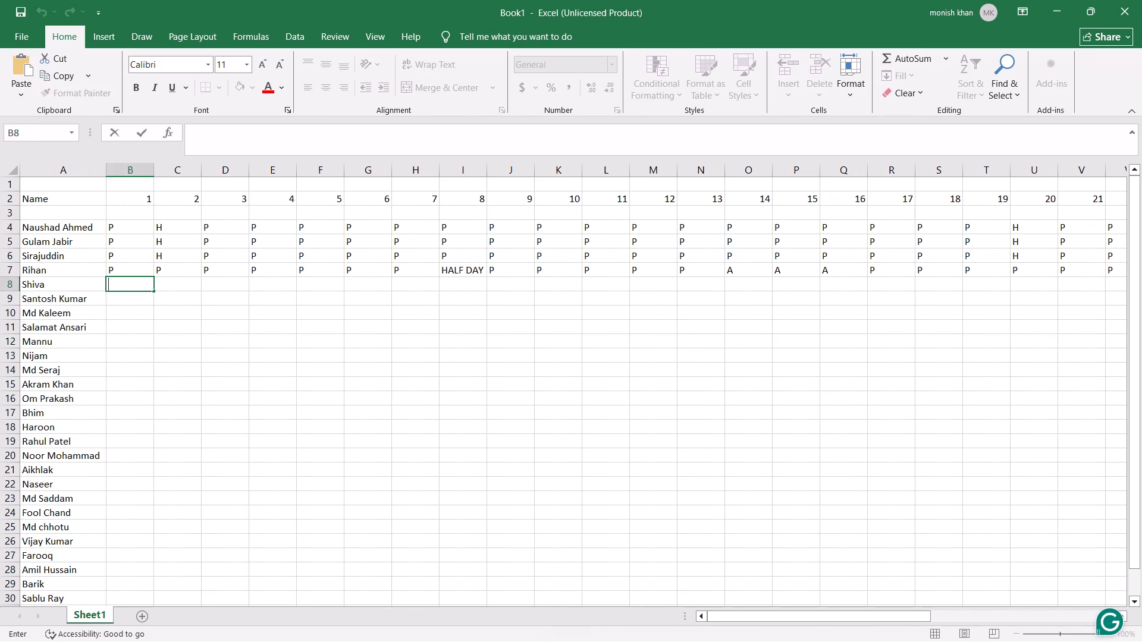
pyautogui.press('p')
pyautogui.moveTo(178, 324); pyautogui.dragTo(142, 294)
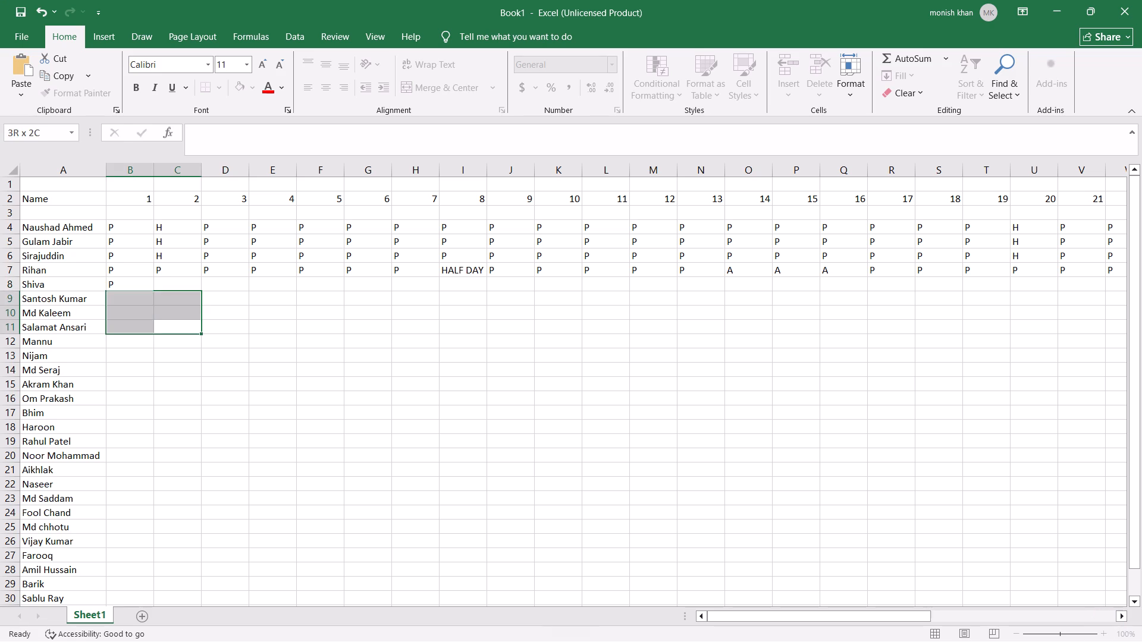
pyautogui.moveTo(142, 294); pyautogui.dragTo(138, 284)
pyautogui.moveTo(263, 403); pyautogui.dragTo(184, 338)
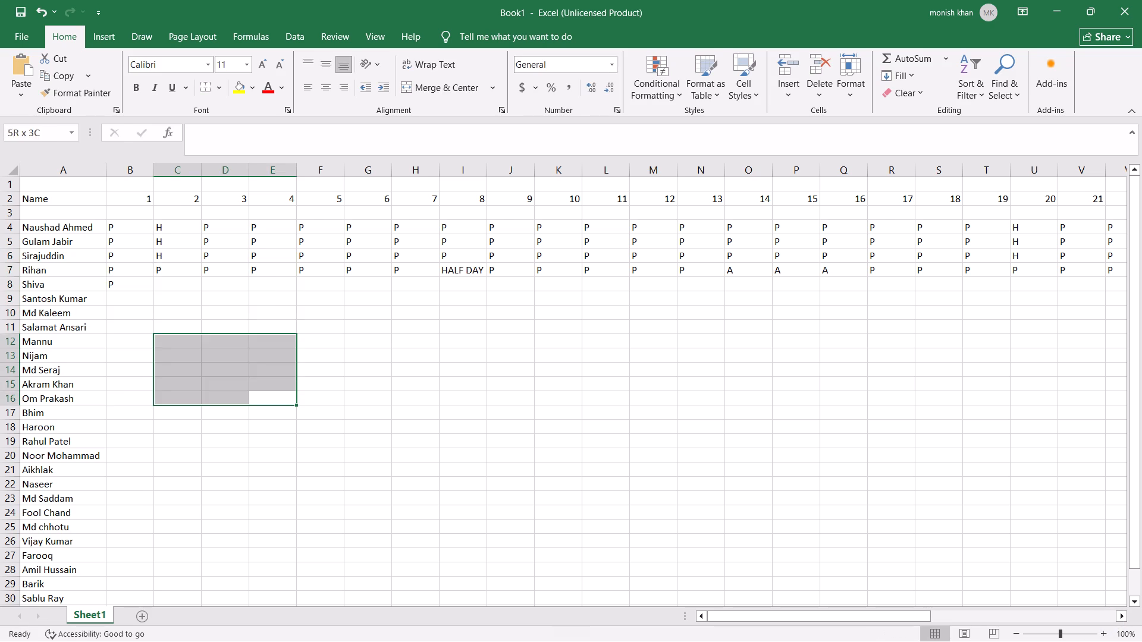
pyautogui.moveTo(184, 338); pyautogui.dragTo(186, 340)
pyautogui.click(140, 288)
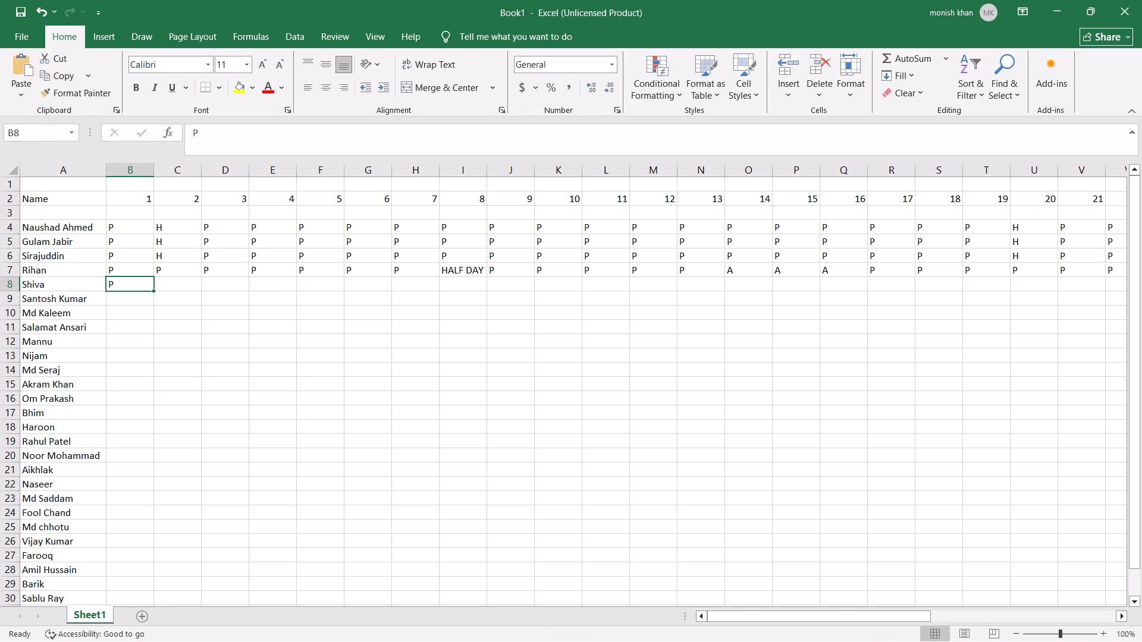
pyautogui.click(152, 289)
pyautogui.moveTo(152, 289); pyautogui.dragTo(224, 276)
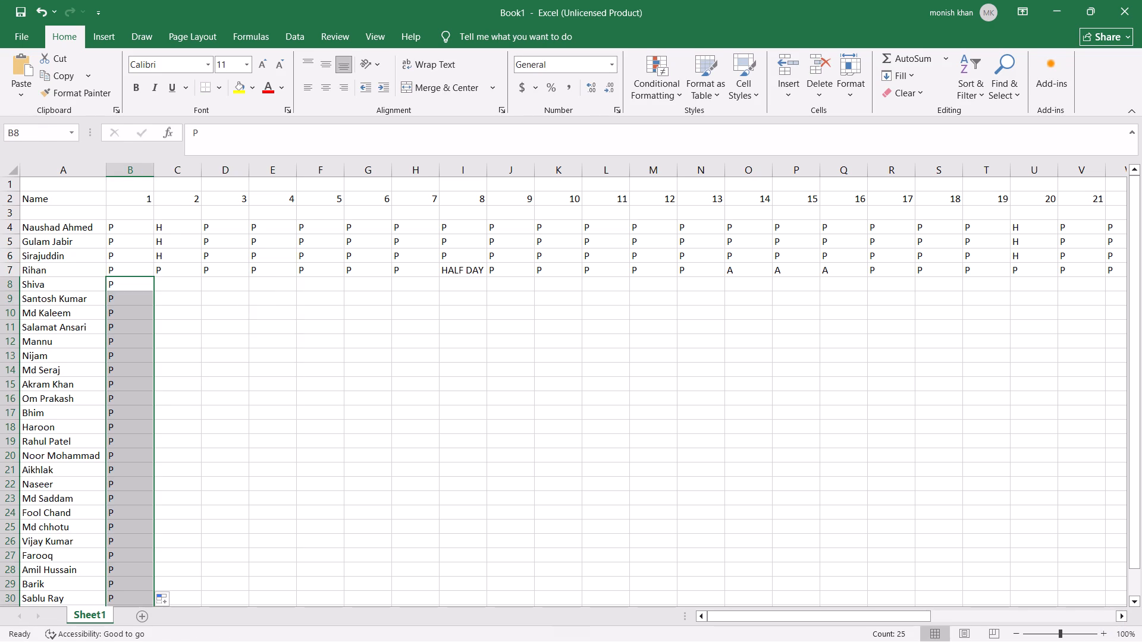
pyautogui.click(224, 372)
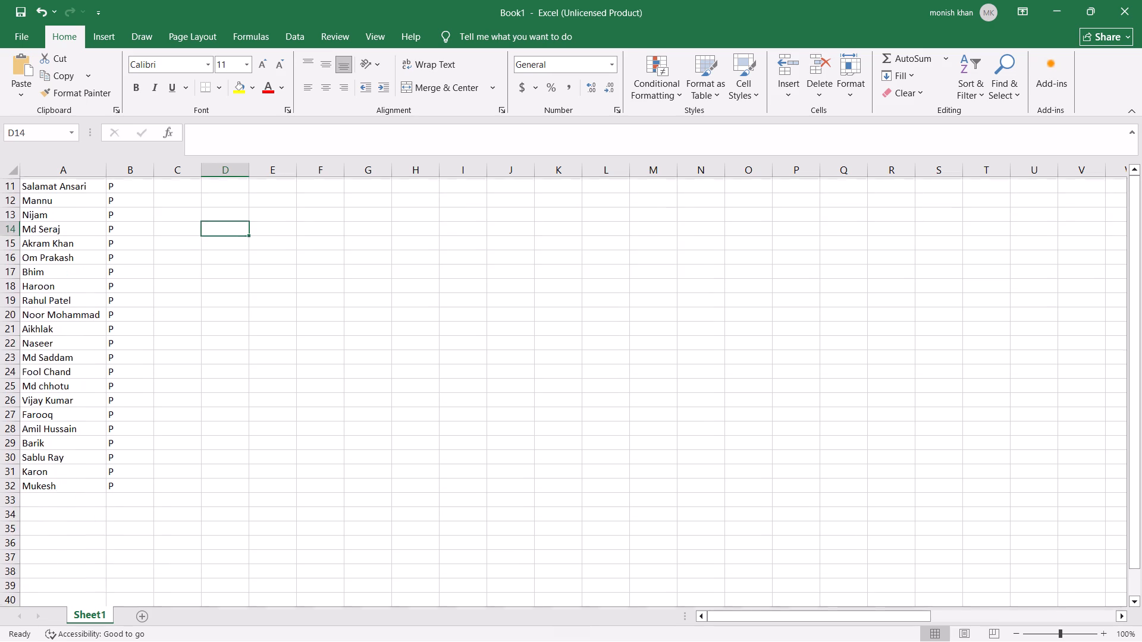
# Fill the P in B8 across row 8 through heading 24 in column Y.
pyautogui.click(135, 284)
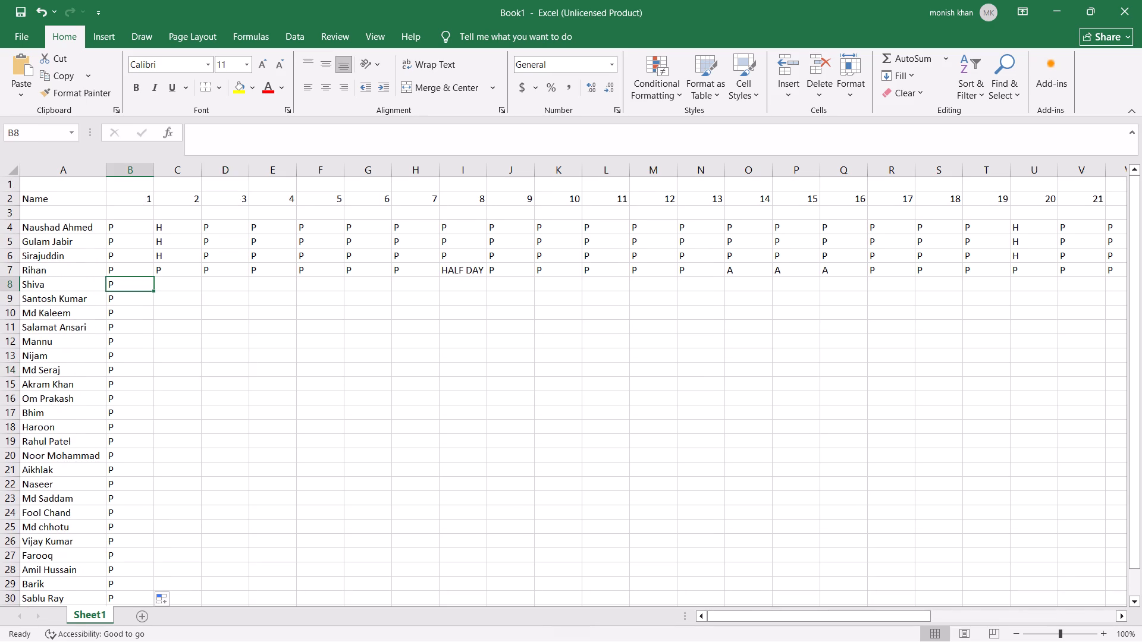
pyautogui.moveTo(153, 290); pyautogui.dragTo(395, 285)
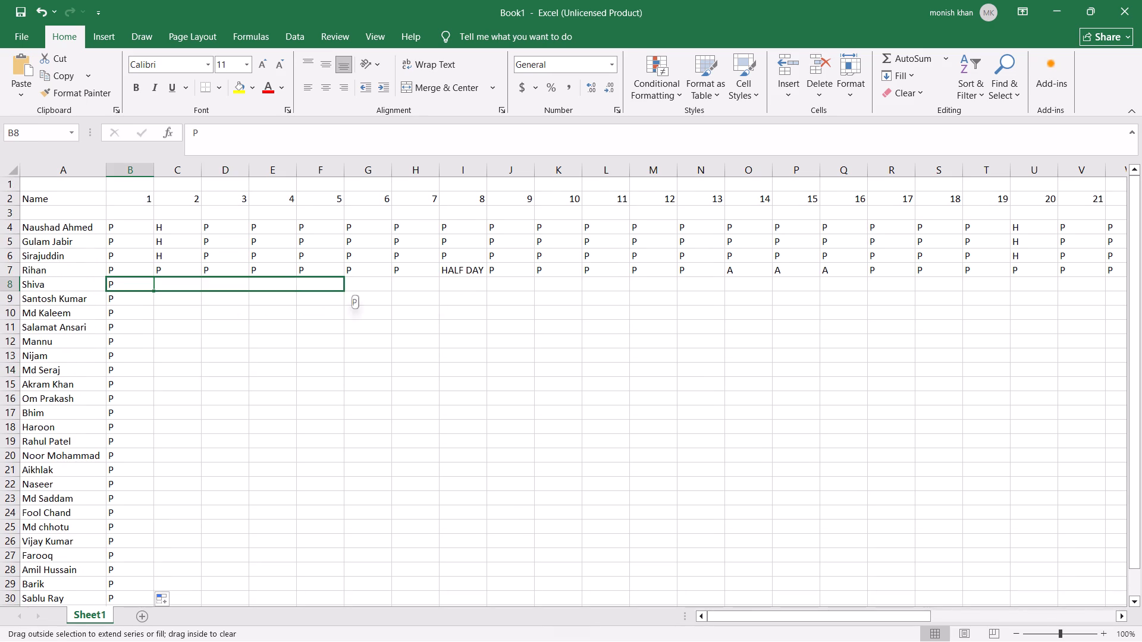
pyautogui.moveTo(395, 285); pyautogui.dragTo(1141, 294)
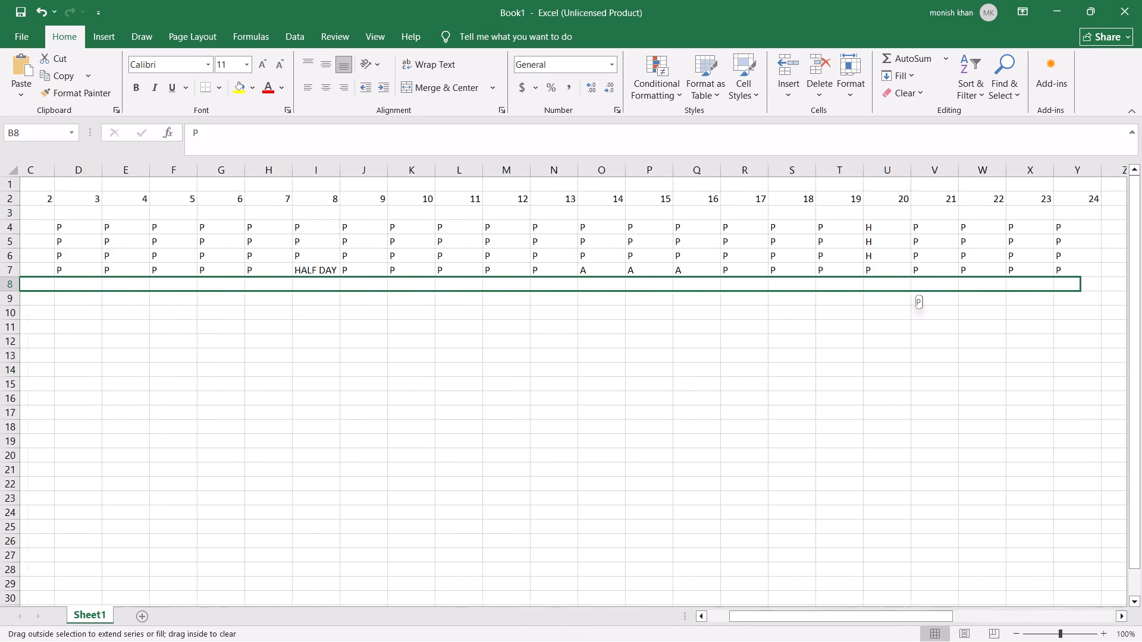
pyautogui.moveTo(1141, 294); pyautogui.dragTo(1059, 289)
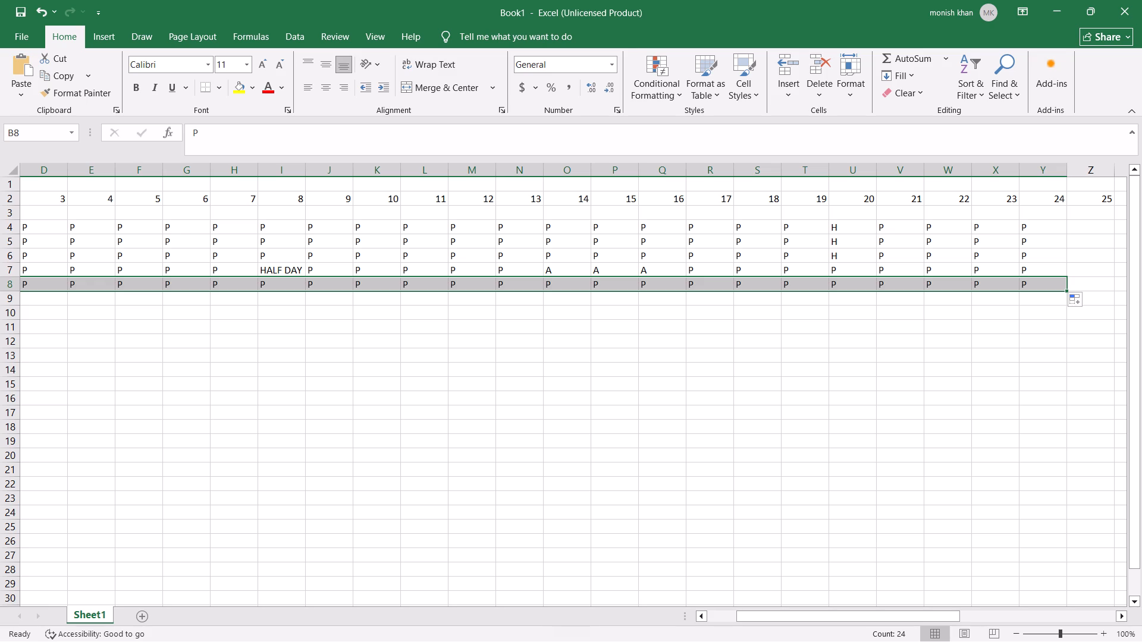
pyautogui.click(906, 420)
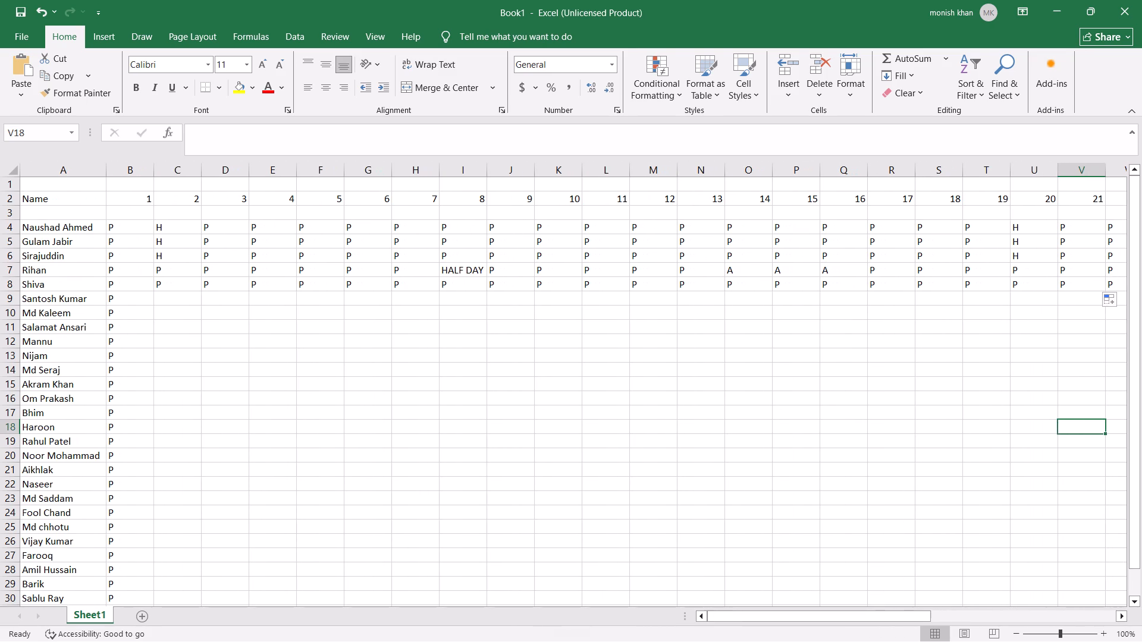
# Fill the P in B9 across row 9 through heading 24 in column Y.
pyautogui.click(140, 300)
pyautogui.click(172, 300)
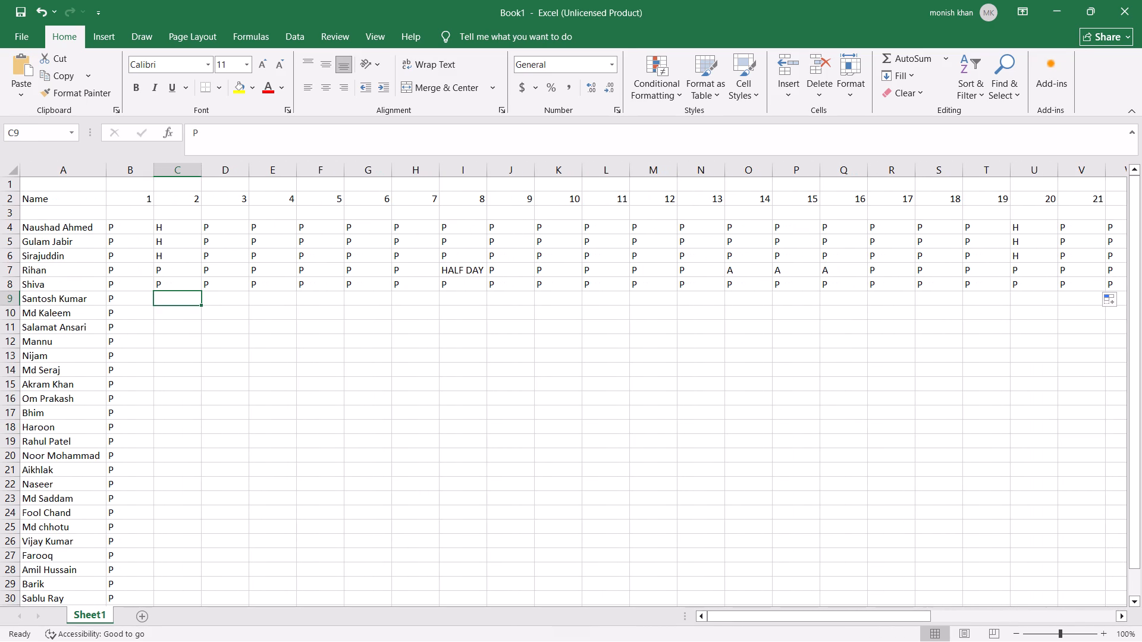
pyautogui.click(132, 297)
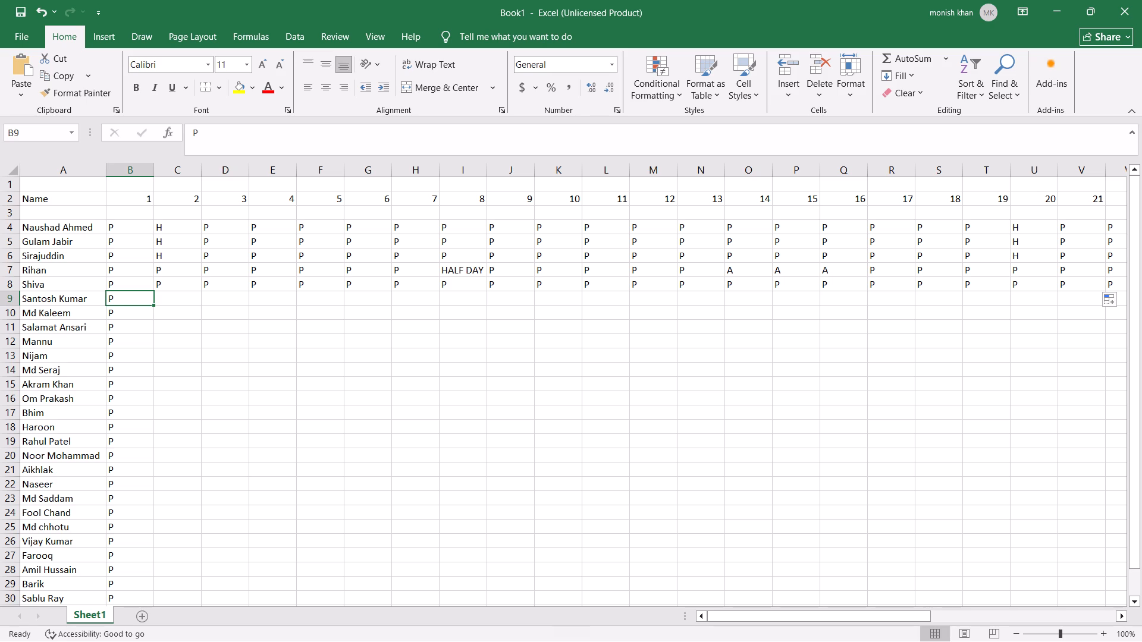
pyautogui.moveTo(153, 303); pyautogui.dragTo(514, 295)
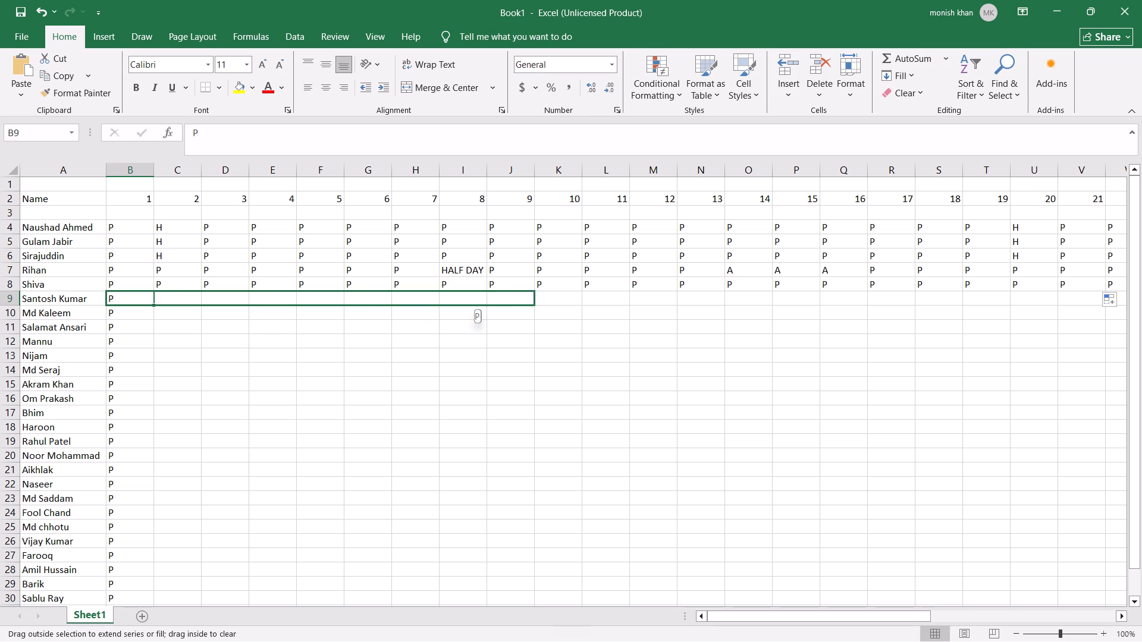
pyautogui.moveTo(514, 295); pyautogui.dragTo(1101, 279)
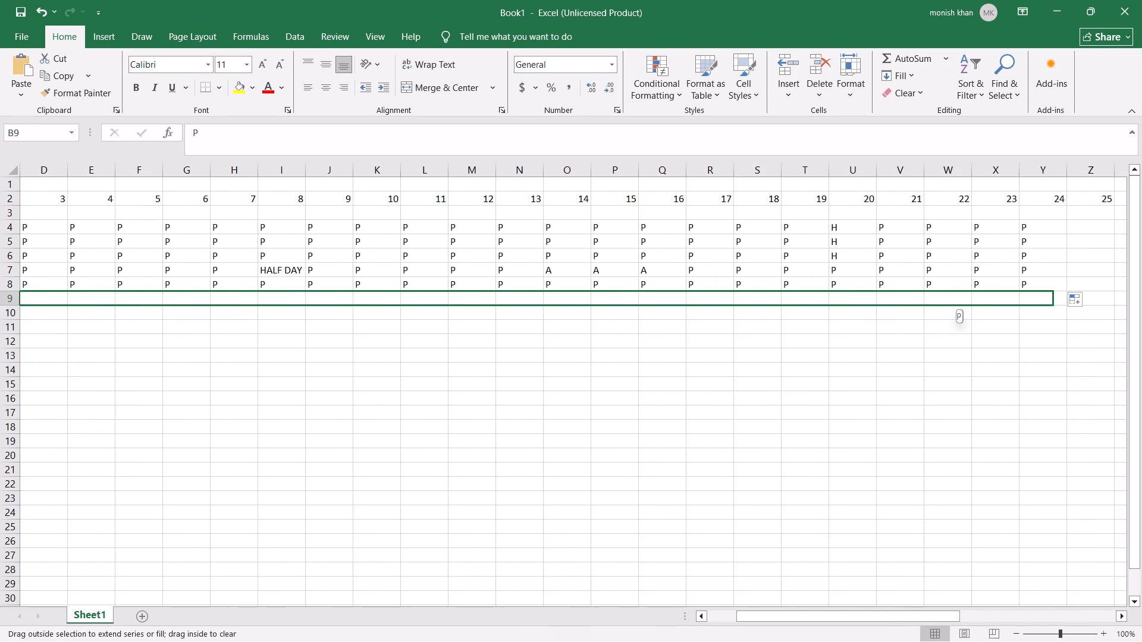
pyautogui.moveTo(1101, 279); pyautogui.dragTo(1062, 281)
pyautogui.hscroll(6, 732, 449)
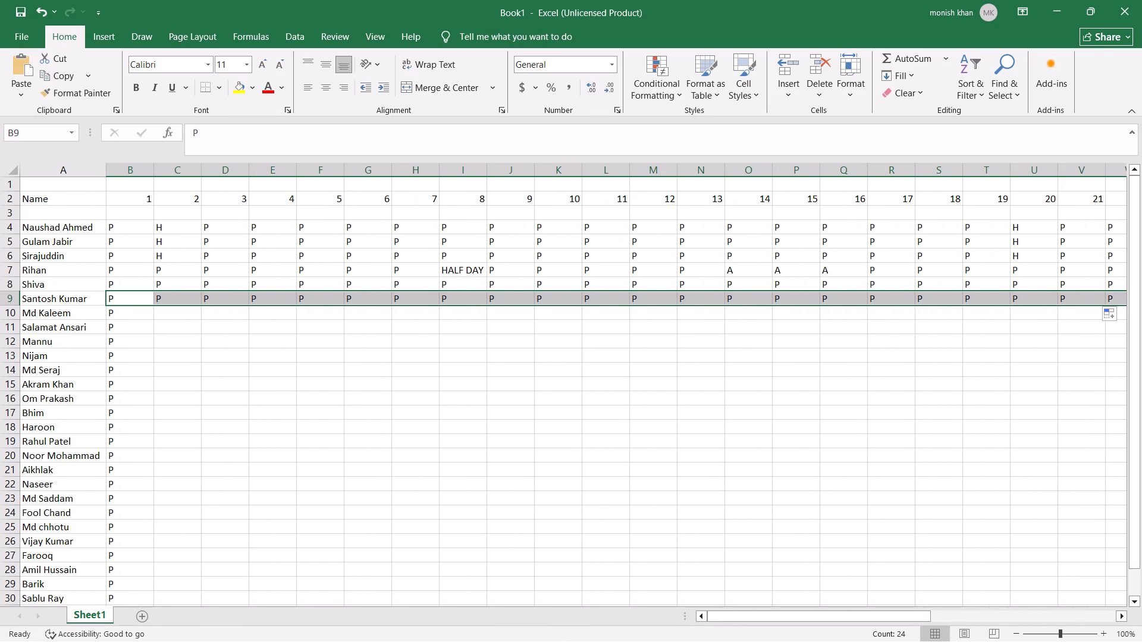
# Replace the row 9 mark under heading 11, cell L9, with A.
pyautogui.click(623, 300)
pyautogui.press('BackSpace')
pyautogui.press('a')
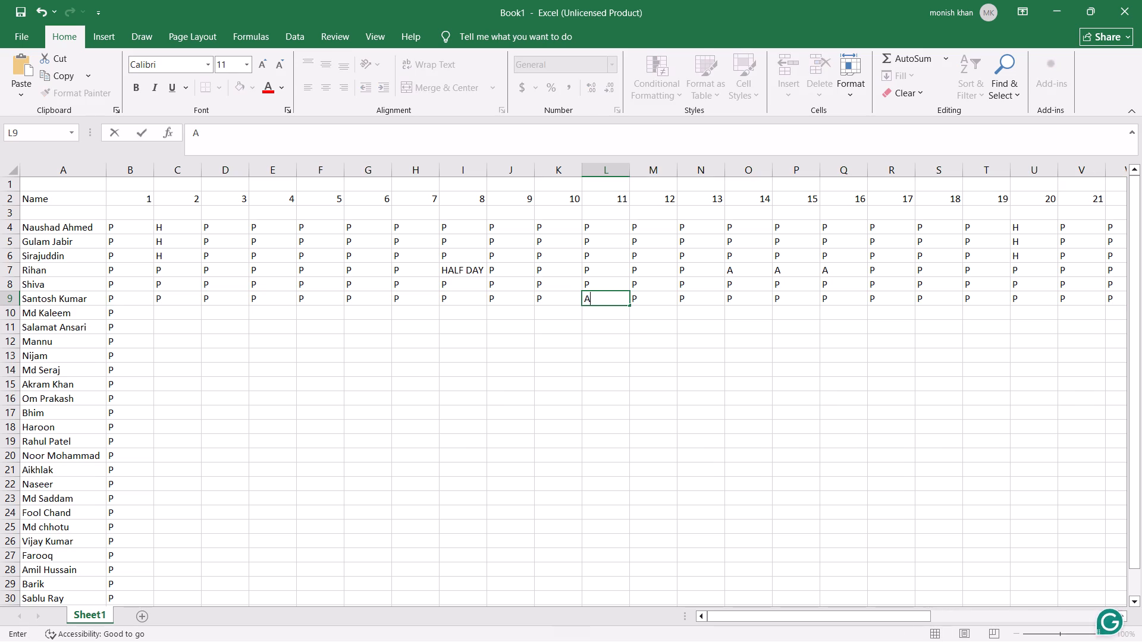
pyautogui.click(617, 363)
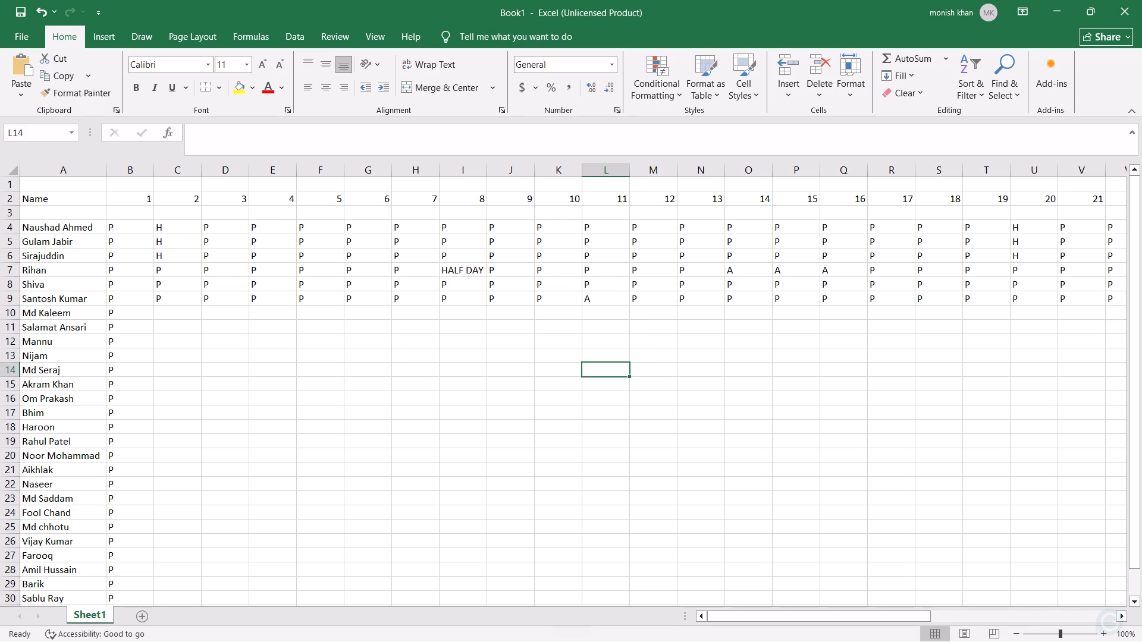
# Enter A in row 10 under headings 1 to 4, cells B10 to E10, replacing the existing mark in B10.
pyautogui.click(140, 314)
pyautogui.click(178, 313)
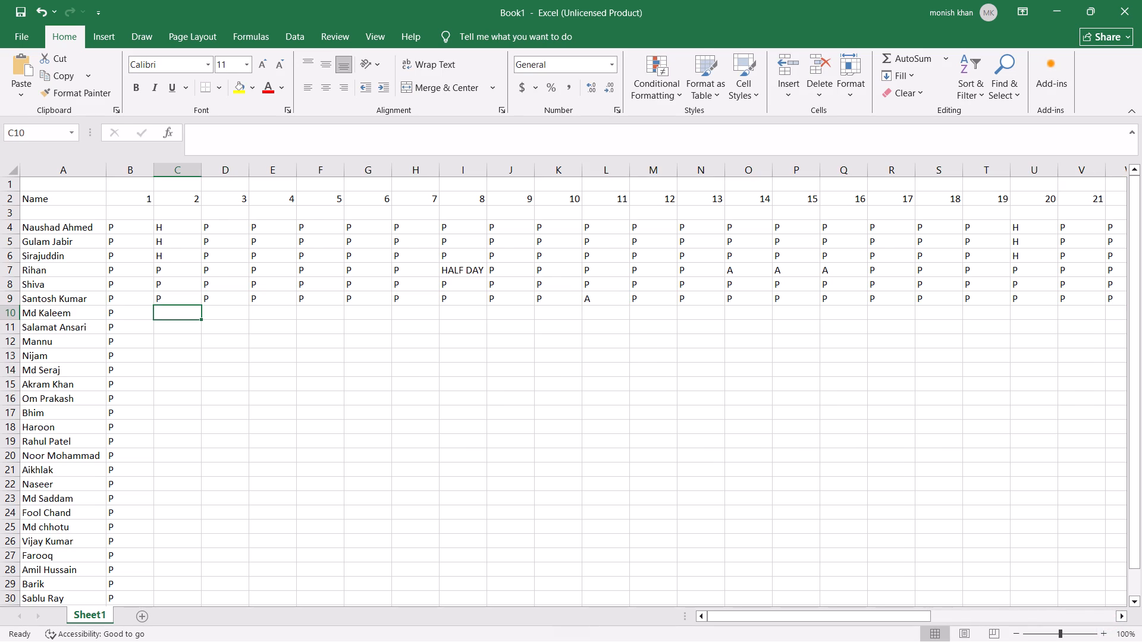
pyautogui.click(128, 309)
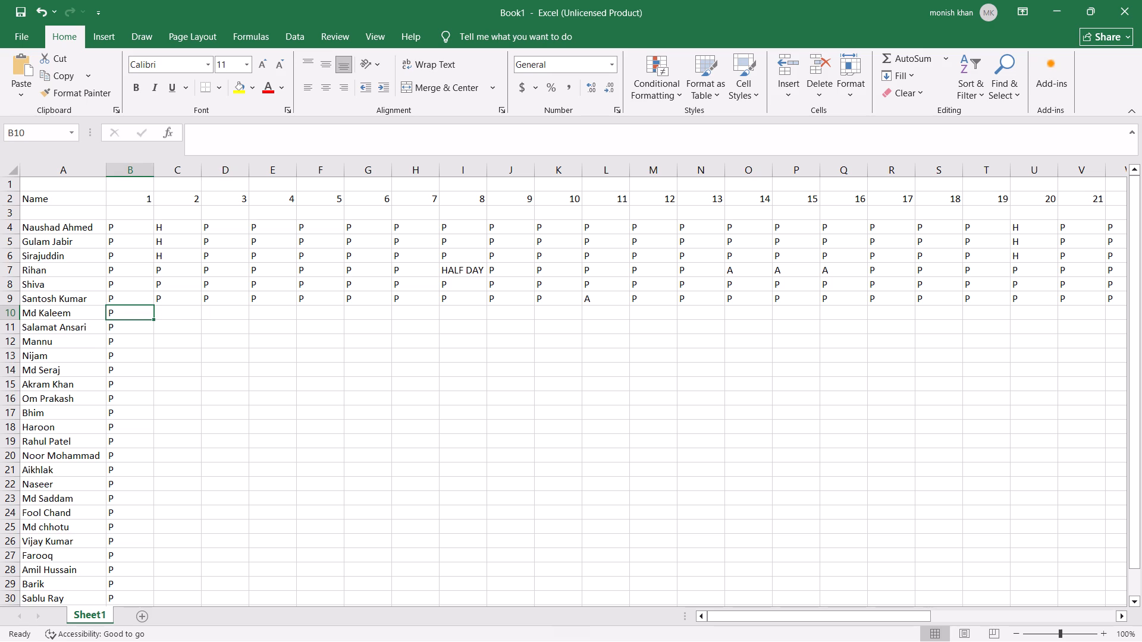
pyautogui.click(137, 306)
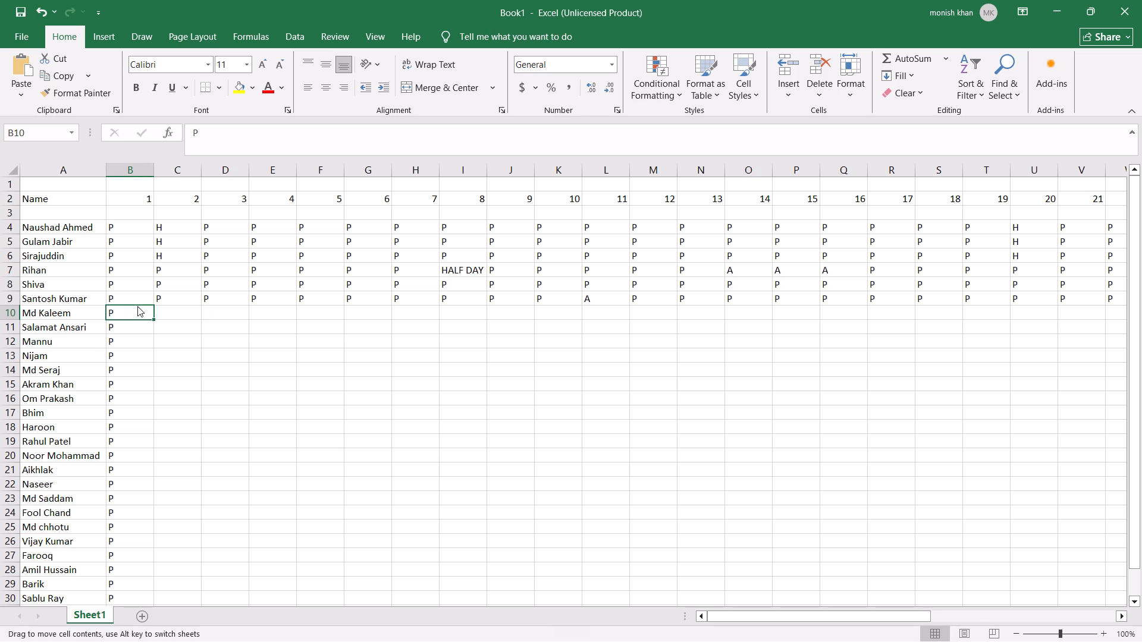
pyautogui.press('BackSpace')
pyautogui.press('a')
pyautogui.press('Right')
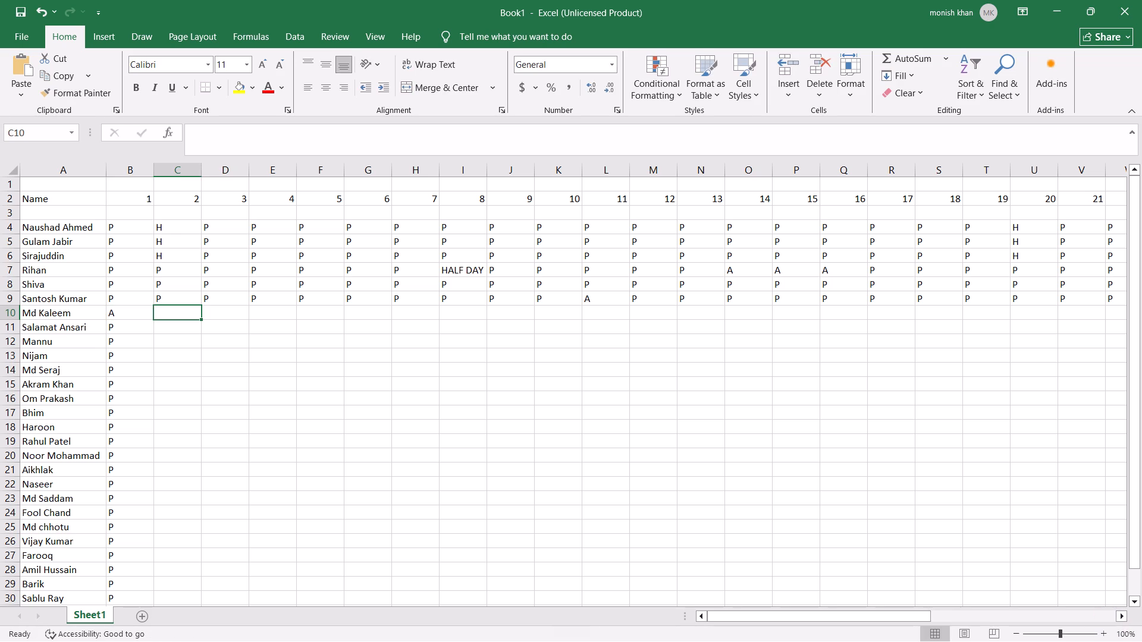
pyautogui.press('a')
pyautogui.press('Right')
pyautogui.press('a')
pyautogui.press('Right')
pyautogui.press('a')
pyautogui.press('Right')
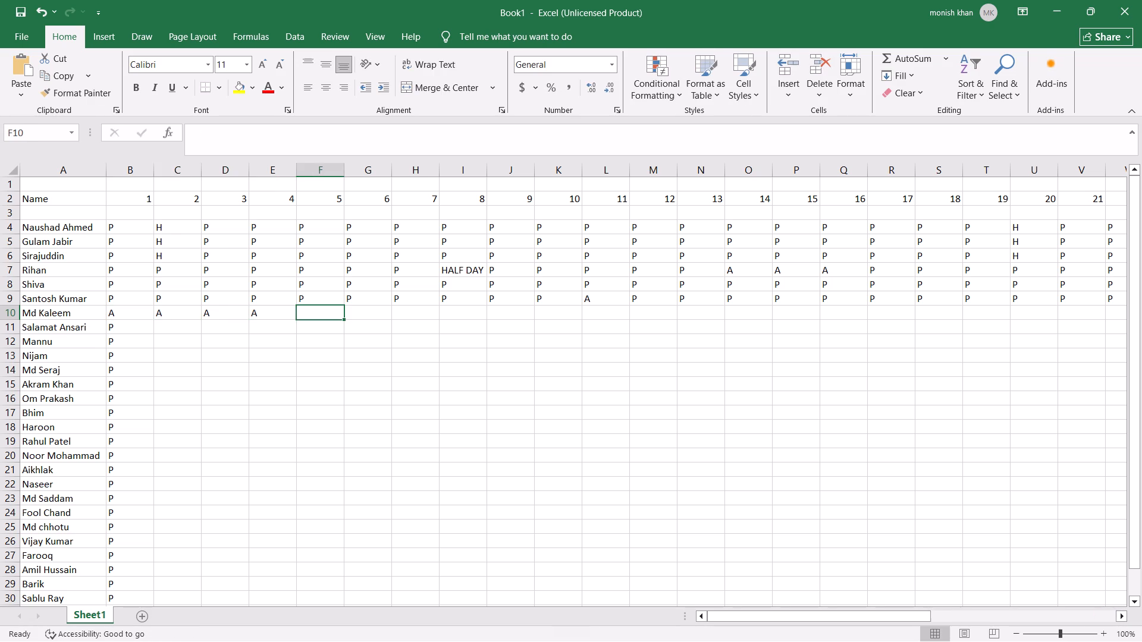
# Enter P in F10 and fill it across row 10 through heading 22 in column W.
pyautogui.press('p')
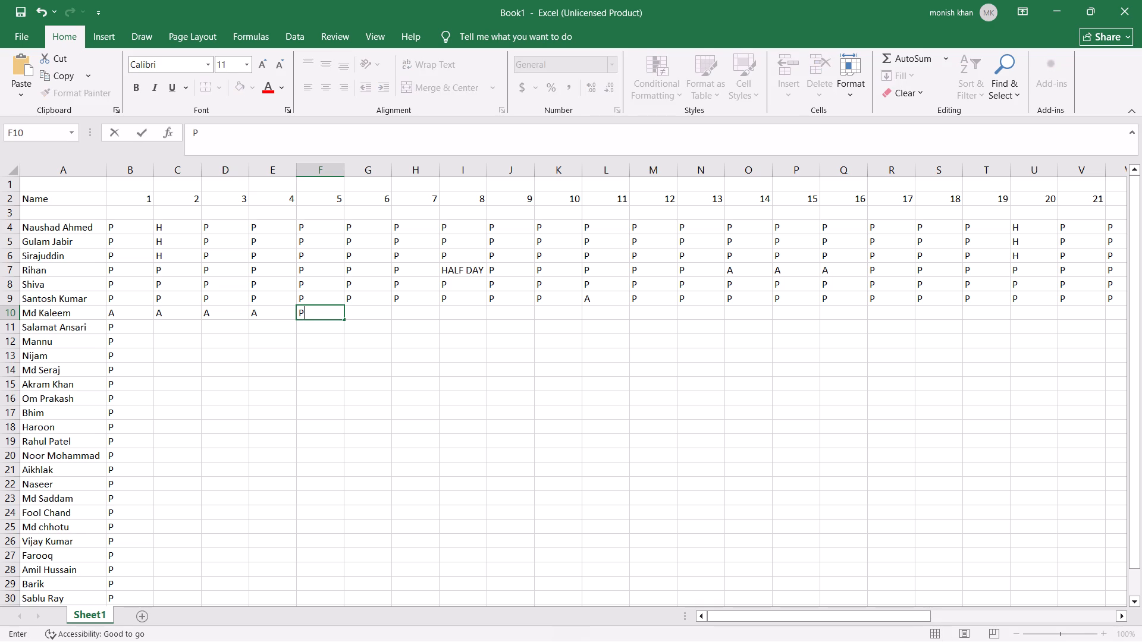
pyautogui.moveTo(343, 320); pyautogui.dragTo(462, 323)
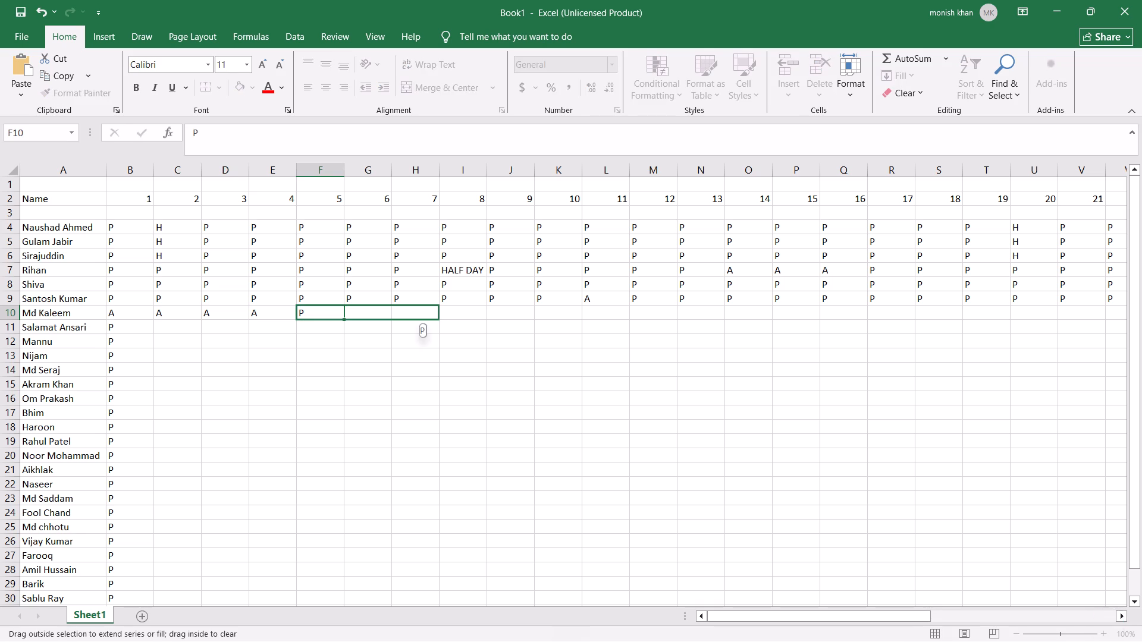
pyautogui.moveTo(462, 323); pyautogui.dragTo(1141, 298)
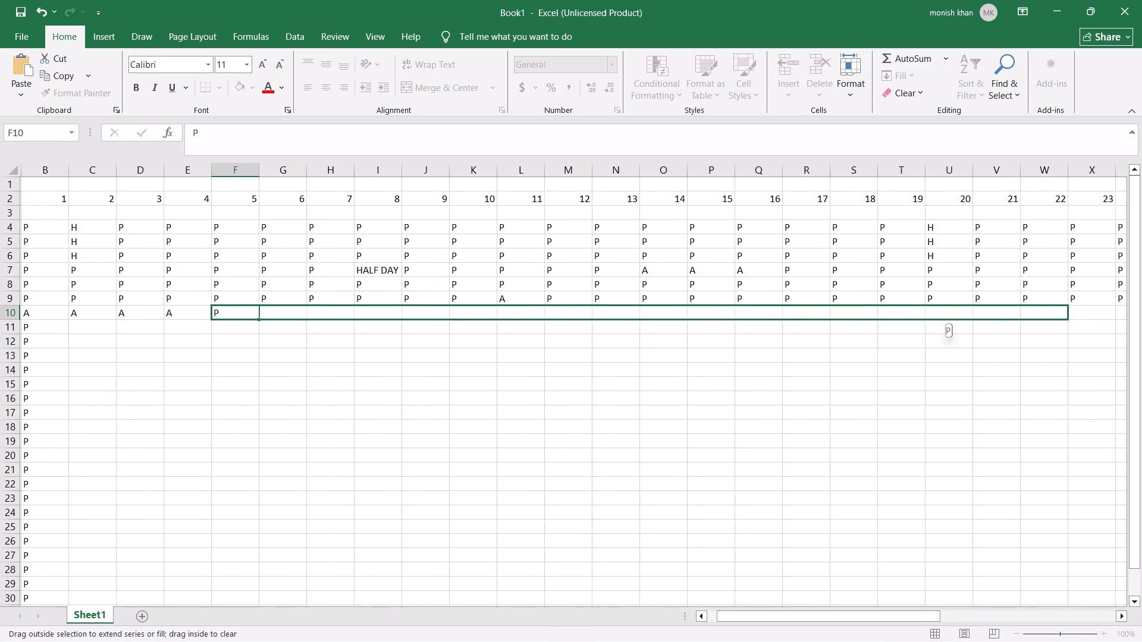
pyautogui.moveTo(1141, 298); pyautogui.dragTo(975, 295)
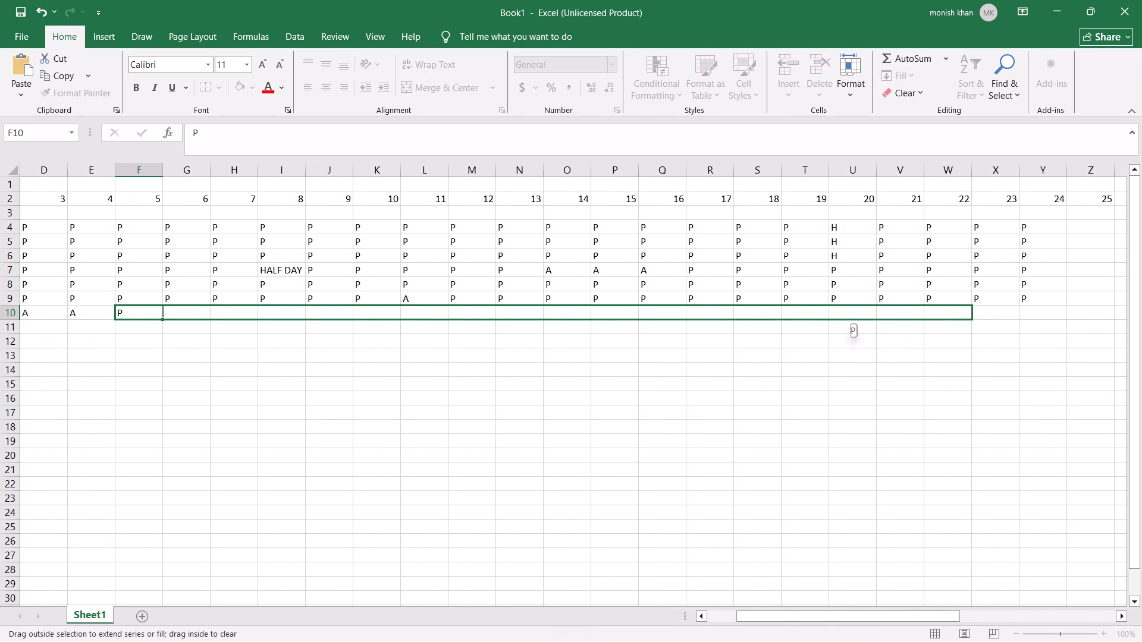
pyautogui.moveTo(975, 295); pyautogui.dragTo(950, 308)
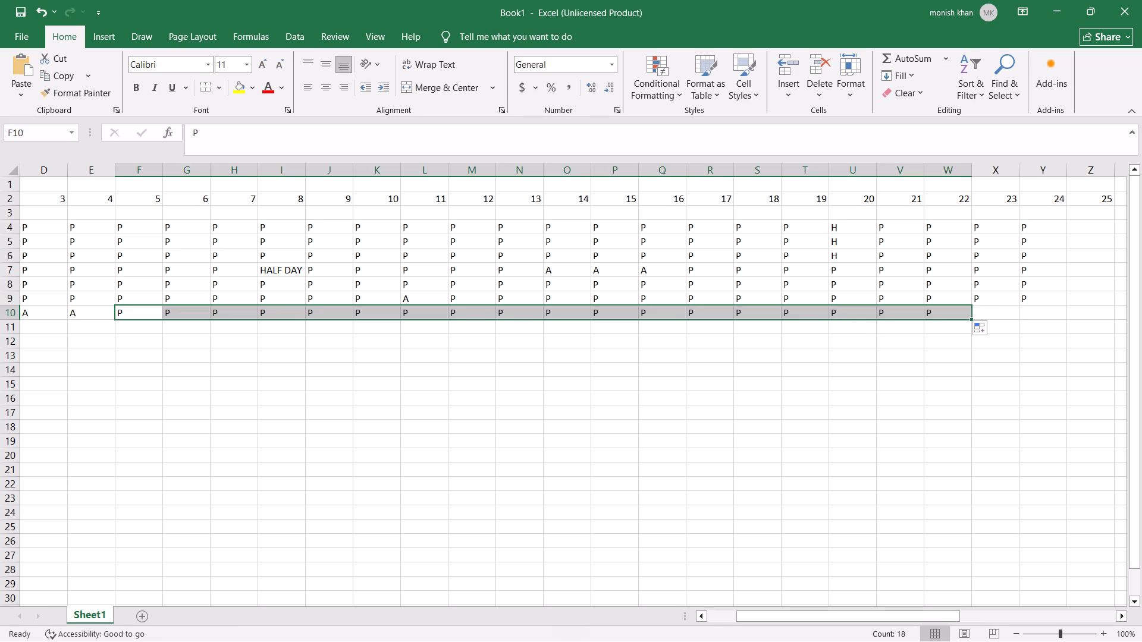
# Enter HALF DAY under heading 23 in X10 and A under heading 24 in Y10.
pyautogui.click(990, 313)
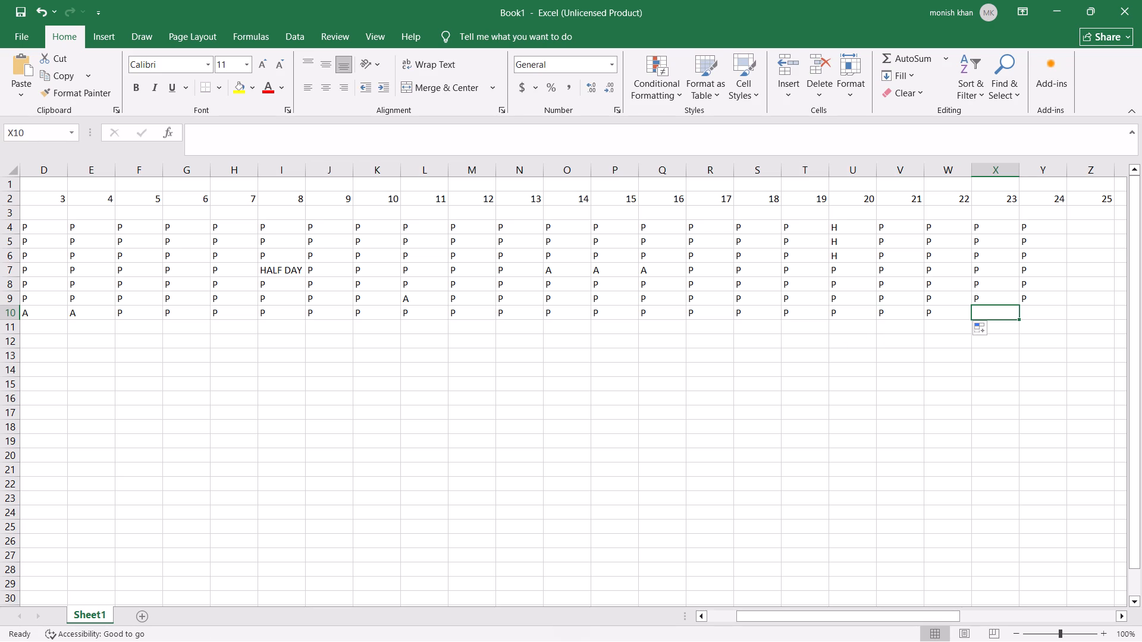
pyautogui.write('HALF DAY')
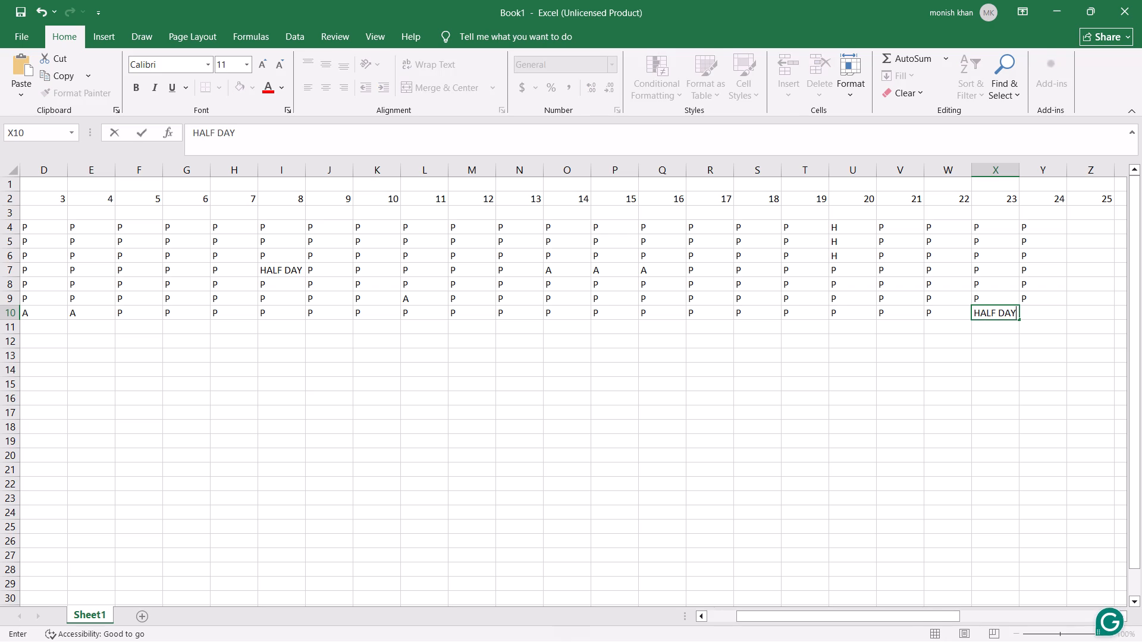
pyautogui.click(1035, 313)
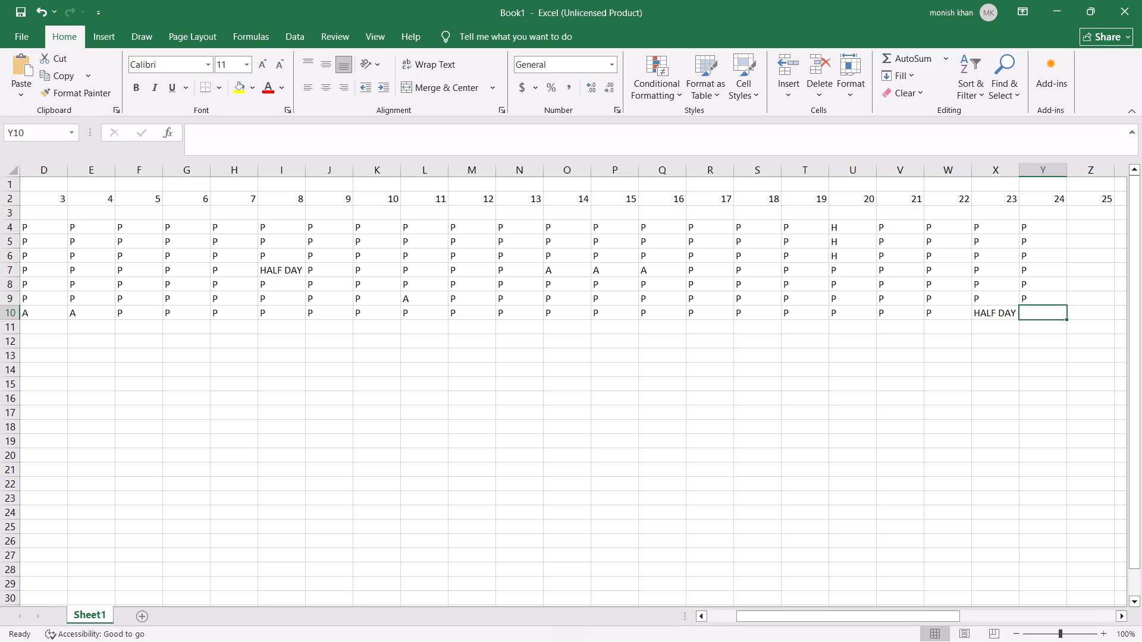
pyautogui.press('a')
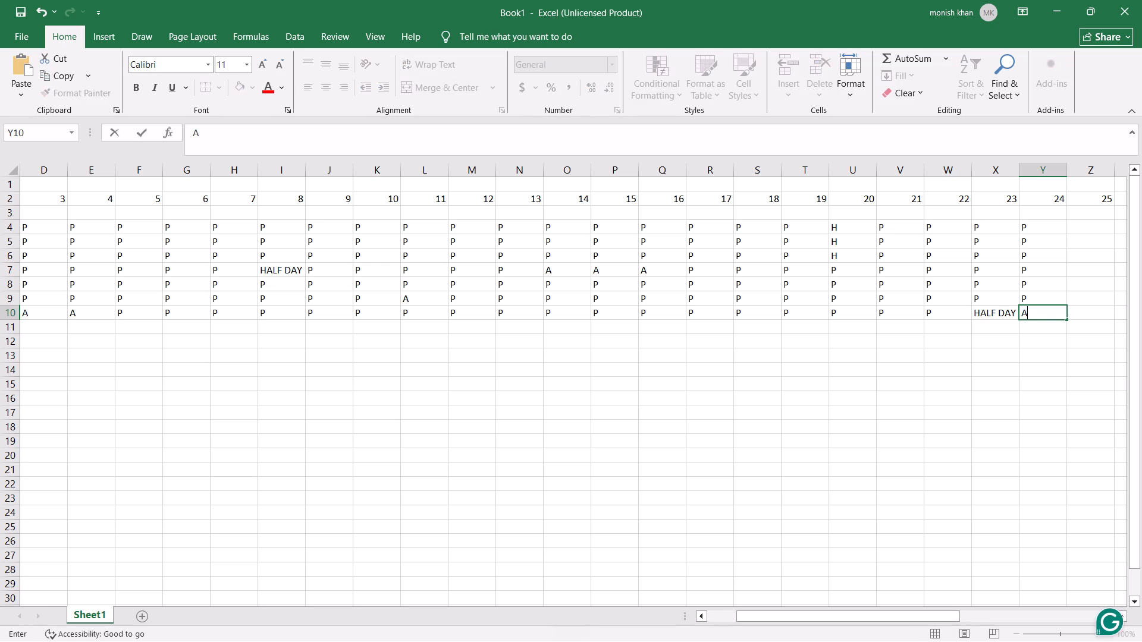
pyautogui.press('Down')
# Fill the P in B11 across row 11 through heading 24 in column Y.
pyautogui.press('Left')
pyautogui.press('Left')
pyautogui.press('Left')
pyautogui.press('Left')
pyautogui.press('Left')
pyautogui.press('Left')
pyautogui.press('Left')
pyautogui.press('Left')
pyautogui.press('Left')
pyautogui.press('Left')
pyautogui.press('Left')
pyautogui.press('Left')
pyautogui.press('Left')
pyautogui.press('Left')
pyautogui.press('Left')
pyautogui.press('Left')
pyautogui.press('Left')
pyautogui.press('Left')
pyautogui.press('Left')
pyautogui.press('Left')
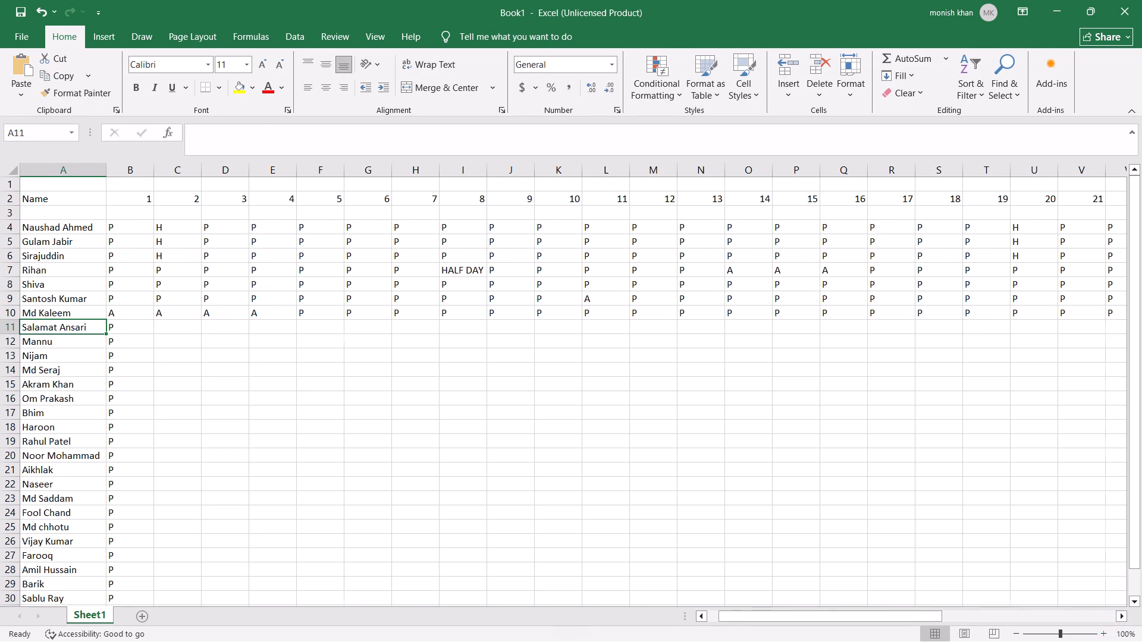
pyautogui.press('Right')
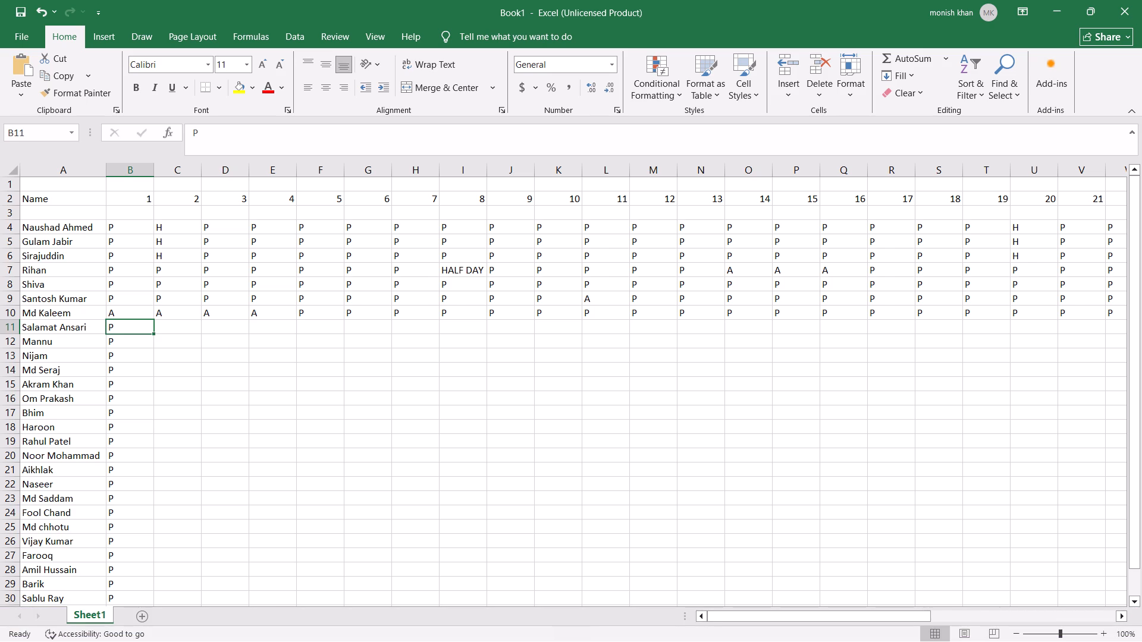
pyautogui.moveTo(153, 333); pyautogui.dragTo(580, 378)
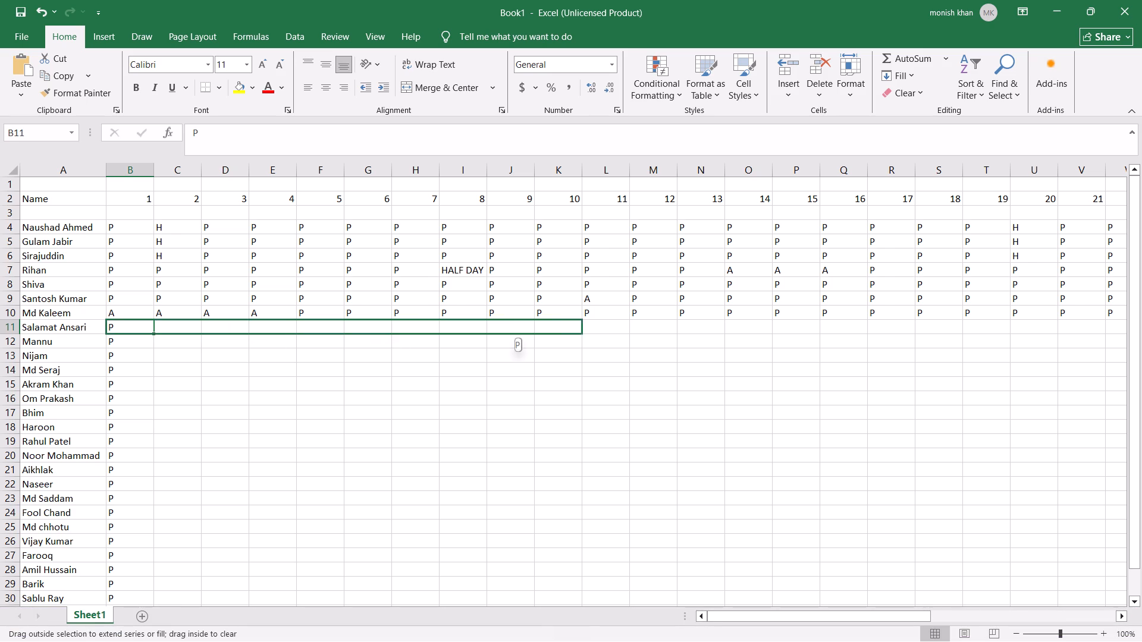
pyautogui.moveTo(580, 378); pyautogui.dragTo(1141, 344)
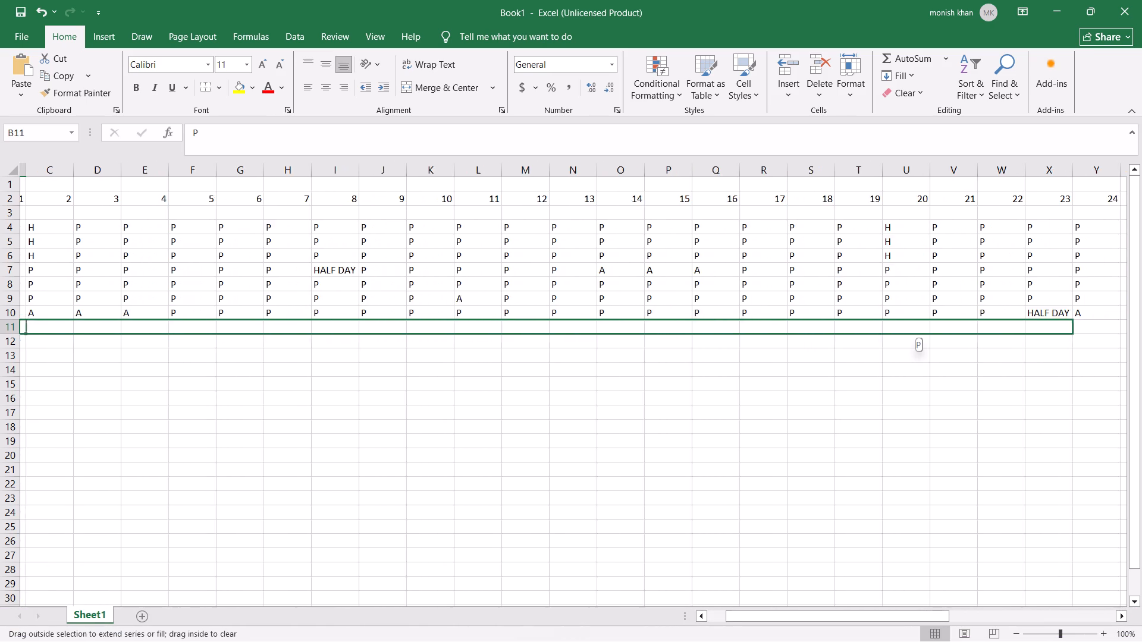
pyautogui.moveTo(1141, 344); pyautogui.dragTo(1052, 322)
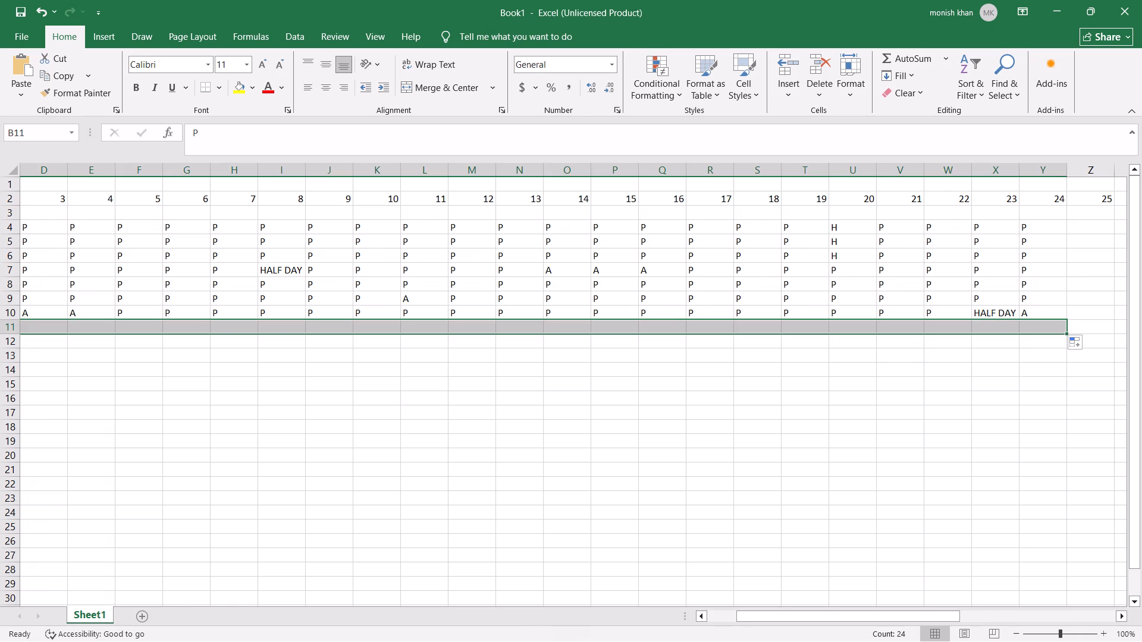
# Fill the P in B12 across row 12 through heading 24 in column Y.
pyautogui.hscroll(6, 785, 452)
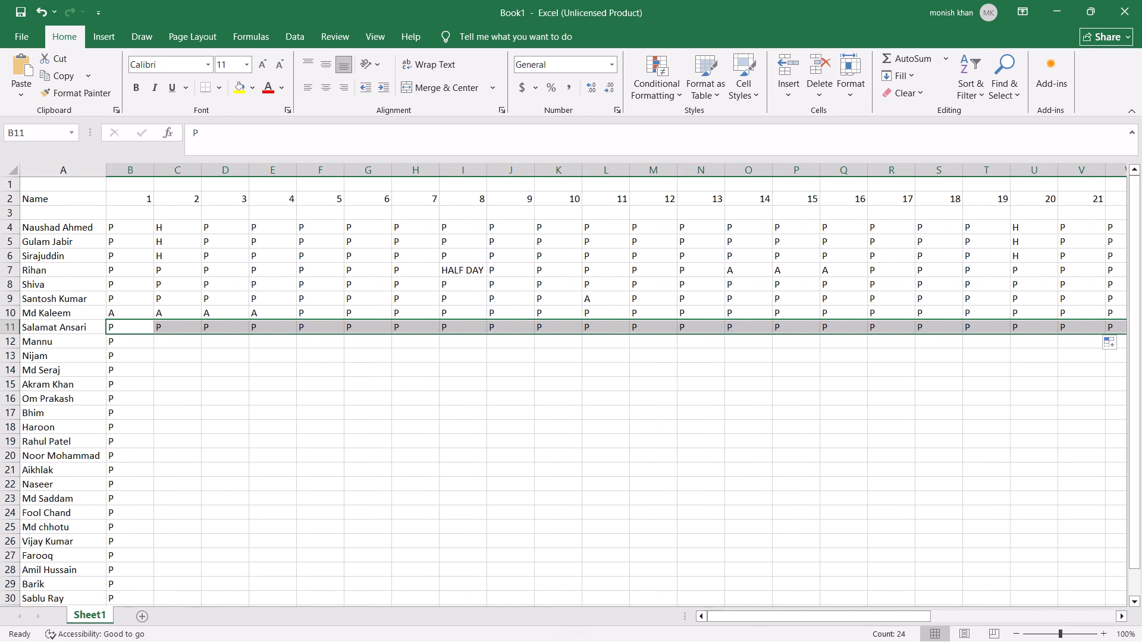
pyautogui.click(128, 345)
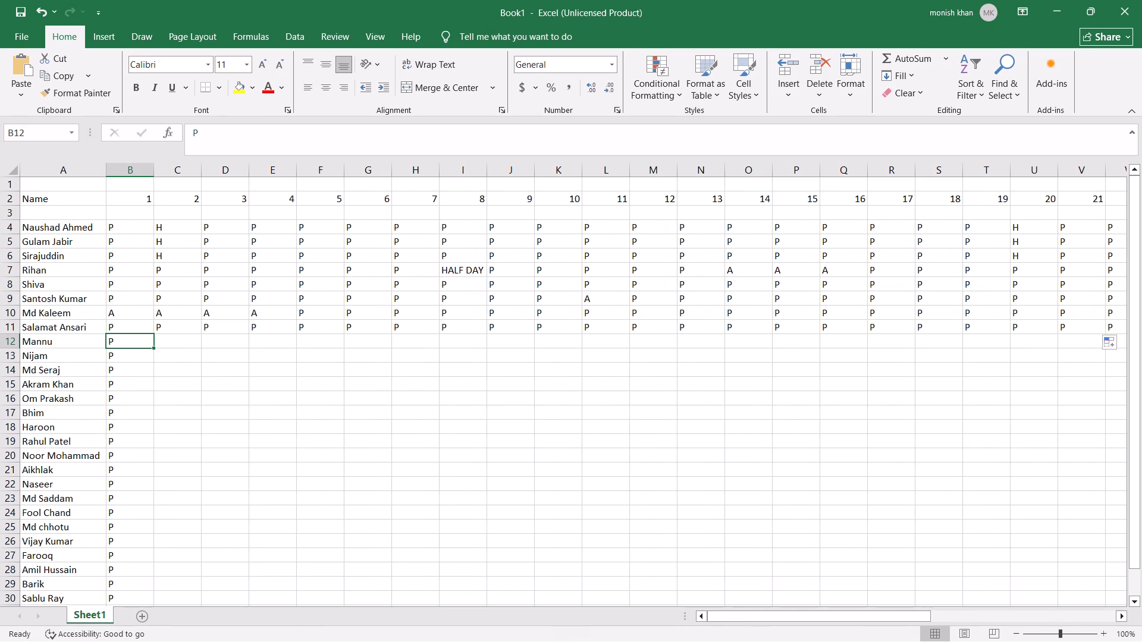
pyautogui.moveTo(154, 345); pyautogui.dragTo(412, 331)
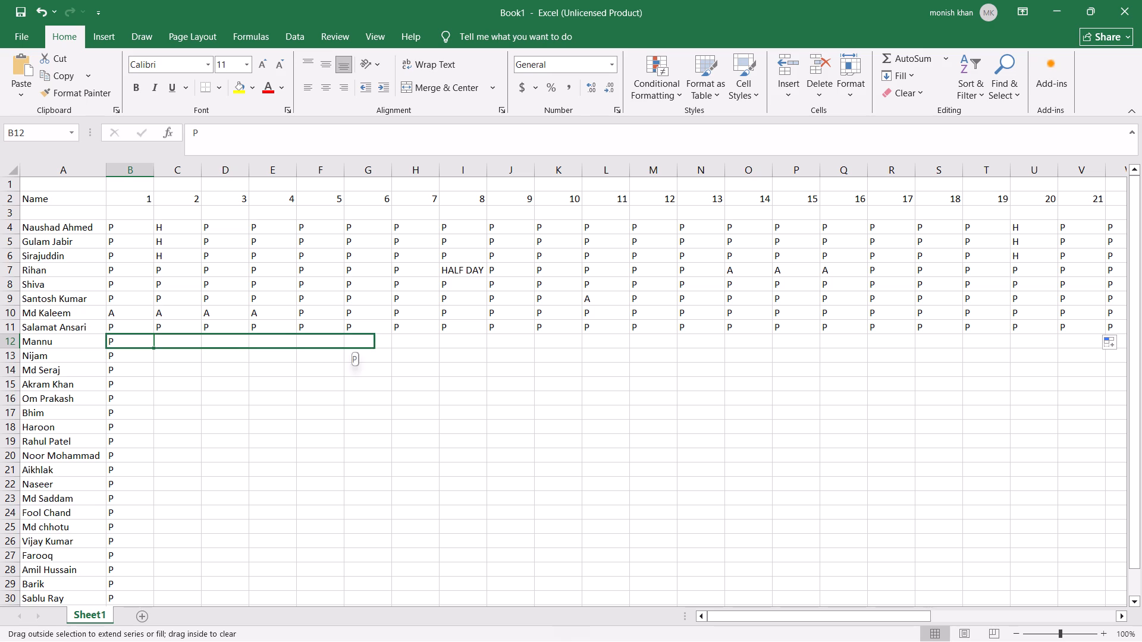
pyautogui.moveTo(412, 331); pyautogui.dragTo(935, 367)
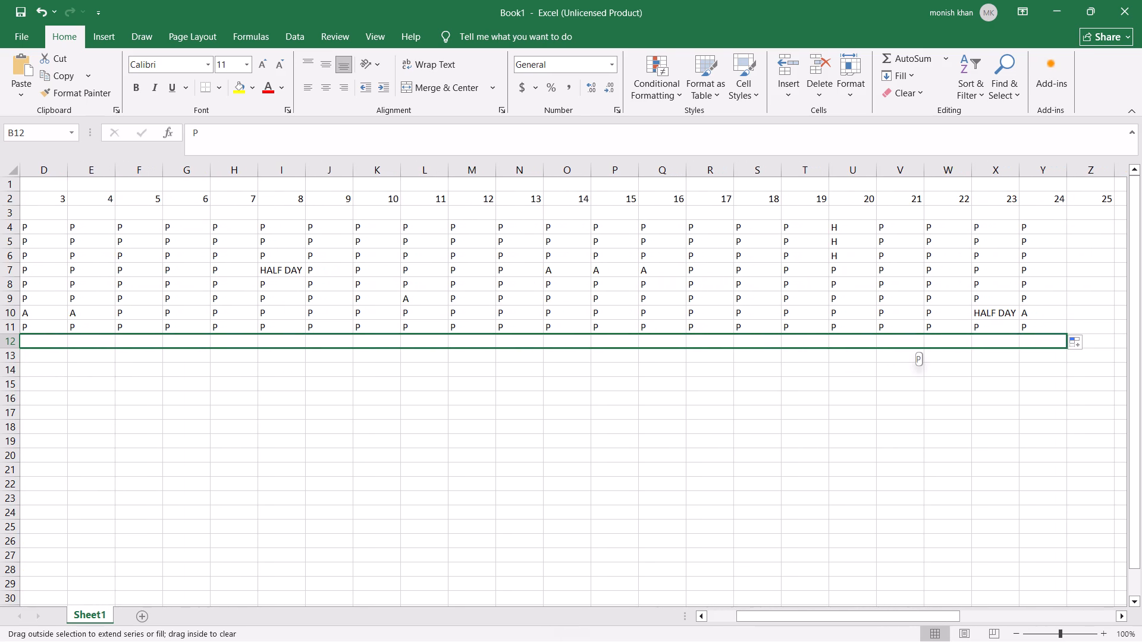
pyautogui.moveTo(935, 367); pyautogui.dragTo(1057, 352)
# Fill the P in B13 across row 13 through heading 24 in column Y.
pyautogui.hscroll(7, 727, 471)
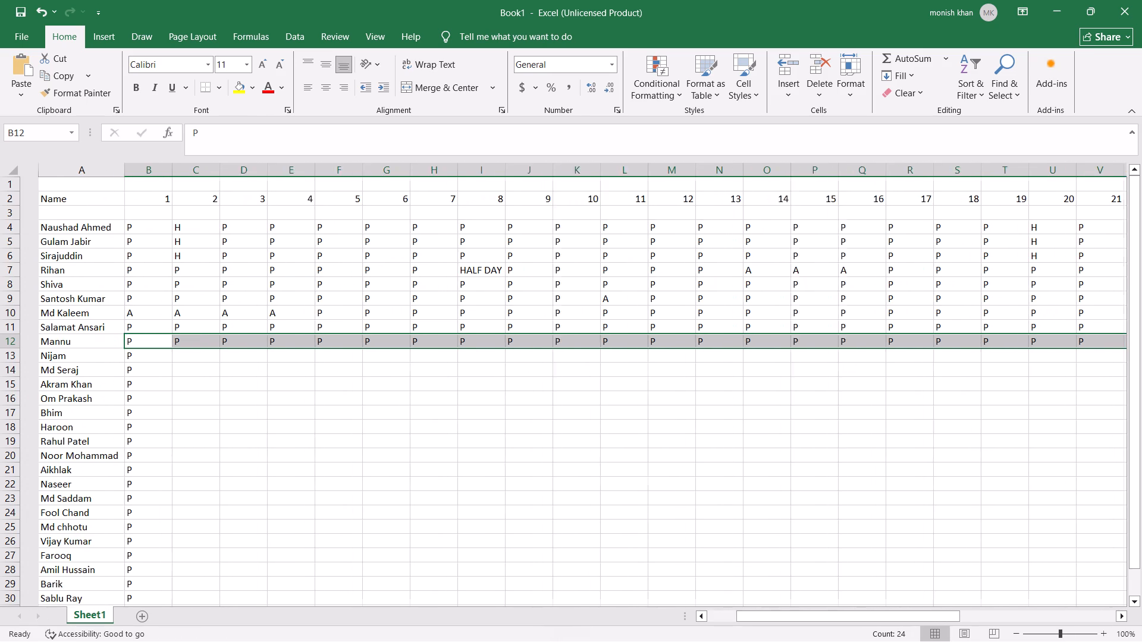
pyautogui.click(128, 358)
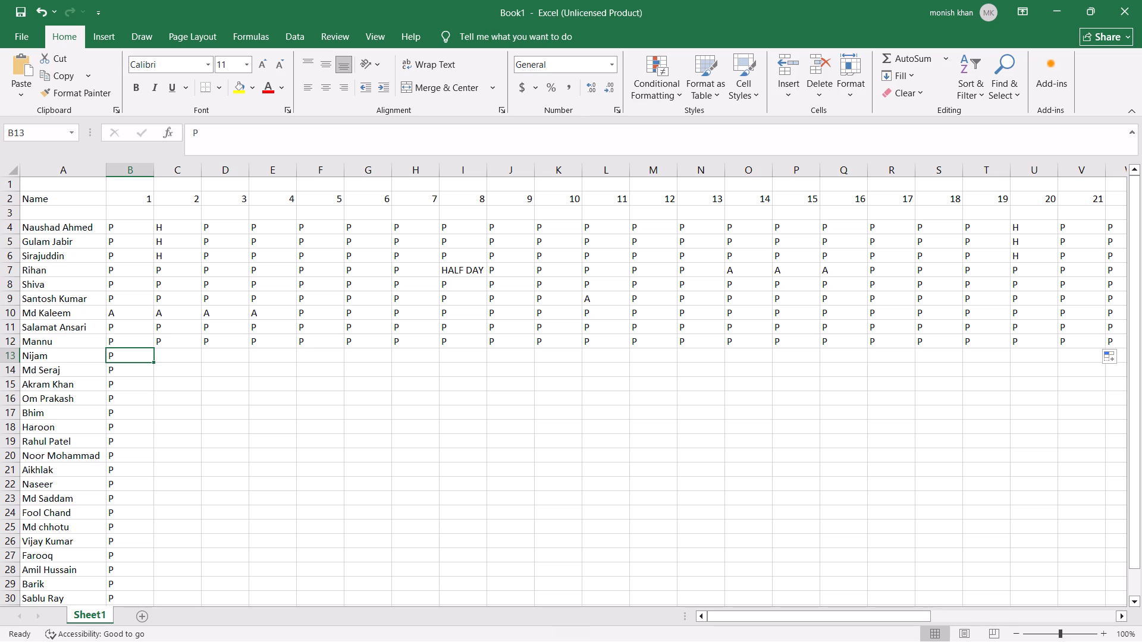
pyautogui.moveTo(153, 360); pyautogui.dragTo(998, 273)
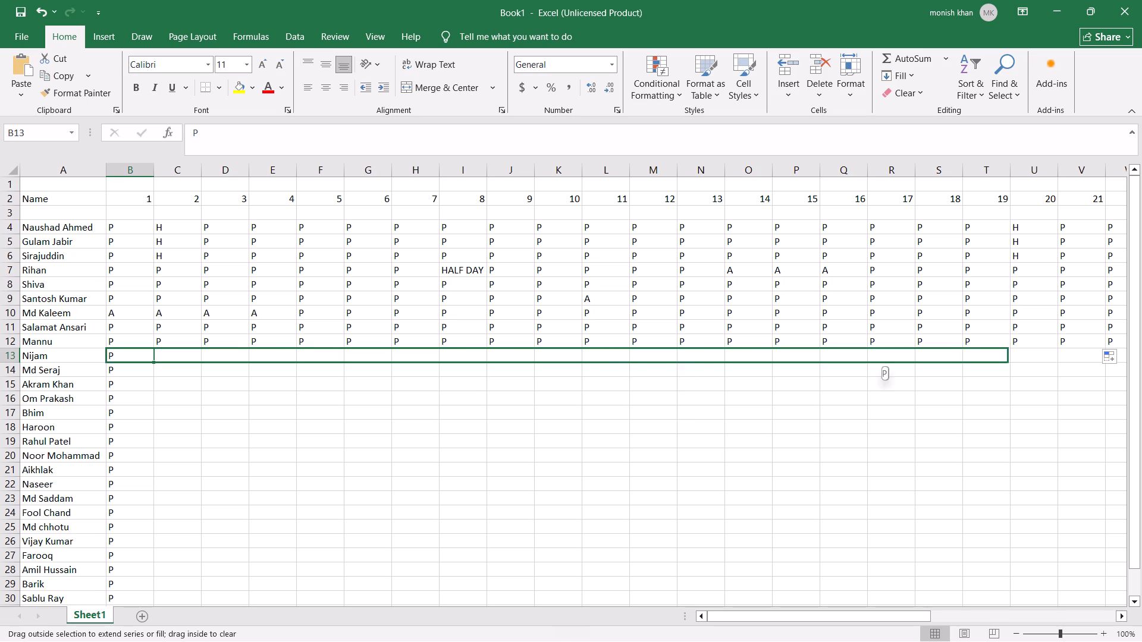
pyautogui.moveTo(998, 273); pyautogui.dragTo(1087, 342)
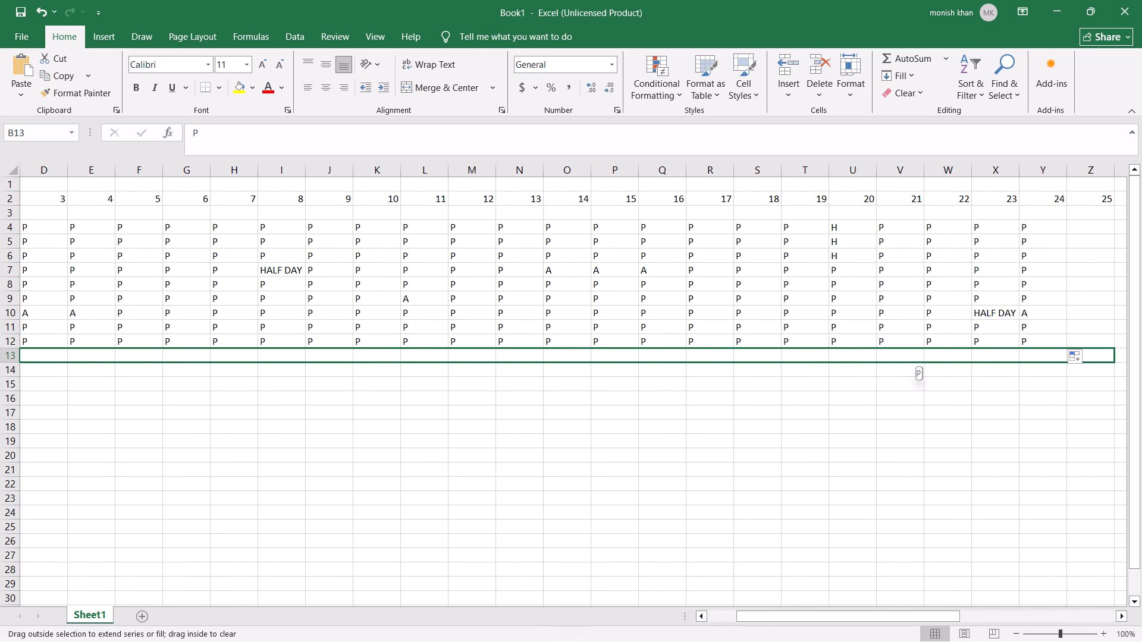
pyautogui.moveTo(1087, 342); pyautogui.dragTo(1070, 344)
# Replace the row 13 marks under headings 5, 12 and 19, cells F13, M13 and T13, with A.
pyautogui.hscroll(5, 852, 505)
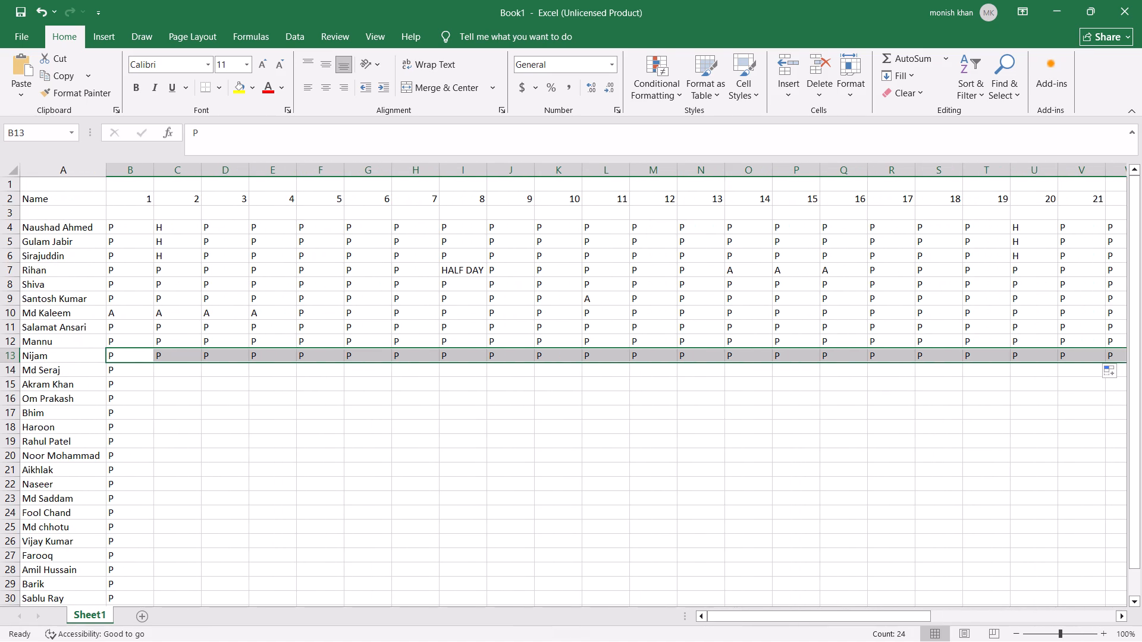
pyautogui.click(321, 357)
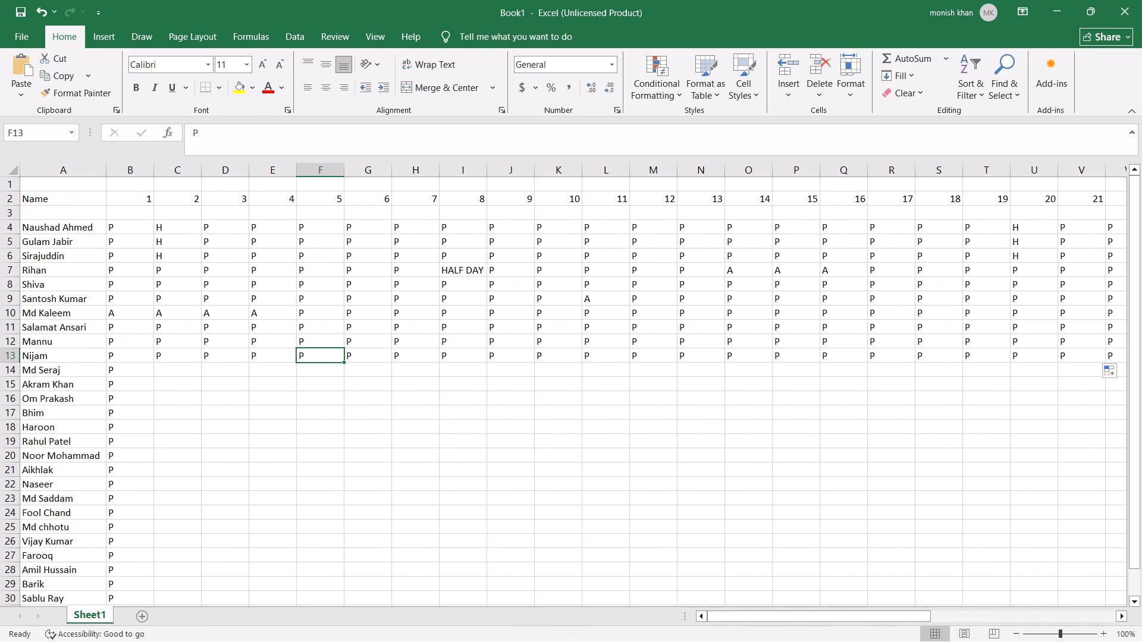
pyautogui.press('BackSpace')
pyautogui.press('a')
pyautogui.press('Right')
pyautogui.press('Right')
pyautogui.press('Right')
pyautogui.press('Right')
pyautogui.press('Right')
pyautogui.press('Right')
pyautogui.press('Right')
pyautogui.press('Right')
pyautogui.press('Right')
pyautogui.press('Right')
pyautogui.press('Right')
pyautogui.press('Right')
pyautogui.press('Right')
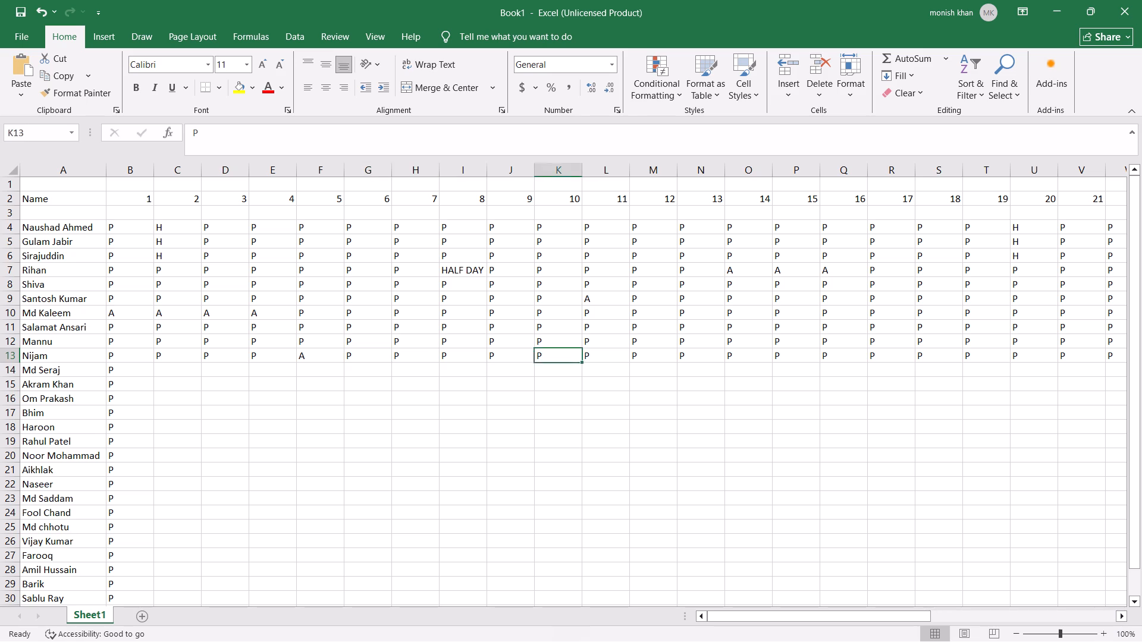
pyautogui.press('Left')
pyautogui.press('Left')
pyautogui.press('Left')
pyautogui.press('Left')
pyautogui.press('Left')
pyautogui.press('Left')
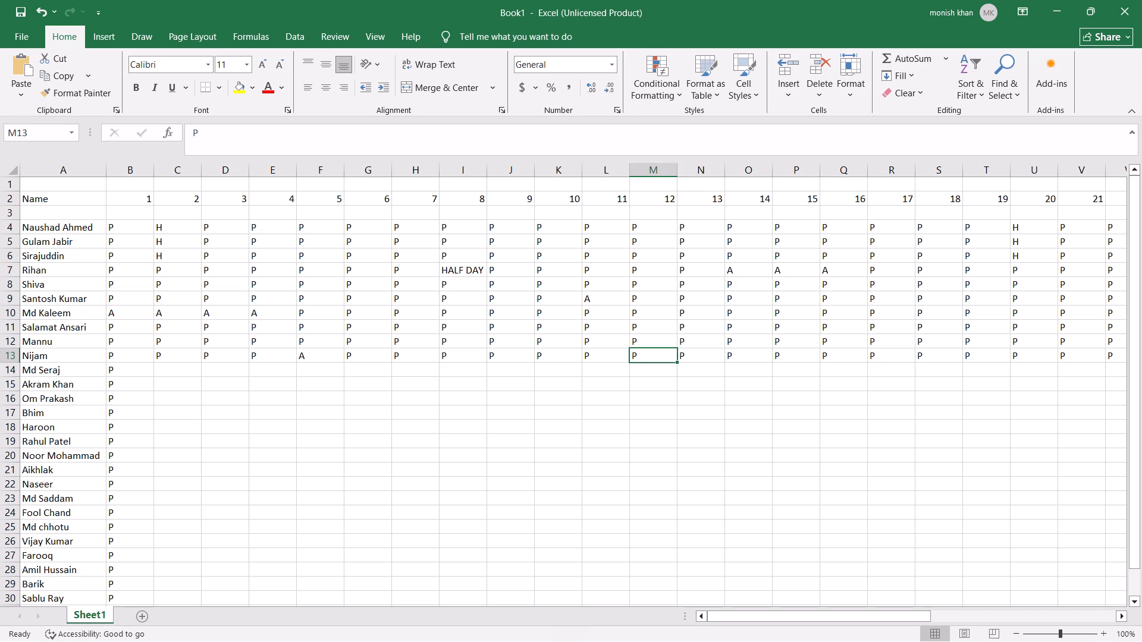
pyautogui.press('BackSpace')
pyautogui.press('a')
pyautogui.press('Right')
pyautogui.press('Right')
pyautogui.press('Right')
pyautogui.press('Right')
pyautogui.press('Right')
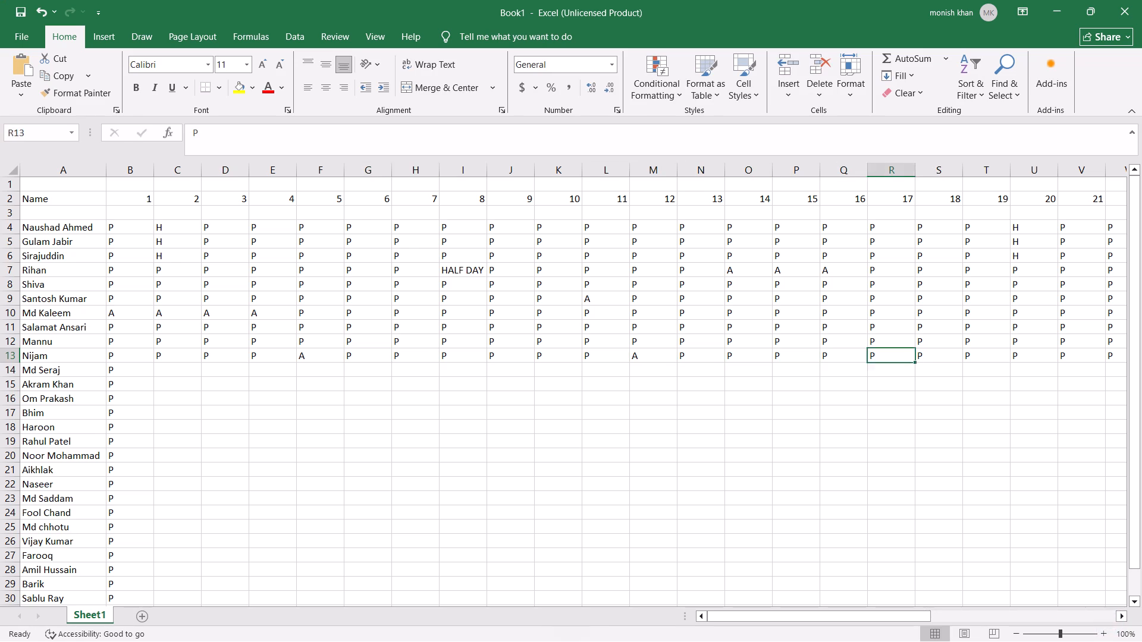
pyautogui.press('Right')
pyautogui.press('Right')
pyautogui.press('BackSpace')
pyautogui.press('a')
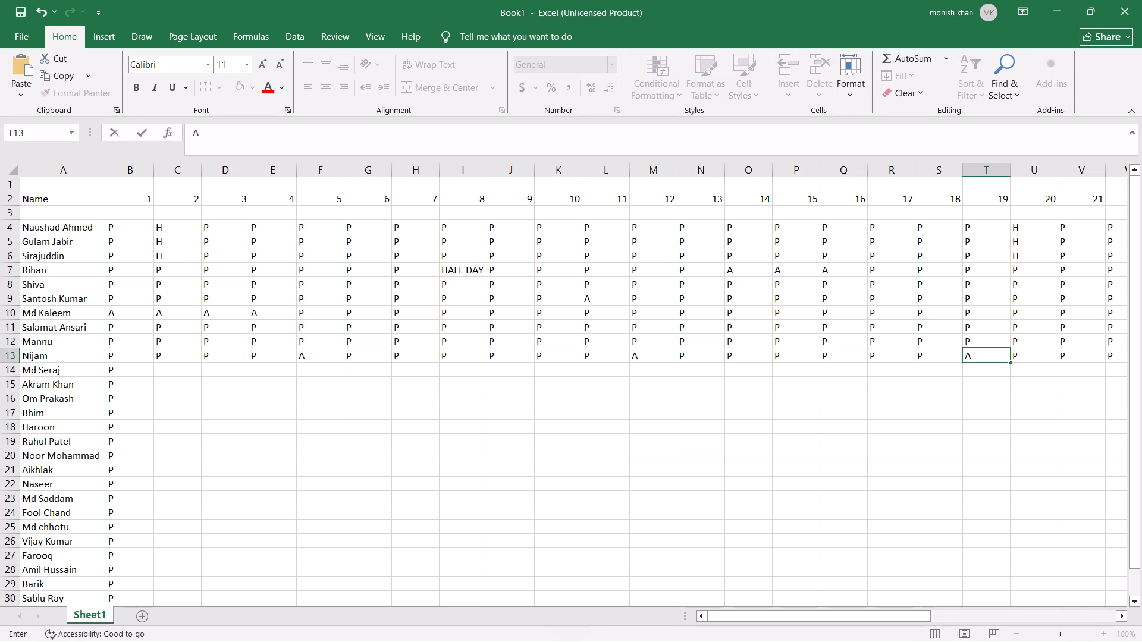
pyautogui.press('Right')
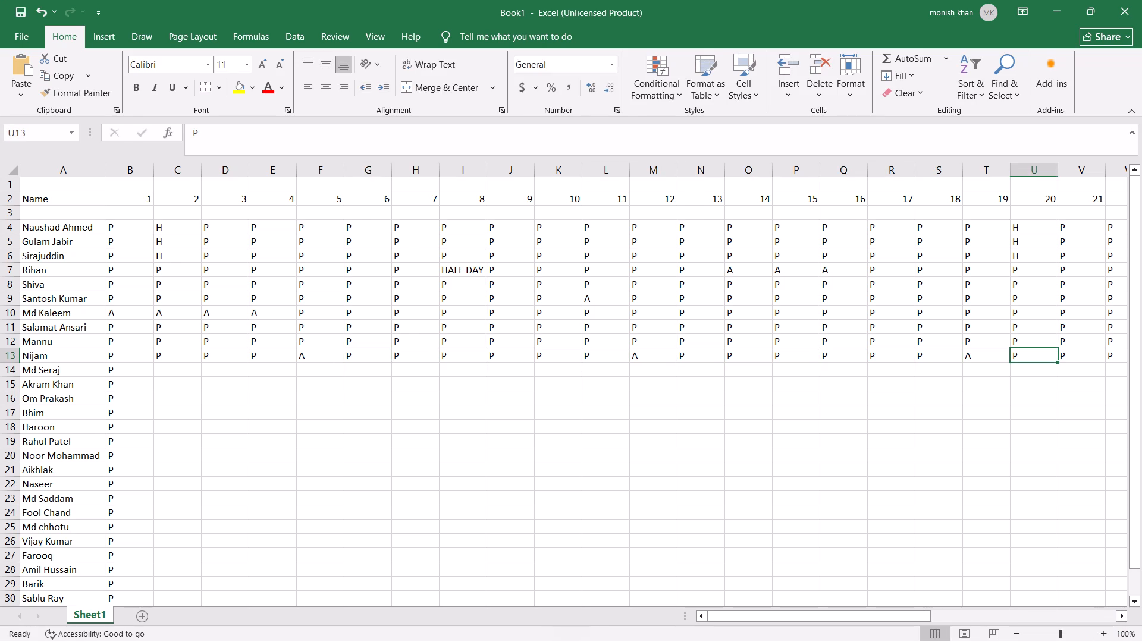
pyautogui.press('Right')
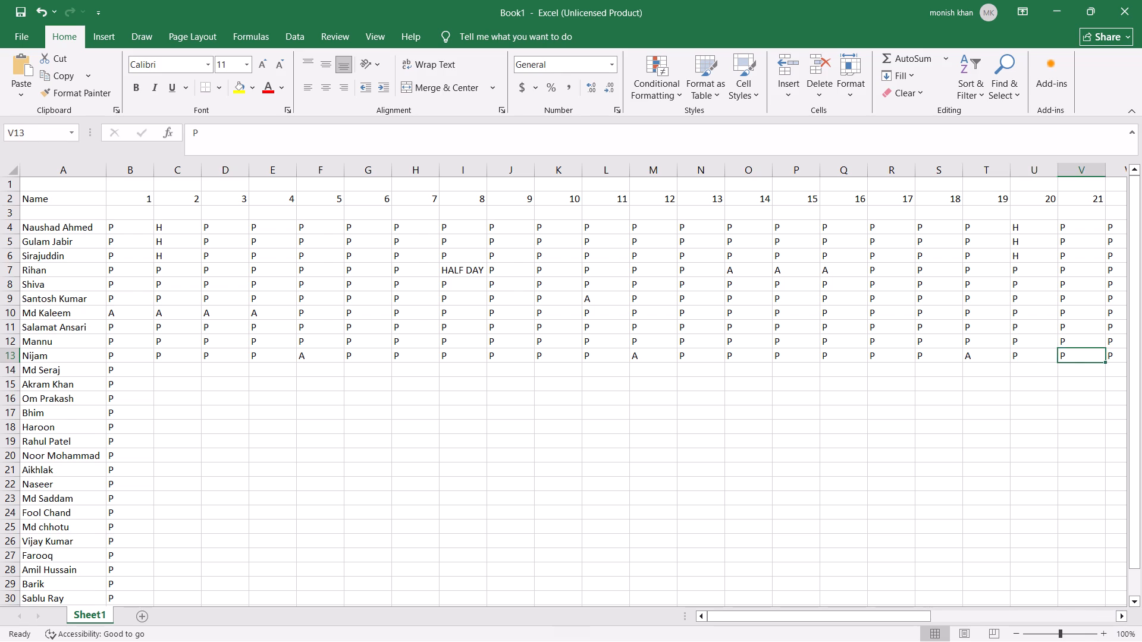
# Enter A in row 13 under heading 25, cell Z13.
pyautogui.press('Right')
pyautogui.press('Right')
pyautogui.press('Right')
pyautogui.press('Right')
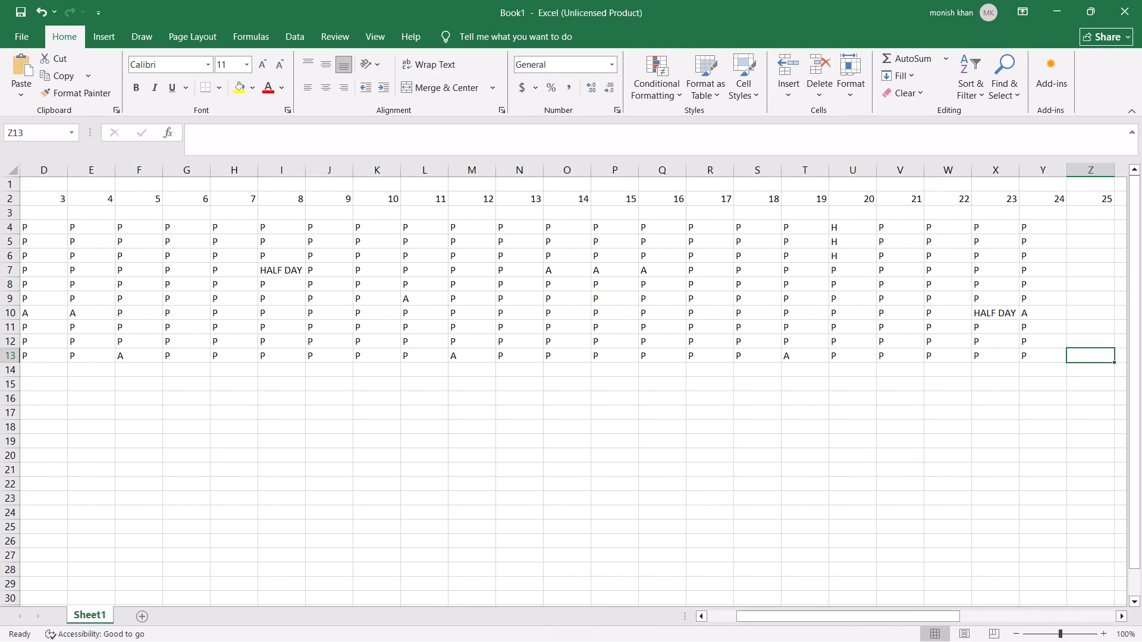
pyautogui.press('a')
pyautogui.press('Down')
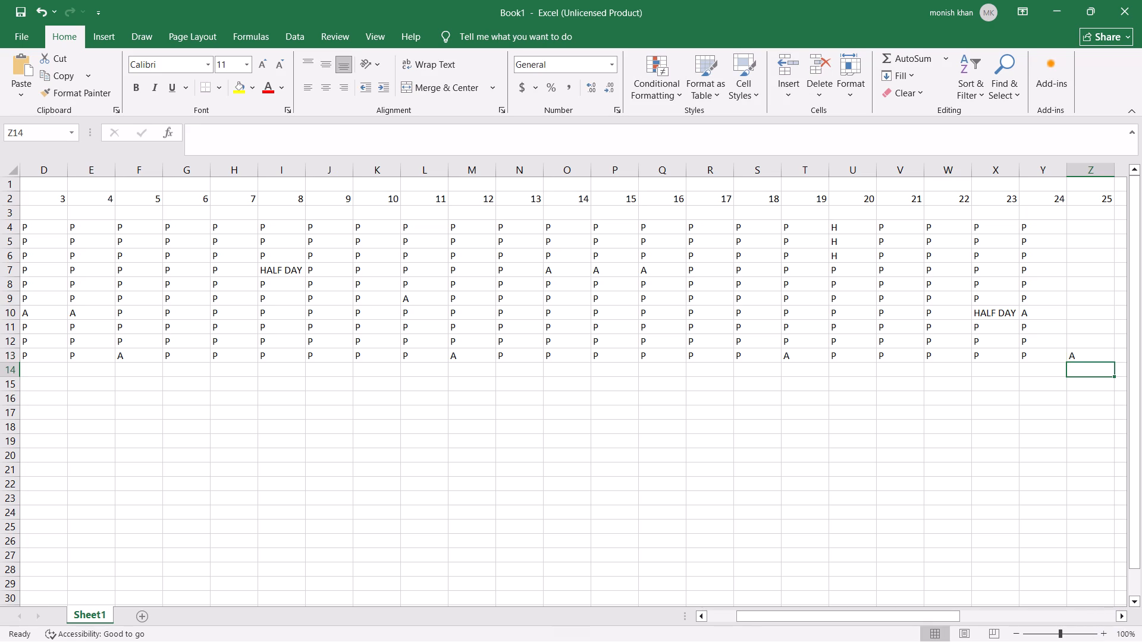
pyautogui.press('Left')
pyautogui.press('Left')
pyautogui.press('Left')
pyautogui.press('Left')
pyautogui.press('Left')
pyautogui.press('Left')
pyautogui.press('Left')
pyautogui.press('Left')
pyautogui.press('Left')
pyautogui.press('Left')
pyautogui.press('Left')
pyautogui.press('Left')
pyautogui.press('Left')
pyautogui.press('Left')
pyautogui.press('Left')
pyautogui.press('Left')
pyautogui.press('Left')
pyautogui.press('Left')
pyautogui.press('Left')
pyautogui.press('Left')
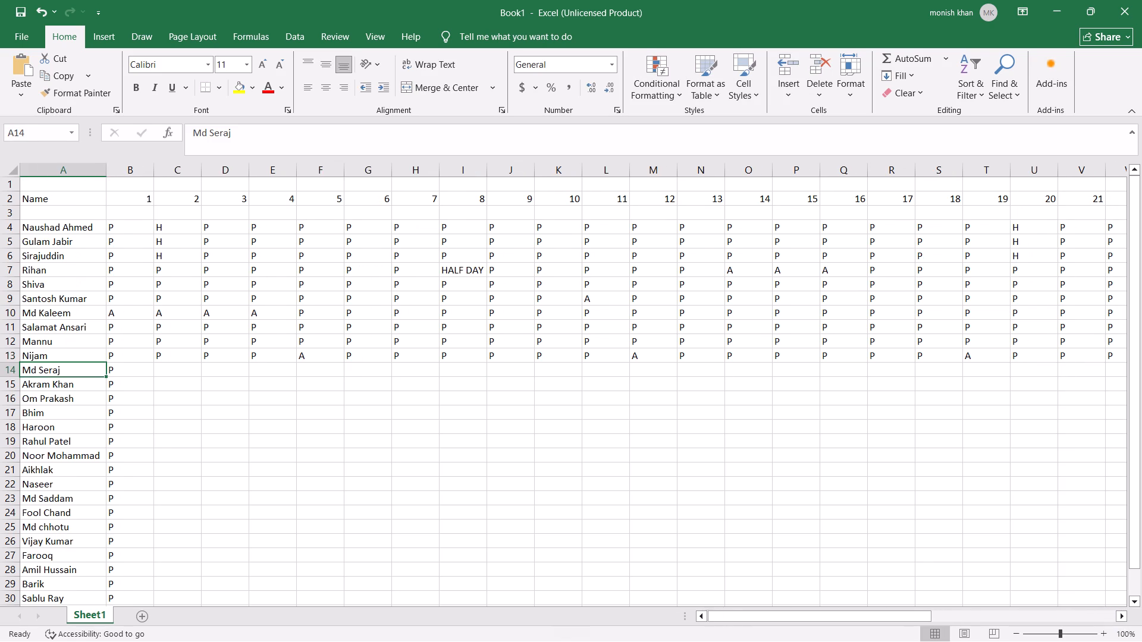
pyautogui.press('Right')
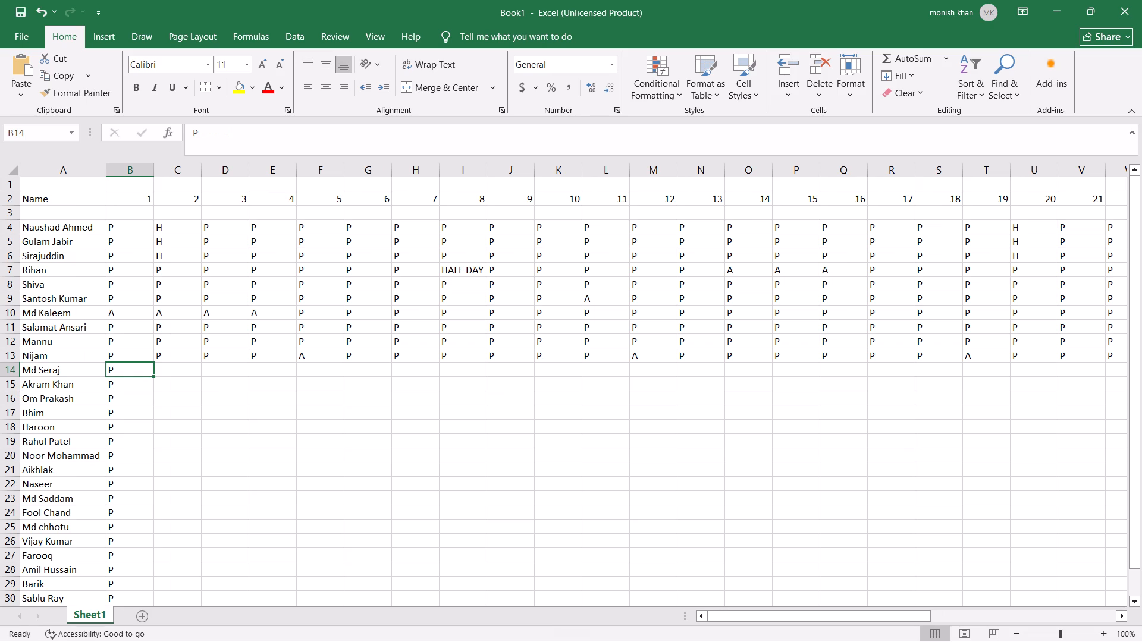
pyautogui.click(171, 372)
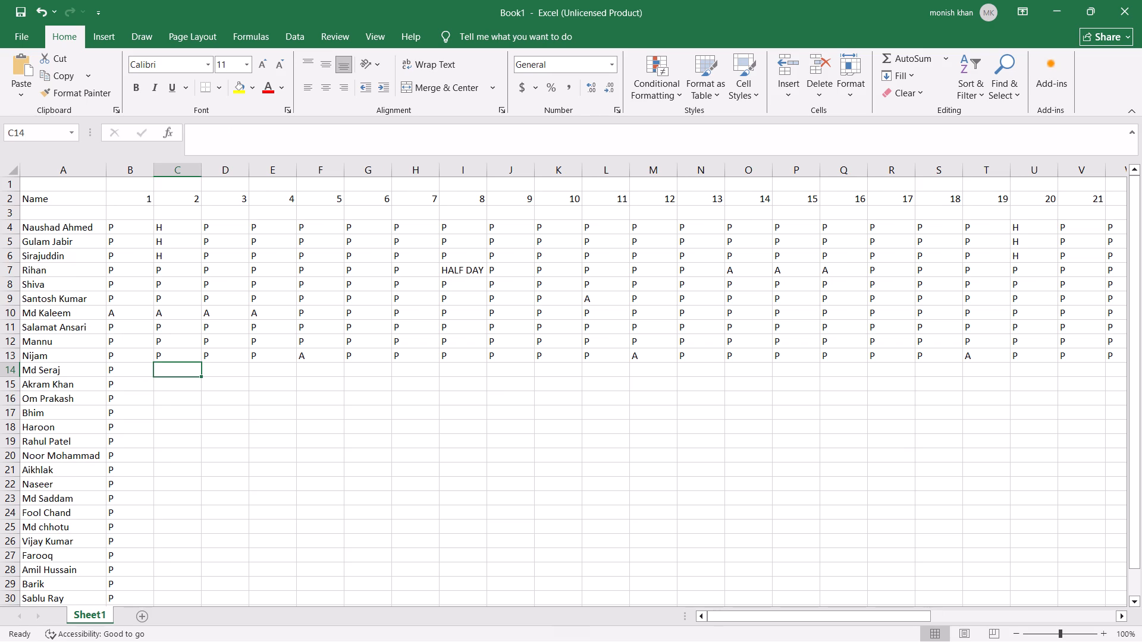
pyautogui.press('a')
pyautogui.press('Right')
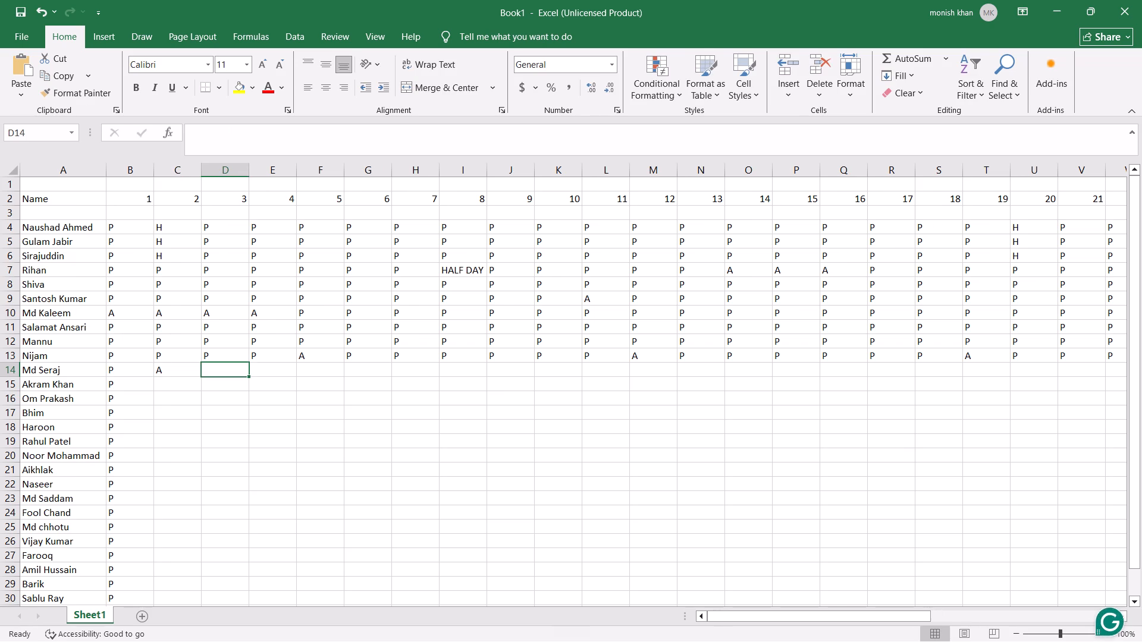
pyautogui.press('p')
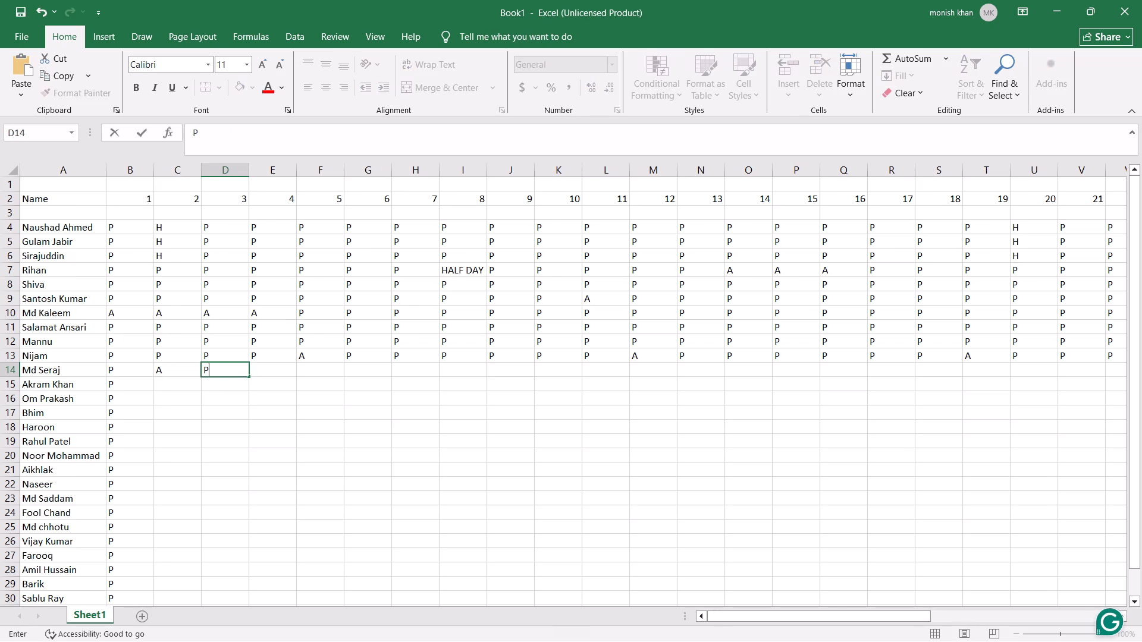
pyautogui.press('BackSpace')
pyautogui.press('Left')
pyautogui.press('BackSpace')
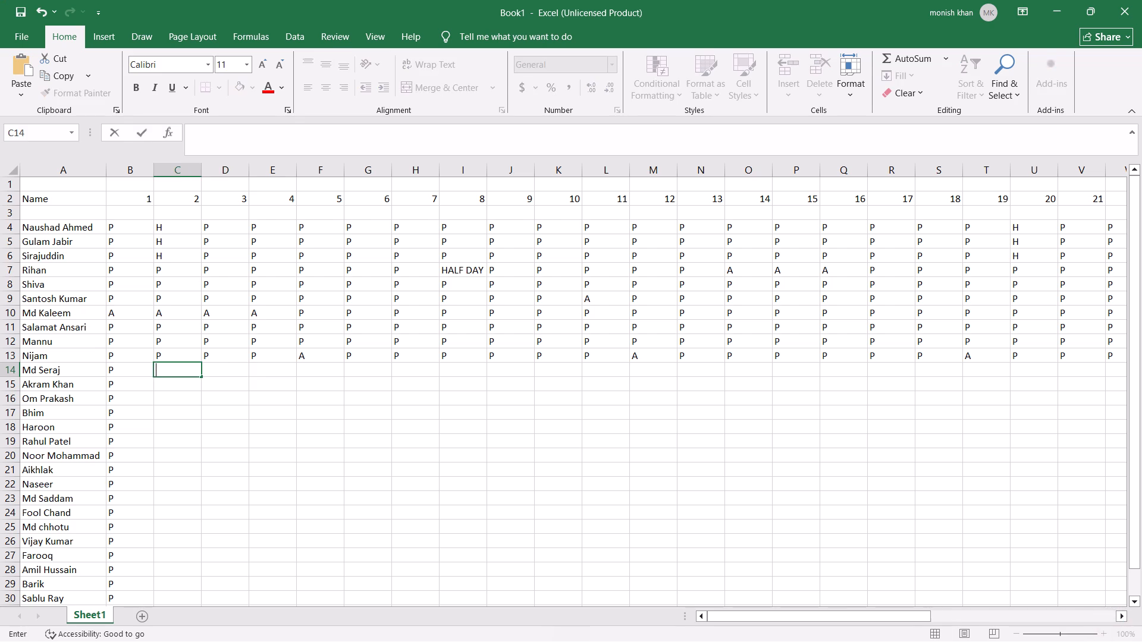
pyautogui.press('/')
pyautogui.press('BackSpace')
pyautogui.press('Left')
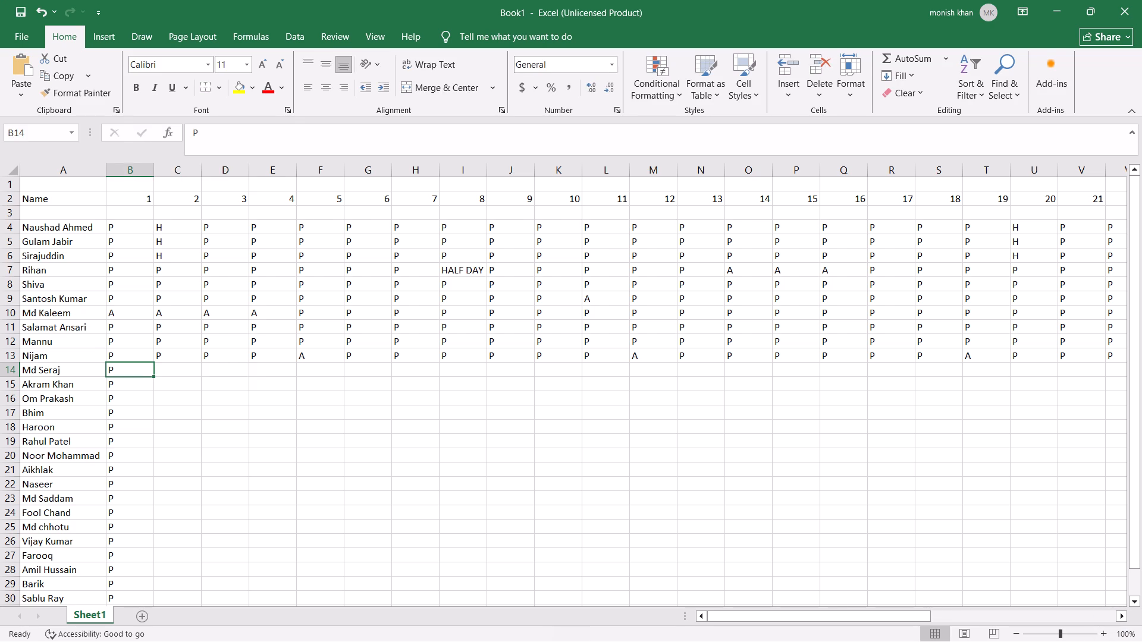
# Replace the row 14 mark under heading 1, cell B14, with A.
pyautogui.press('BackSpace')
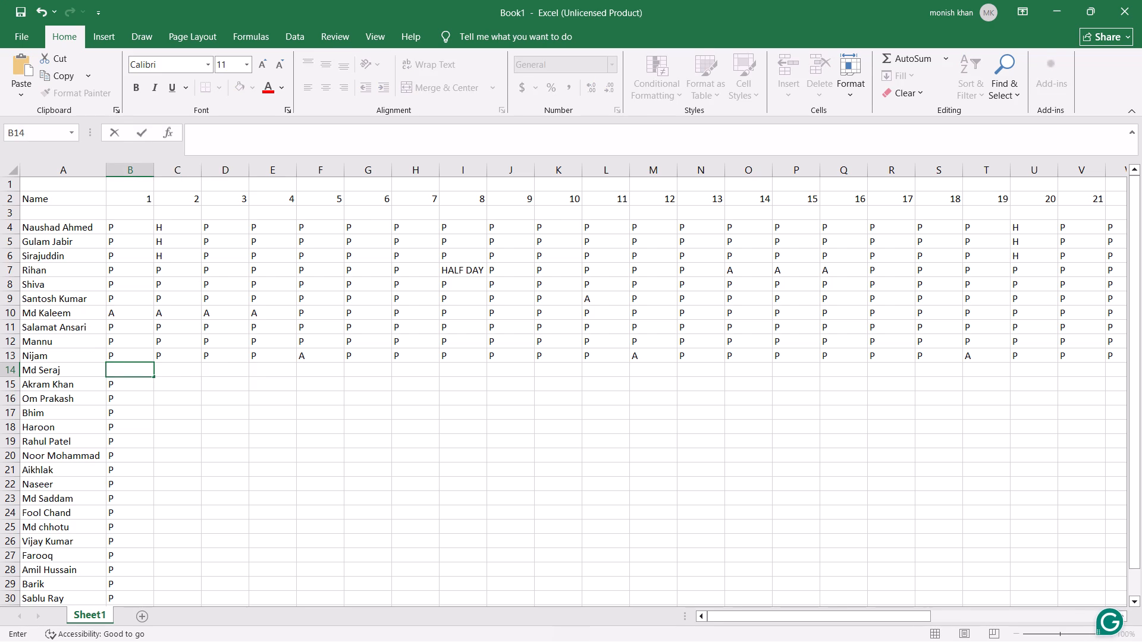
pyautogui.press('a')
pyautogui.press('Right')
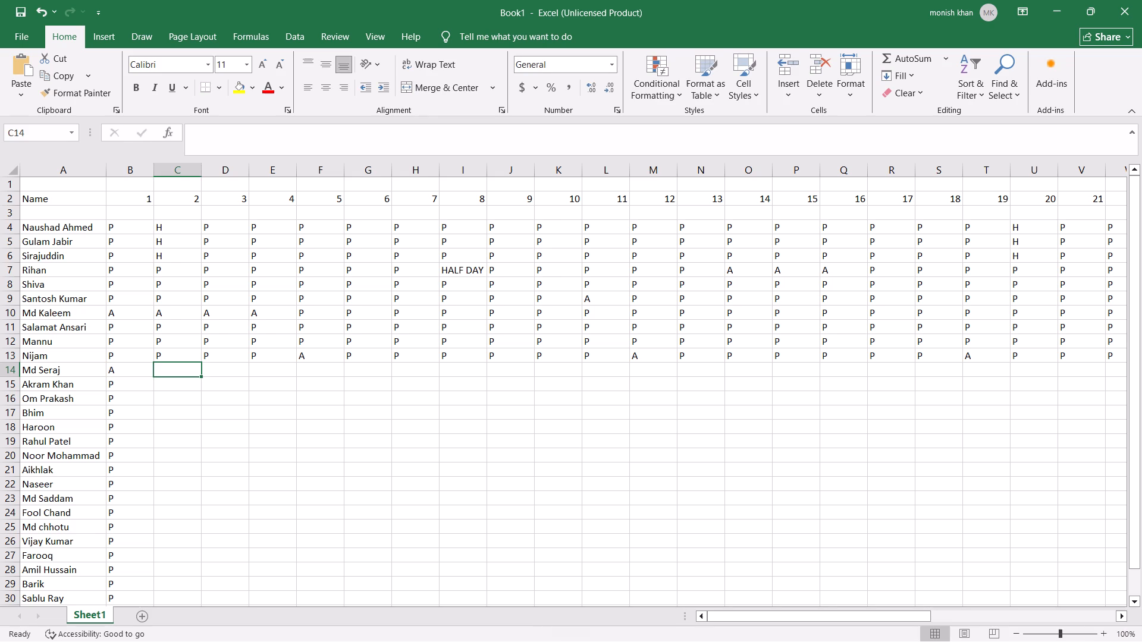
# Enter P in D14 and fill it across row 14 through heading 25 in column Z.
pyautogui.press('Right')
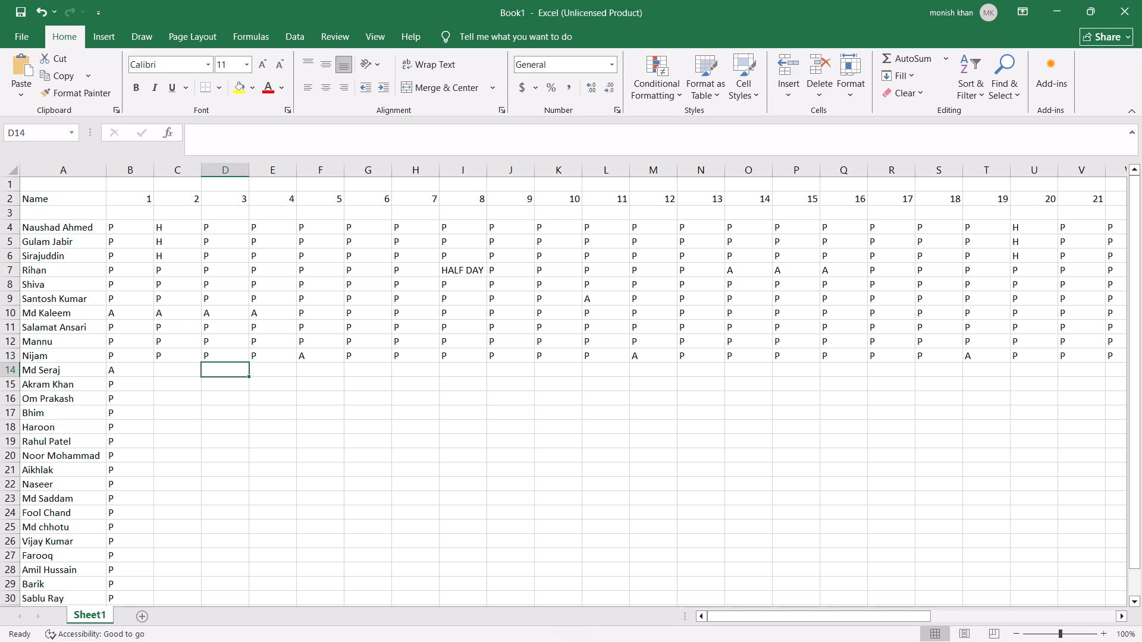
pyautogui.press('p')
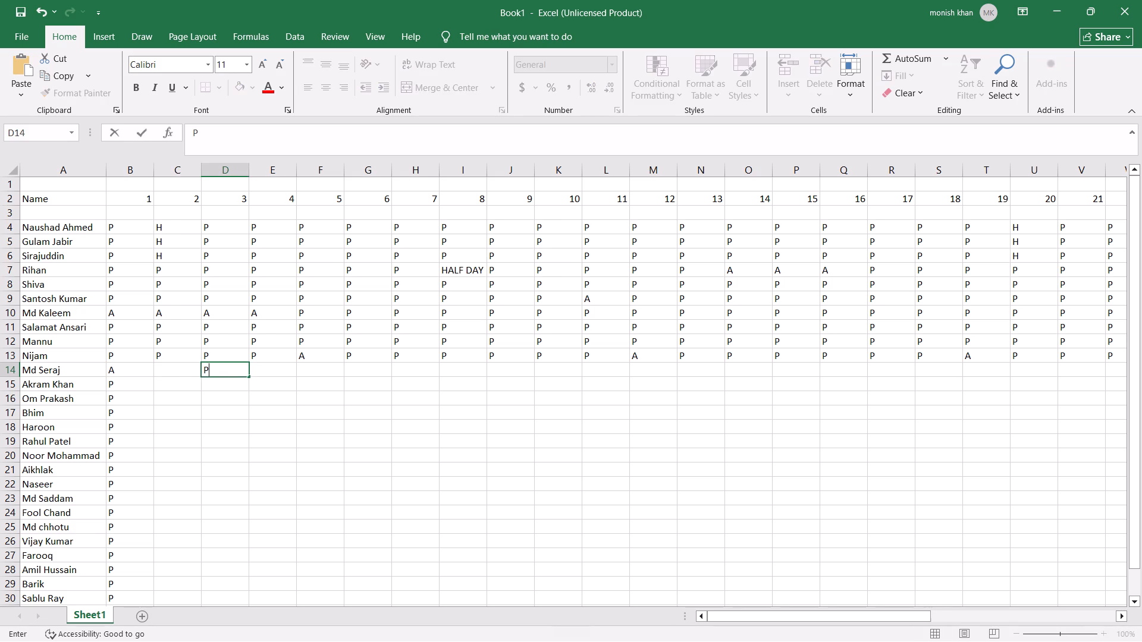
pyautogui.moveTo(248, 376); pyautogui.dragTo(400, 399)
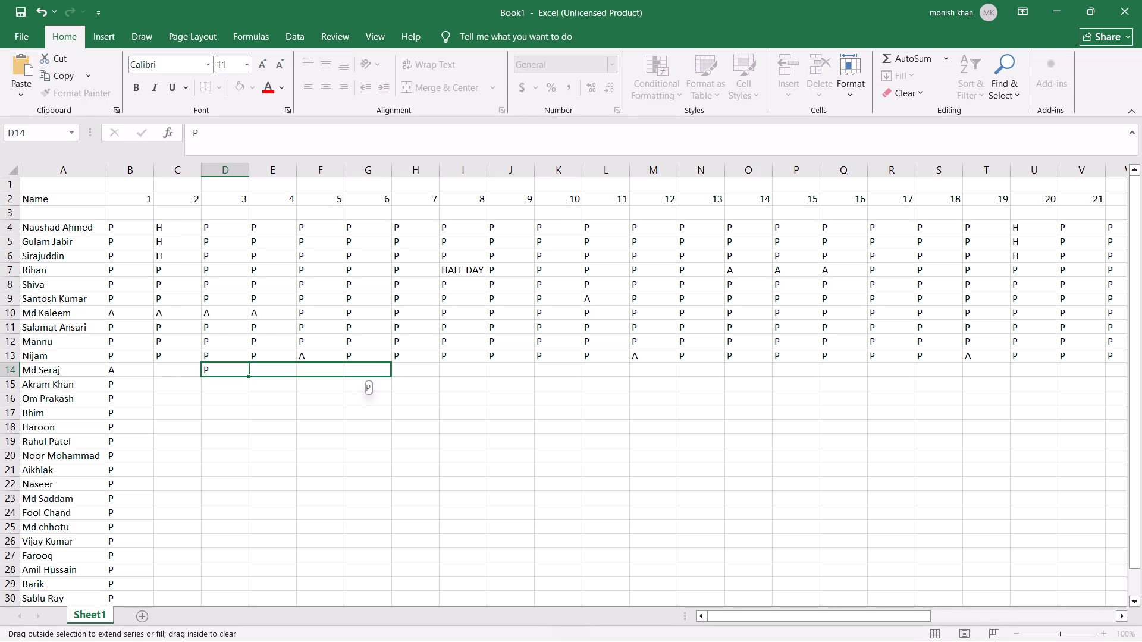
pyautogui.moveTo(400, 399); pyautogui.dragTo(981, 368)
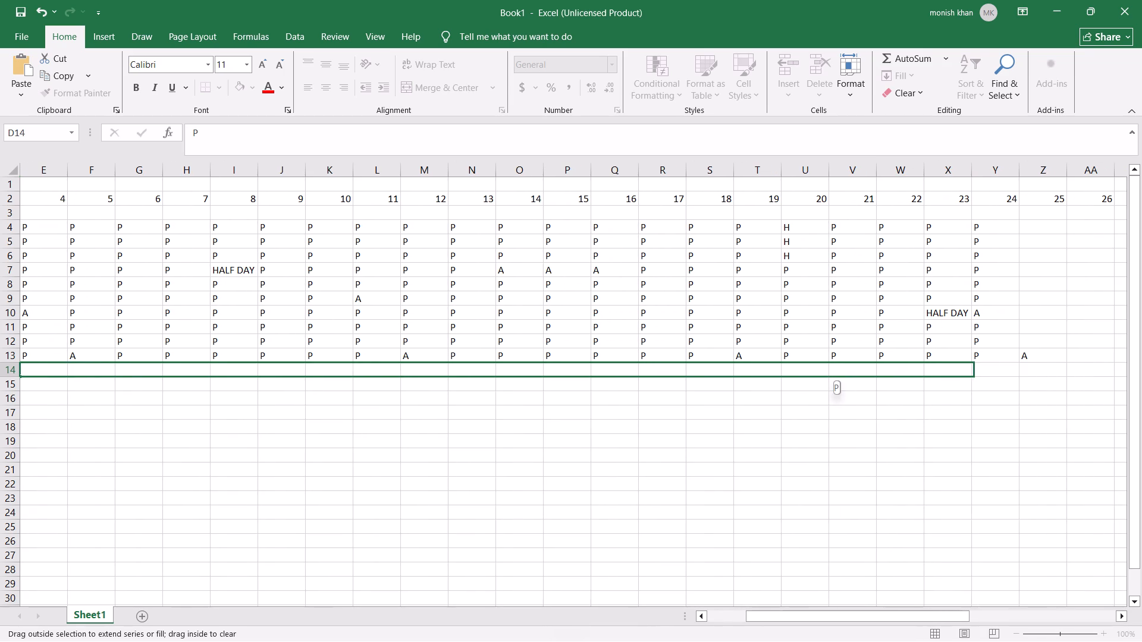
pyautogui.moveTo(981, 368); pyautogui.dragTo(1050, 376)
pyautogui.hscroll(2, 821, 455)
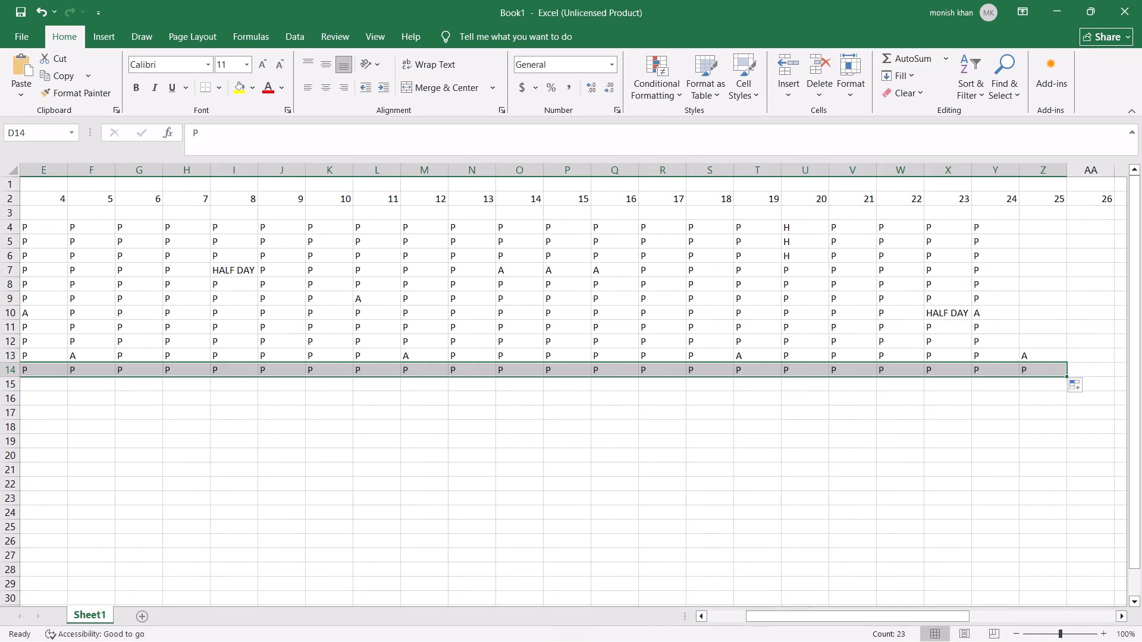
pyautogui.hscroll(2, 821, 455)
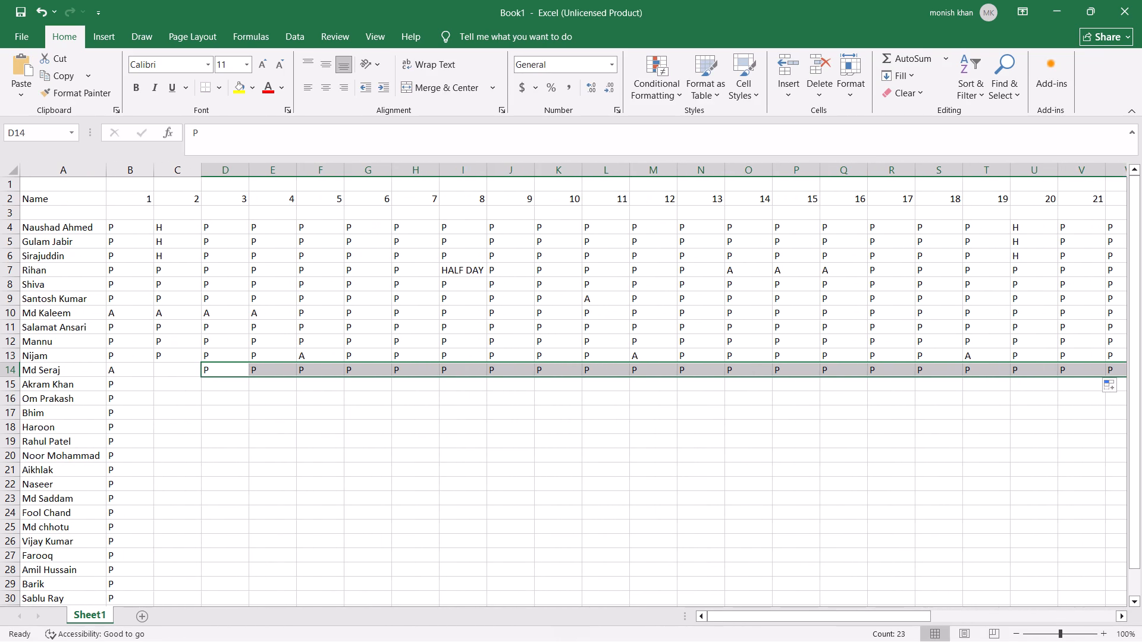
# Replace the row 14 marks under headings 12, 11 and 18, cells M14, L14 and S14, with A.
pyautogui.click(667, 370)
pyautogui.press('BackSpace')
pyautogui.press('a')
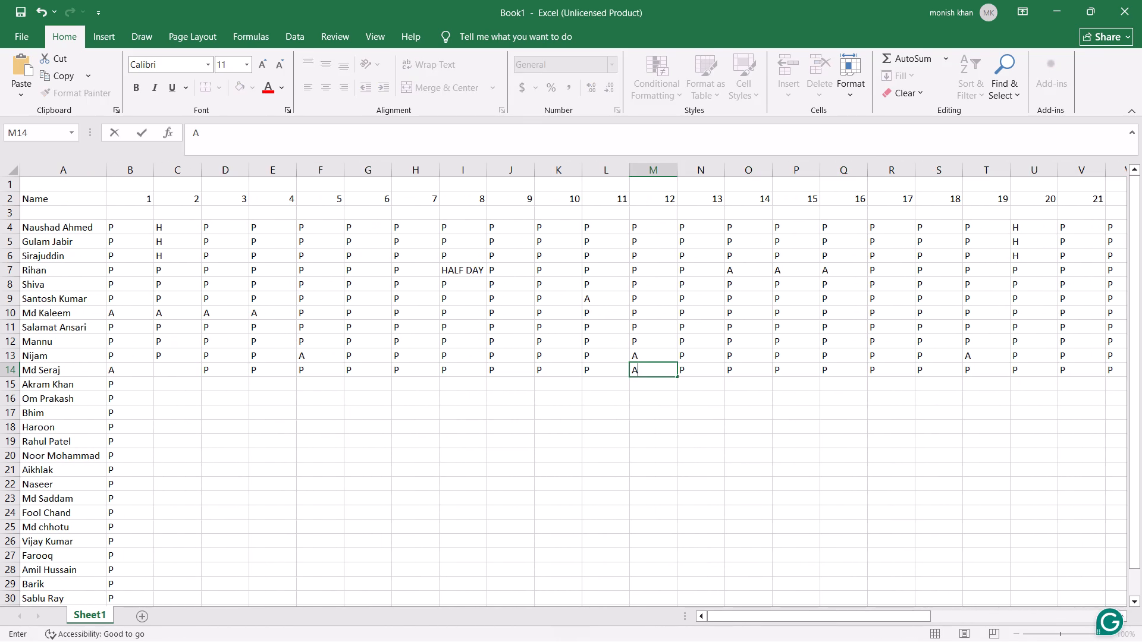
pyautogui.press('Left')
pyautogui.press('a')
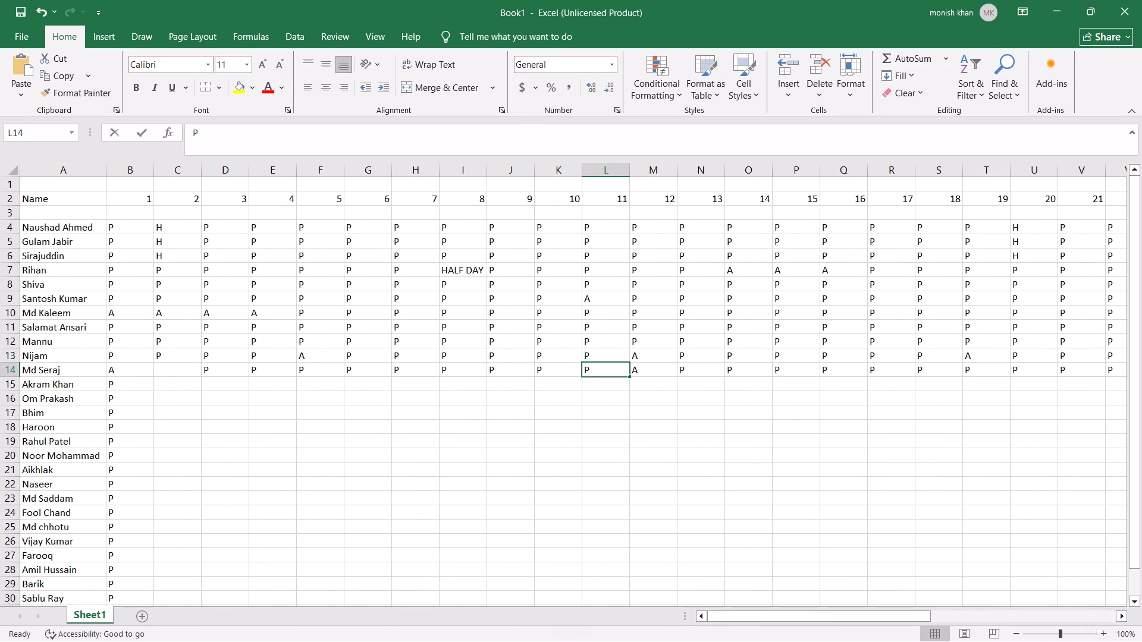
pyautogui.click(660, 511)
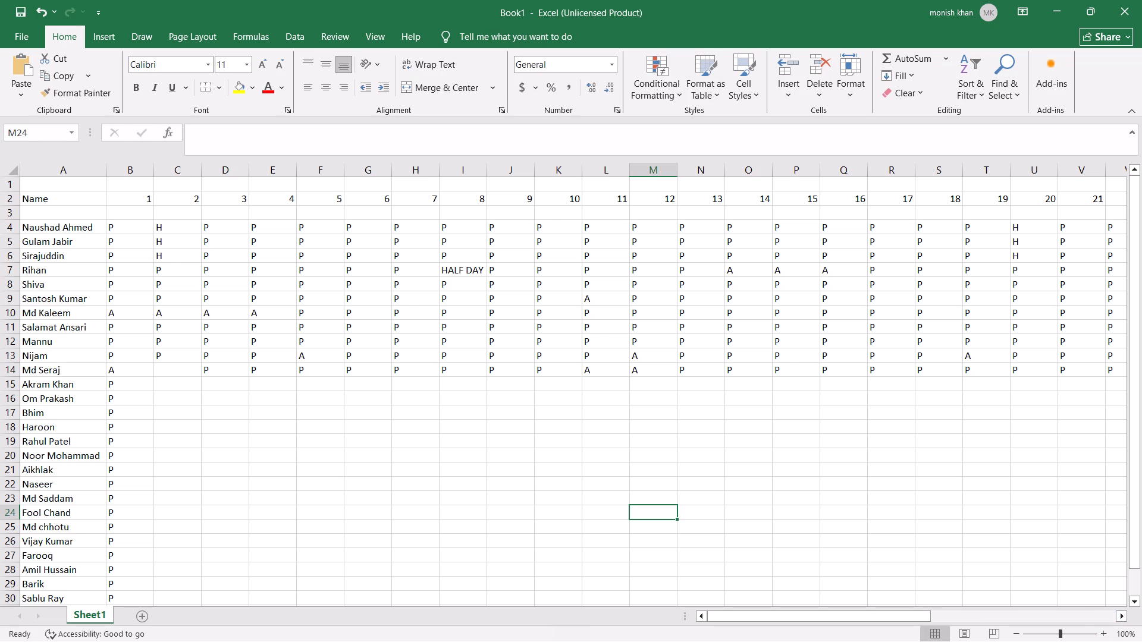
pyautogui.click(940, 366)
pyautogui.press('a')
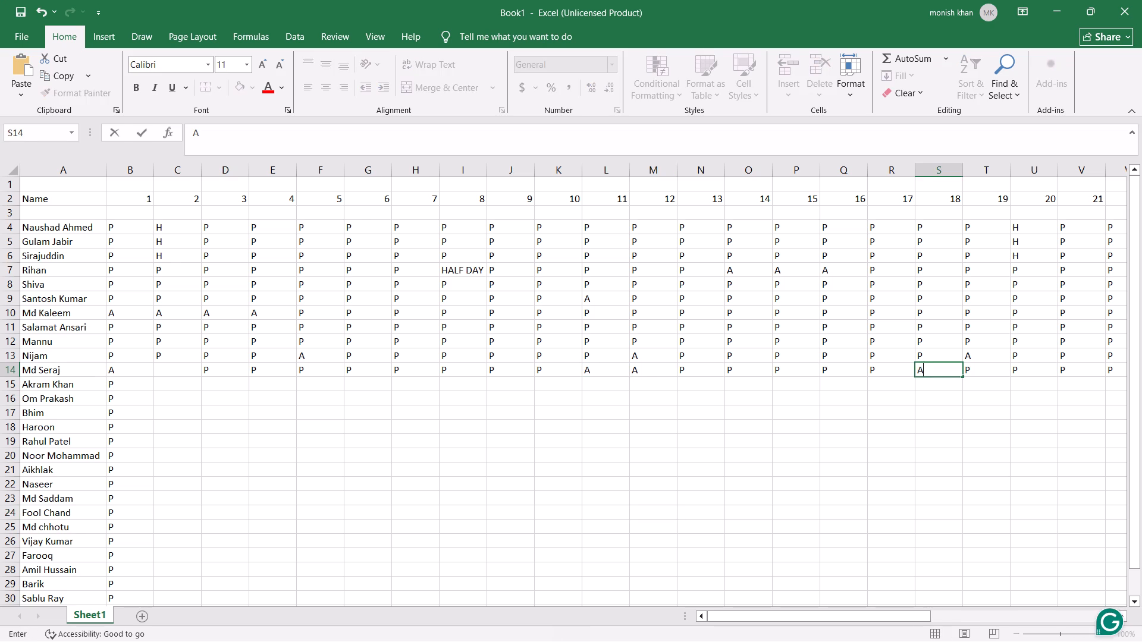
pyautogui.click(934, 405)
# Fill the P in B15 across row 15 through heading 25 in column Z.
pyautogui.hscroll(2, 934, 405)
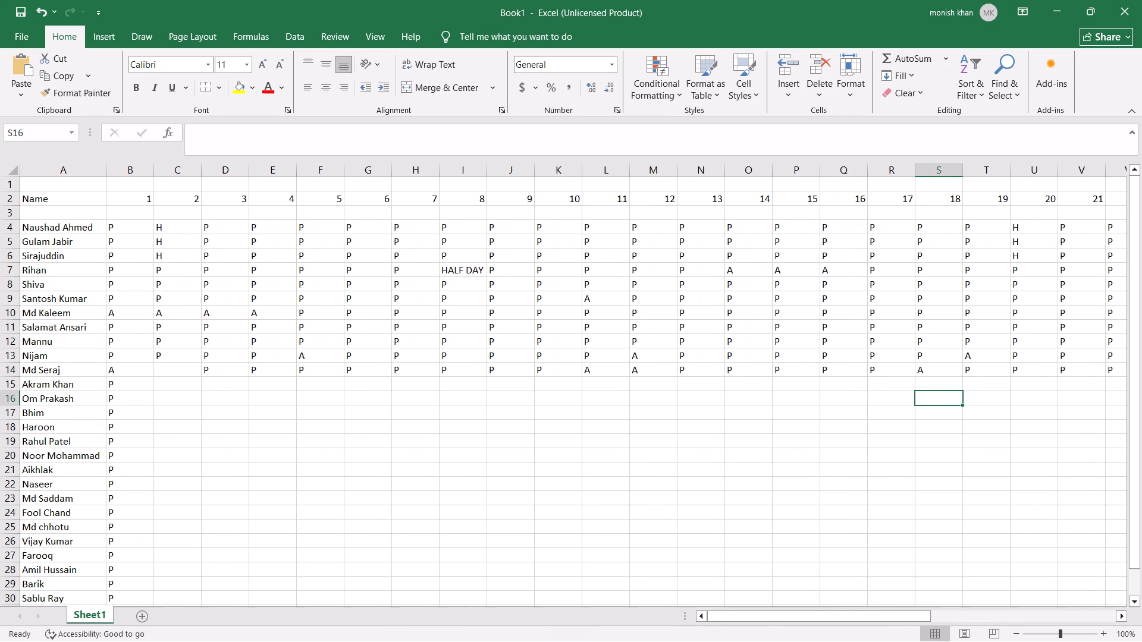
pyautogui.click(178, 383)
pyautogui.click(139, 388)
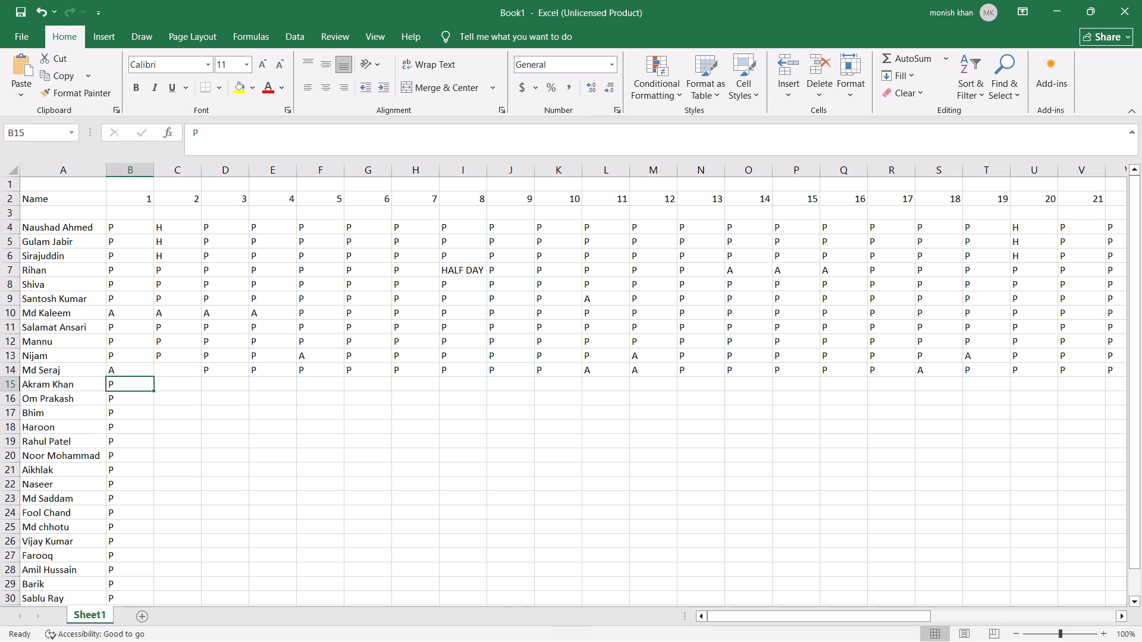
pyautogui.click(181, 386)
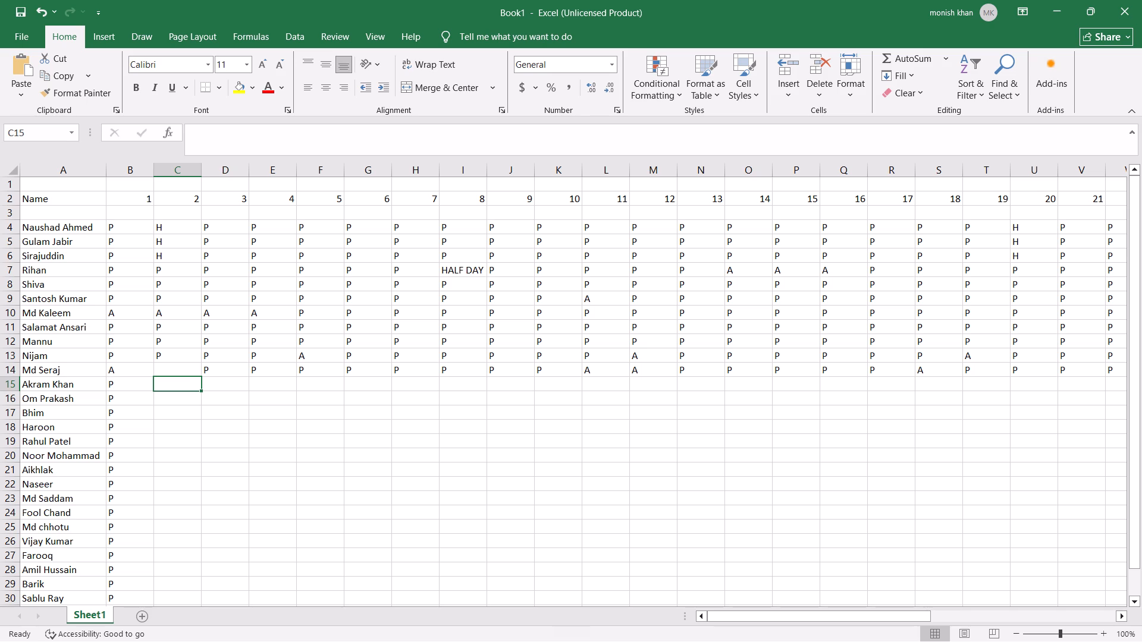
pyautogui.click(143, 385)
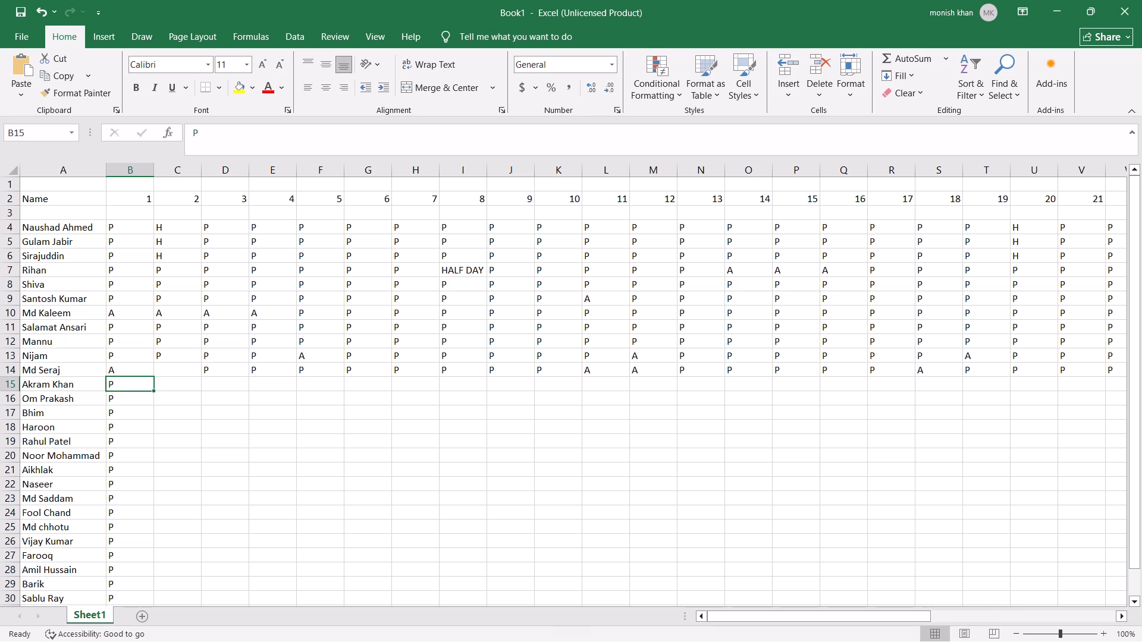
pyautogui.moveTo(153, 389); pyautogui.dragTo(721, 373)
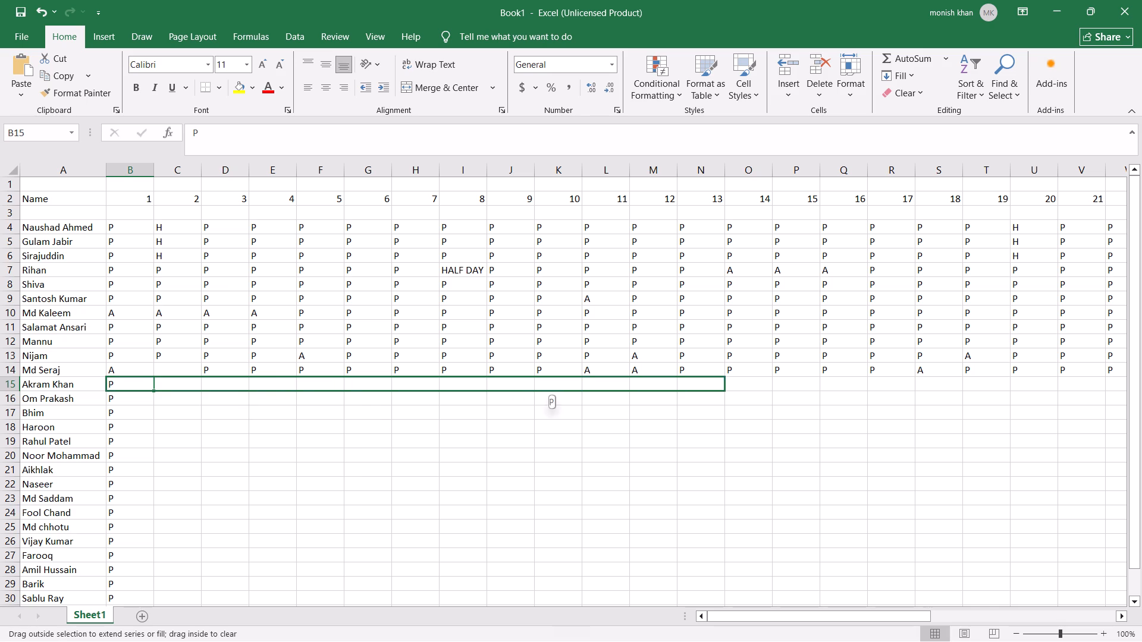
pyautogui.moveTo(721, 373); pyautogui.dragTo(1014, 376)
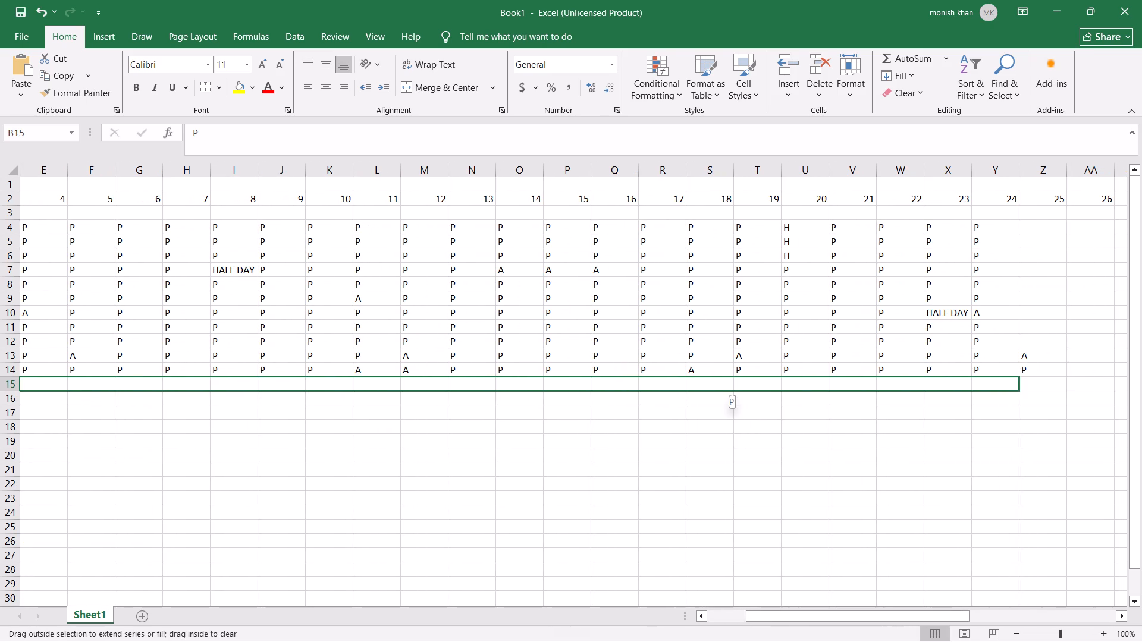
pyautogui.moveTo(1014, 376); pyautogui.dragTo(1061, 377)
pyautogui.hscroll(7, 790, 466)
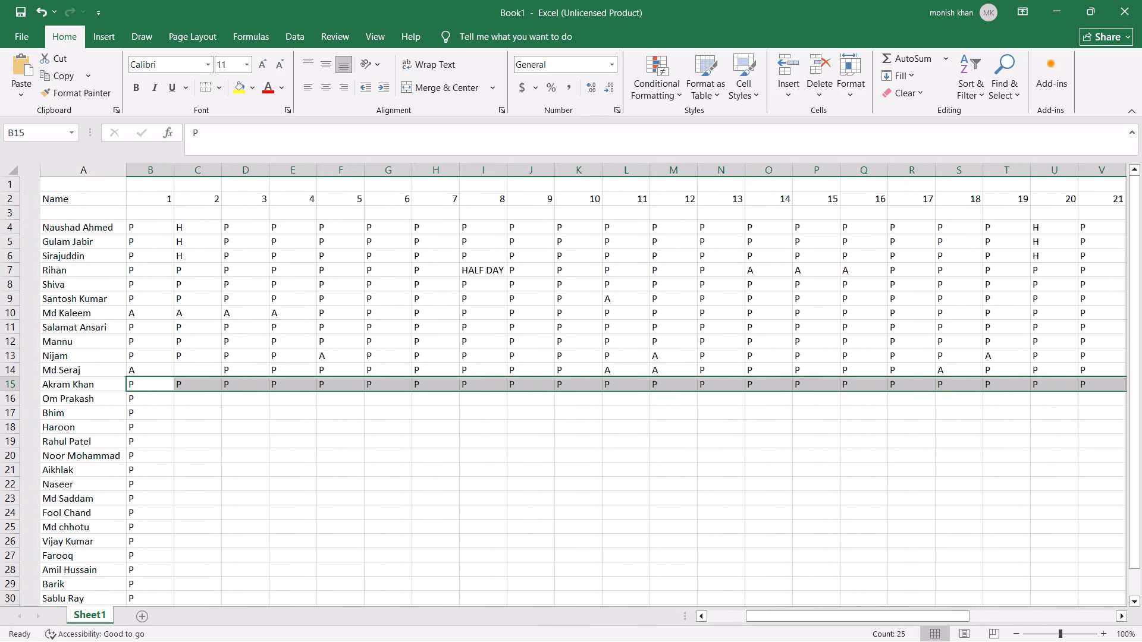
# Replace the row 15 marks under headings 8, 16 and 23, cells I15, Q15 and X15, with A.
pyautogui.click(463, 384)
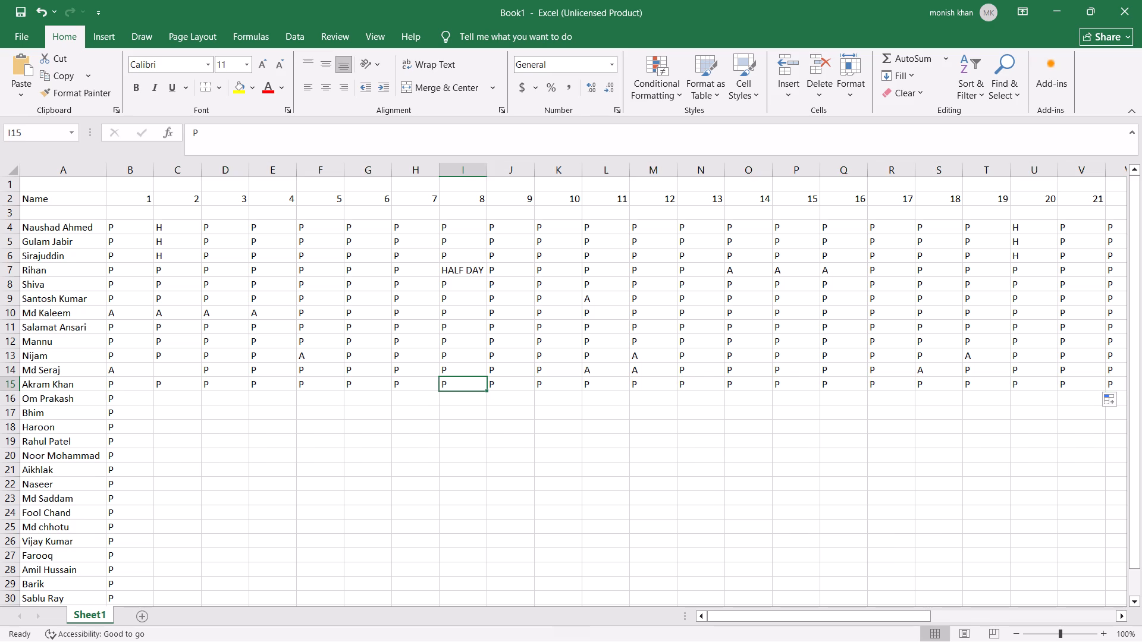
pyautogui.press('BackSpace')
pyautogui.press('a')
pyautogui.press('Right')
pyautogui.press('Right')
pyautogui.press('Right')
pyautogui.press('Right')
pyautogui.press('Right')
pyautogui.press('Right')
pyautogui.press('Right')
pyautogui.press('Right')
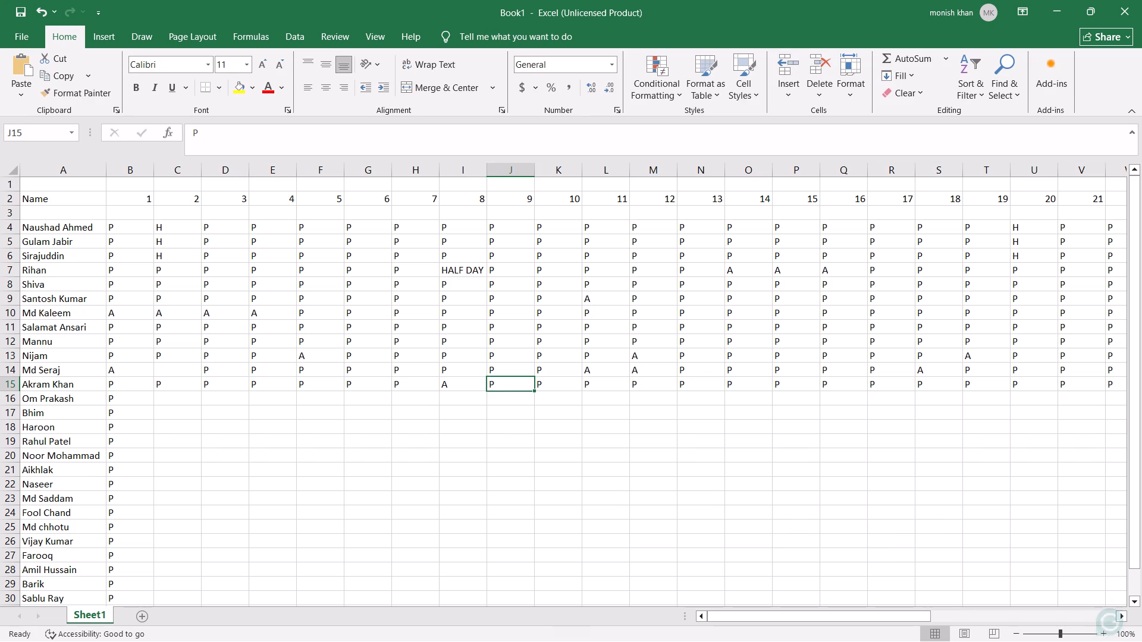
pyautogui.press('Right')
pyautogui.press('Left')
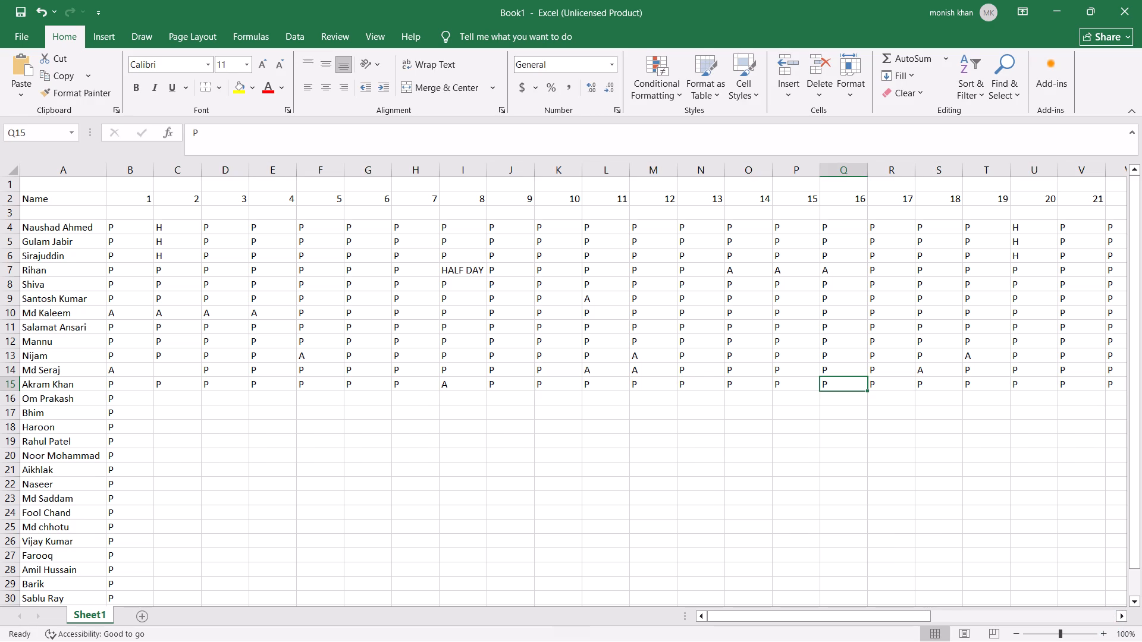
pyautogui.press('BackSpace')
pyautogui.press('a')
pyautogui.press('Right')
pyautogui.press('Right')
pyautogui.press('Right')
pyautogui.press('Right')
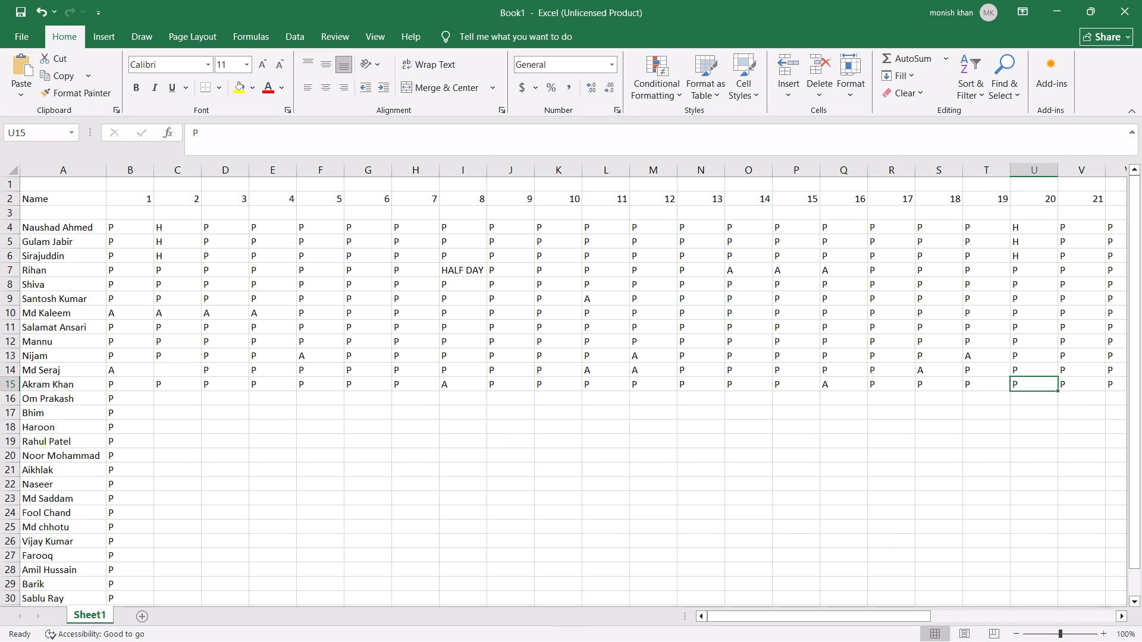
pyautogui.press('Right')
pyautogui.press('Right')
pyautogui.press('Right')
pyautogui.press('Right')
pyautogui.press('Left')
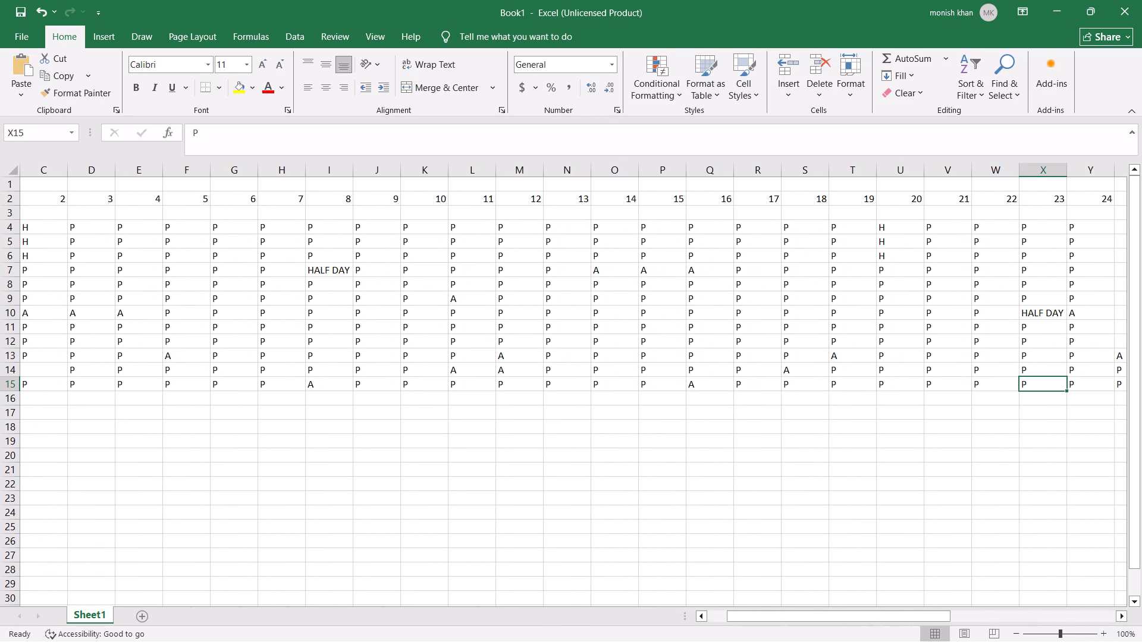
pyautogui.press('BackSpace')
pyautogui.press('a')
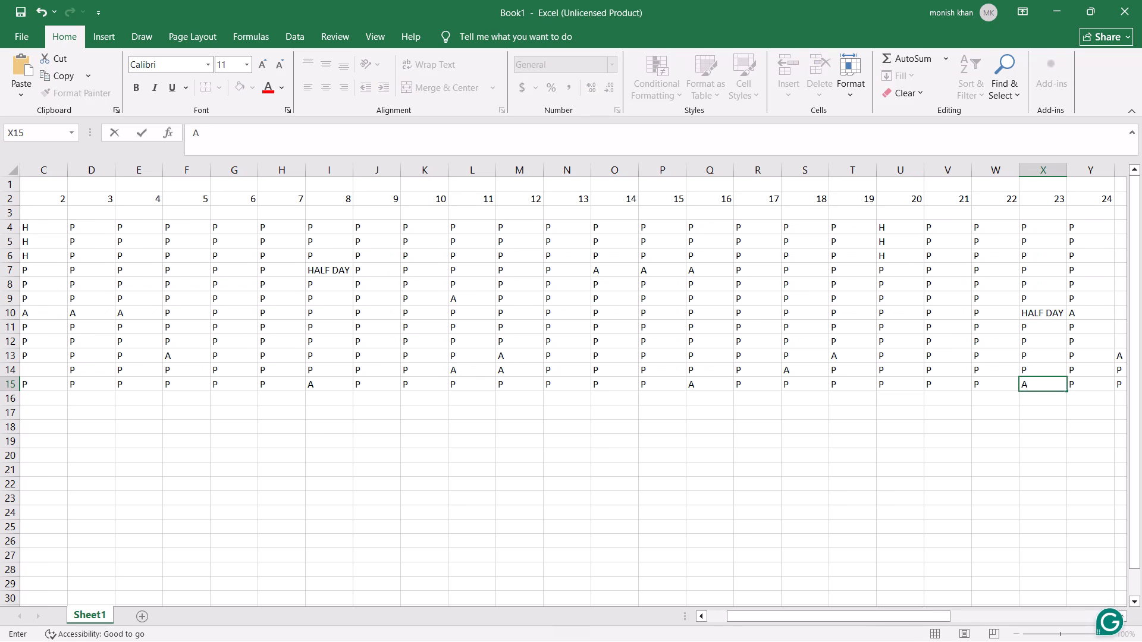
# Fill the P in B16 across row 16 through heading 25 in column Z.
pyautogui.hscroll(2, 440, 507)
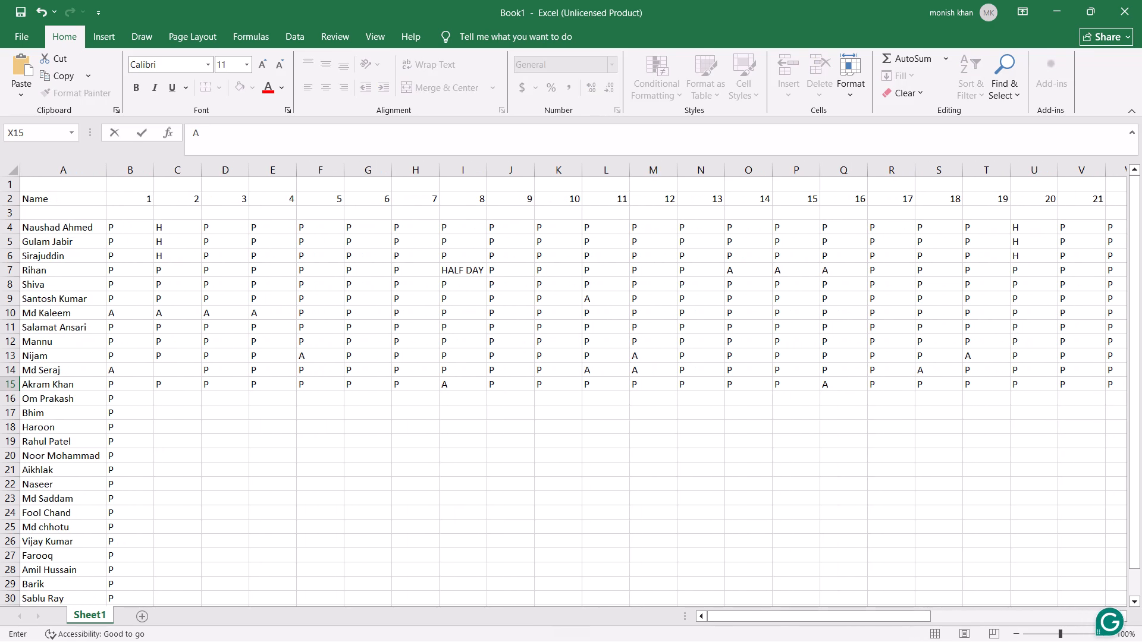
pyautogui.click(166, 398)
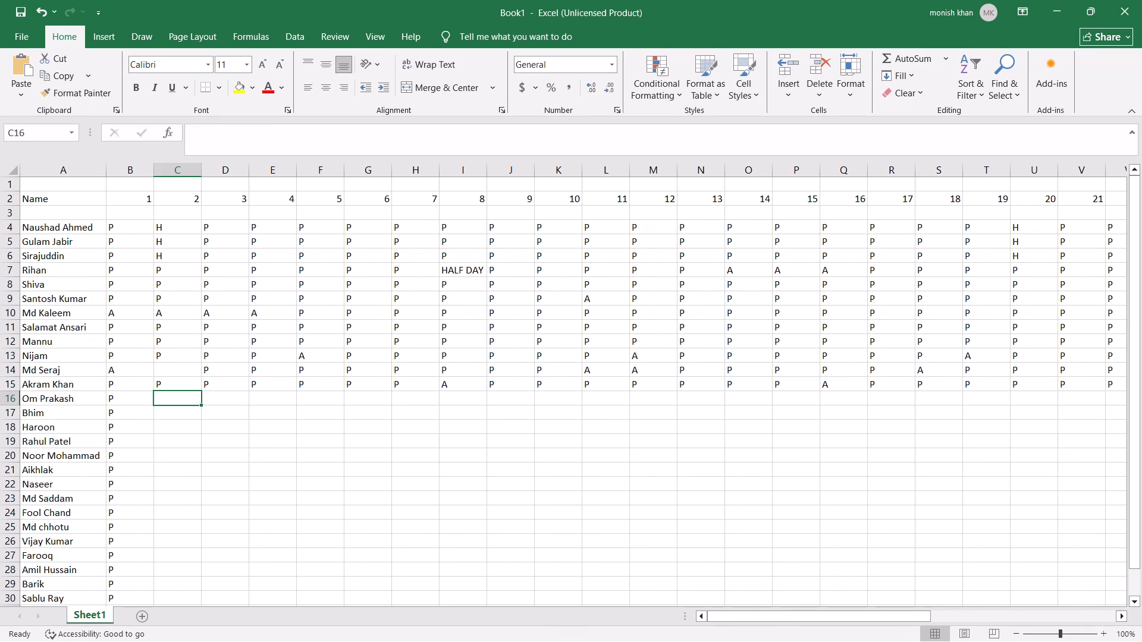
pyautogui.click(136, 398)
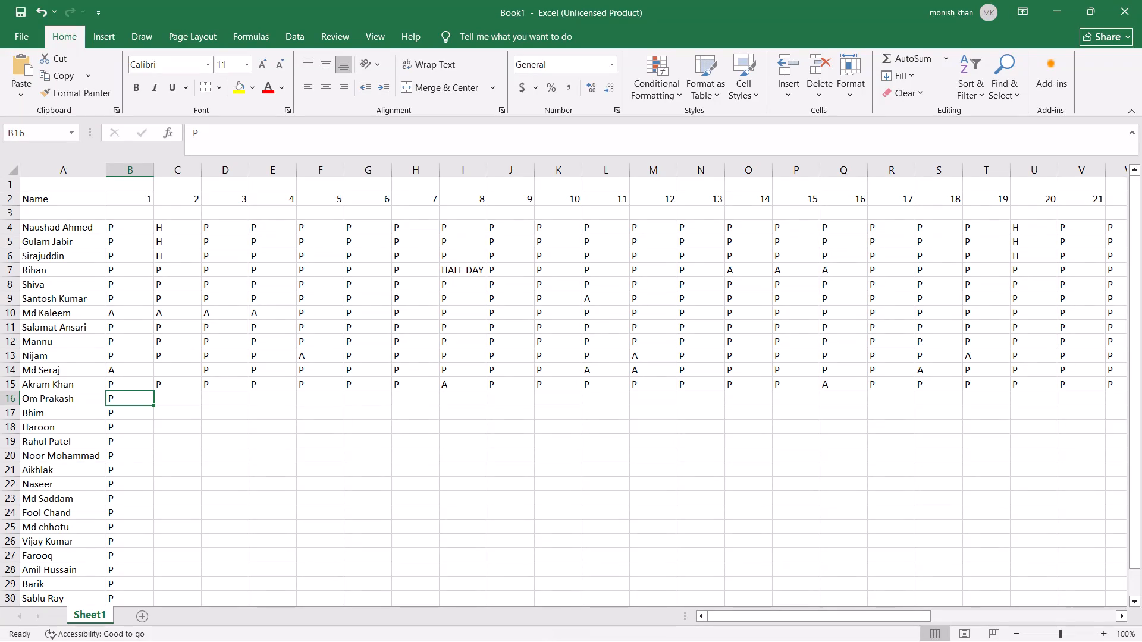
pyautogui.moveTo(152, 404); pyautogui.dragTo(827, 412)
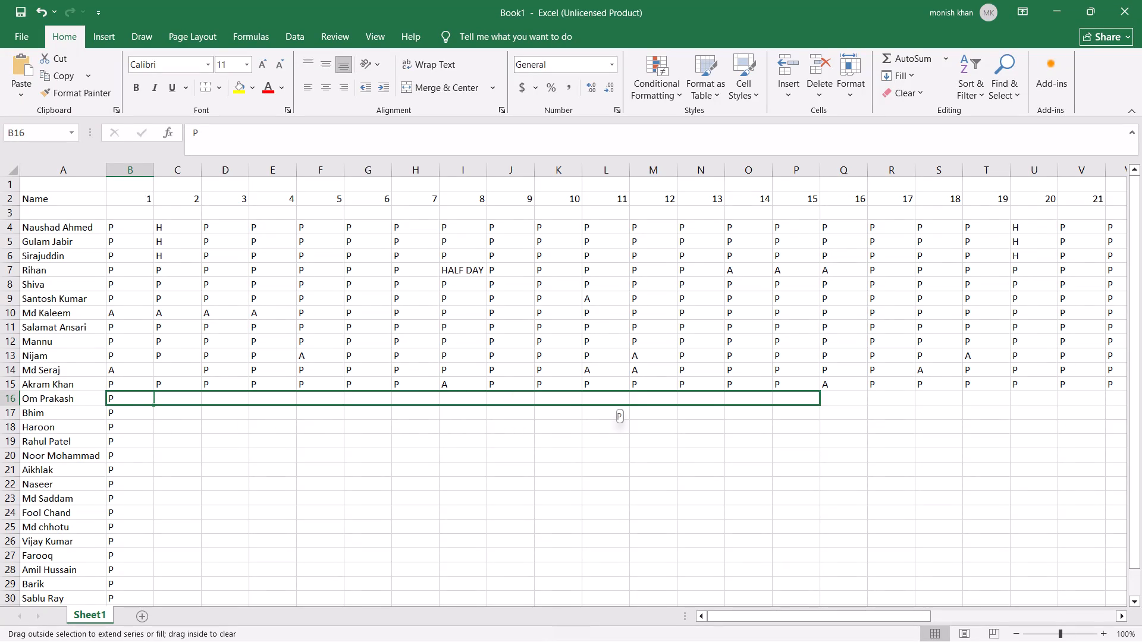
pyautogui.moveTo(827, 412); pyautogui.dragTo(1011, 379)
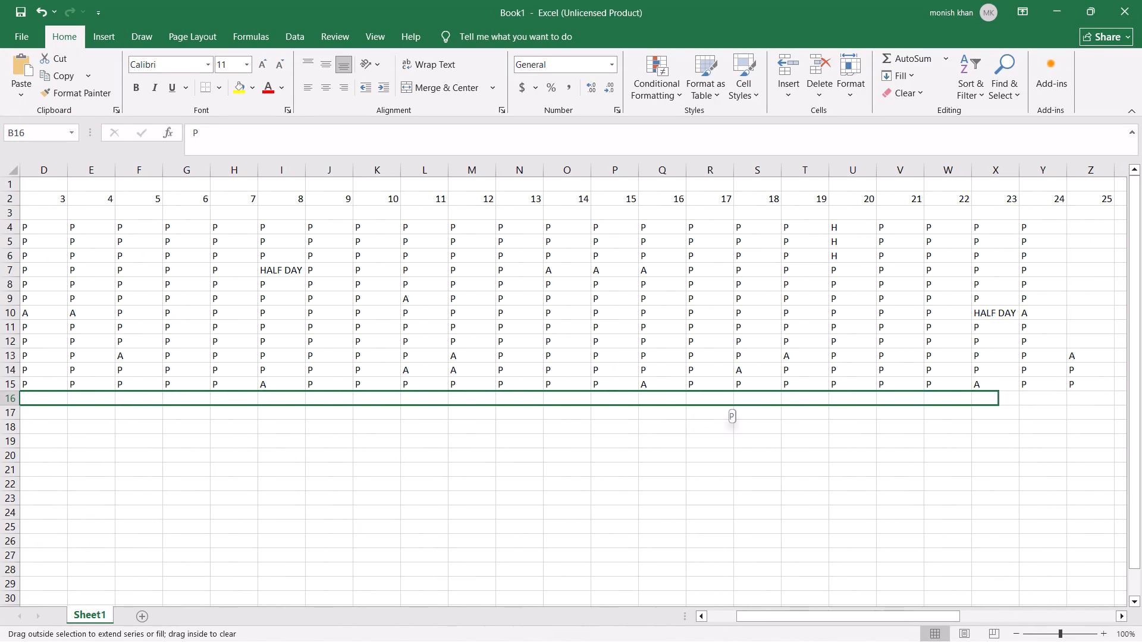
pyautogui.moveTo(1011, 379); pyautogui.dragTo(1101, 400)
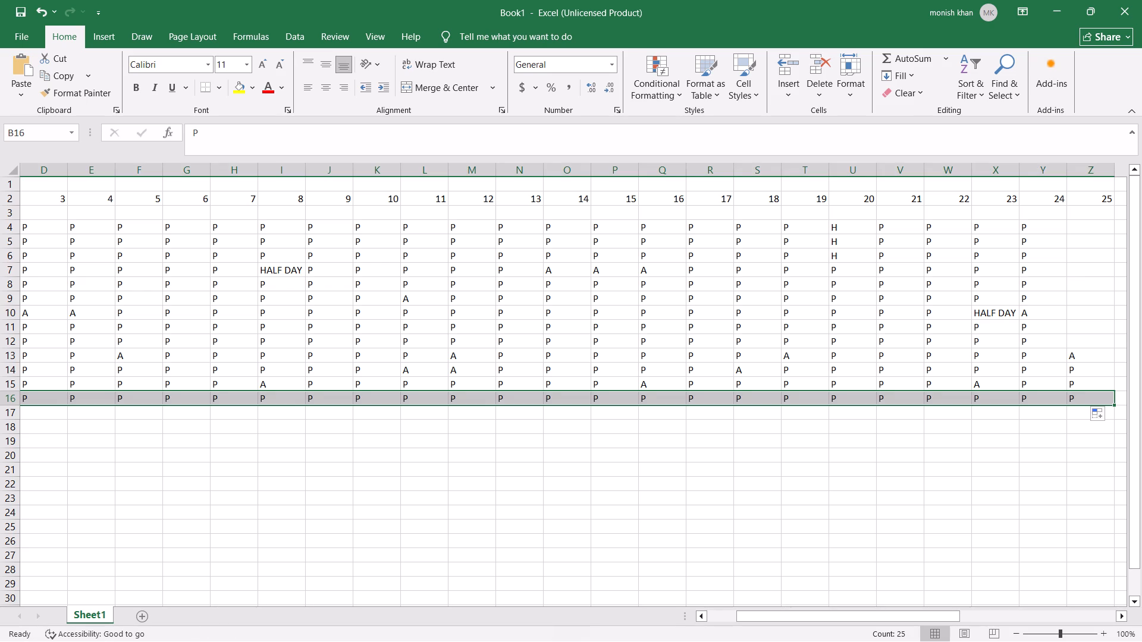
# Replace the row 16 marks under headings 10, 17, 23, 24 and 25, cells K16, R16, X16, Y16 and Z16, with A.
pyautogui.click(374, 402)
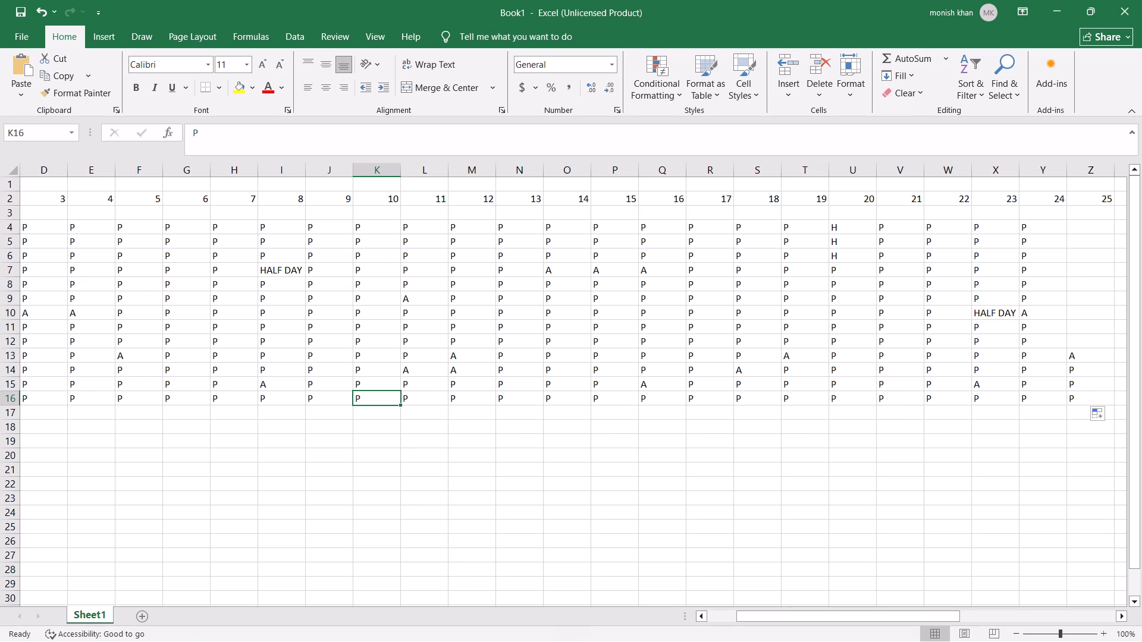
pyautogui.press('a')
pyautogui.press('Right')
pyautogui.press('Right')
pyautogui.press('Right')
pyautogui.press('Right')
pyautogui.press('Right')
pyautogui.press('Right')
pyautogui.press('Right')
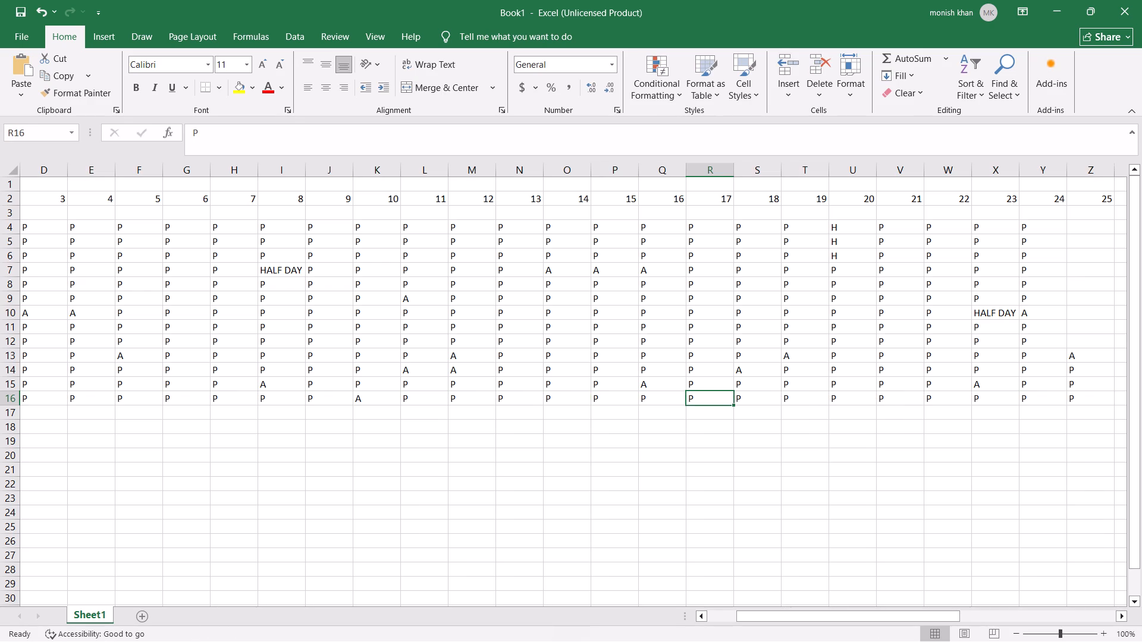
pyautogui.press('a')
pyautogui.press('Right')
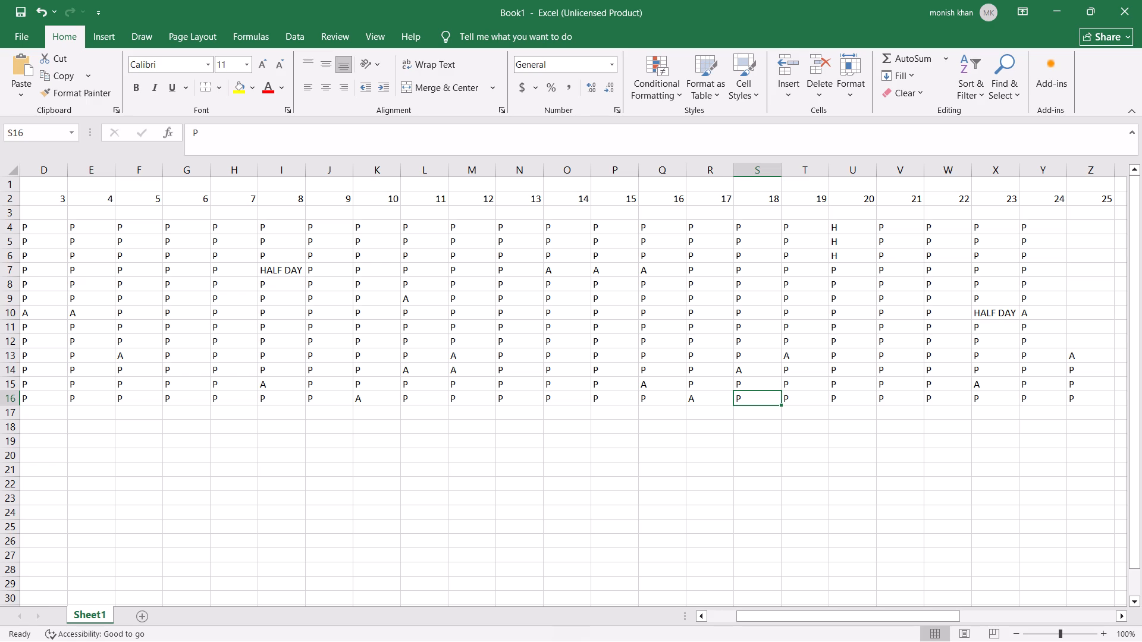
pyautogui.press('Right')
pyautogui.press('Right')
pyautogui.press('Right')
pyautogui.press('Right')
pyautogui.press('Right')
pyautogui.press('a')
pyautogui.press('Right')
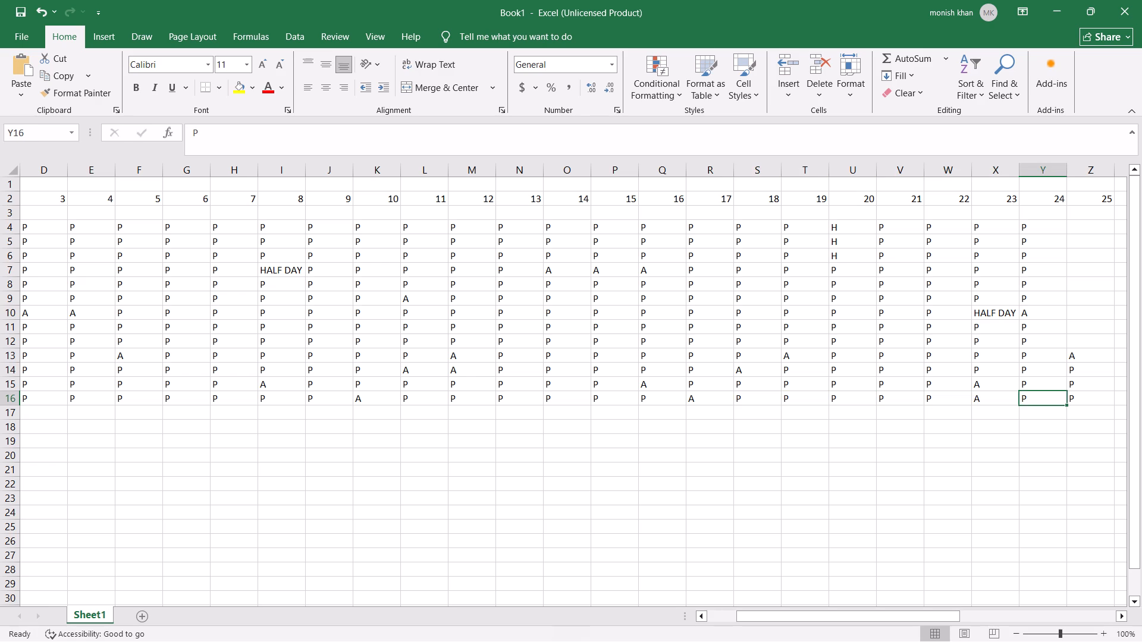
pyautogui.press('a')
pyautogui.press('Right')
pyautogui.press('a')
pyautogui.press('Right')
# Fill the P in B17 across row 17 through heading 25 in column Z.
pyautogui.press('Down')
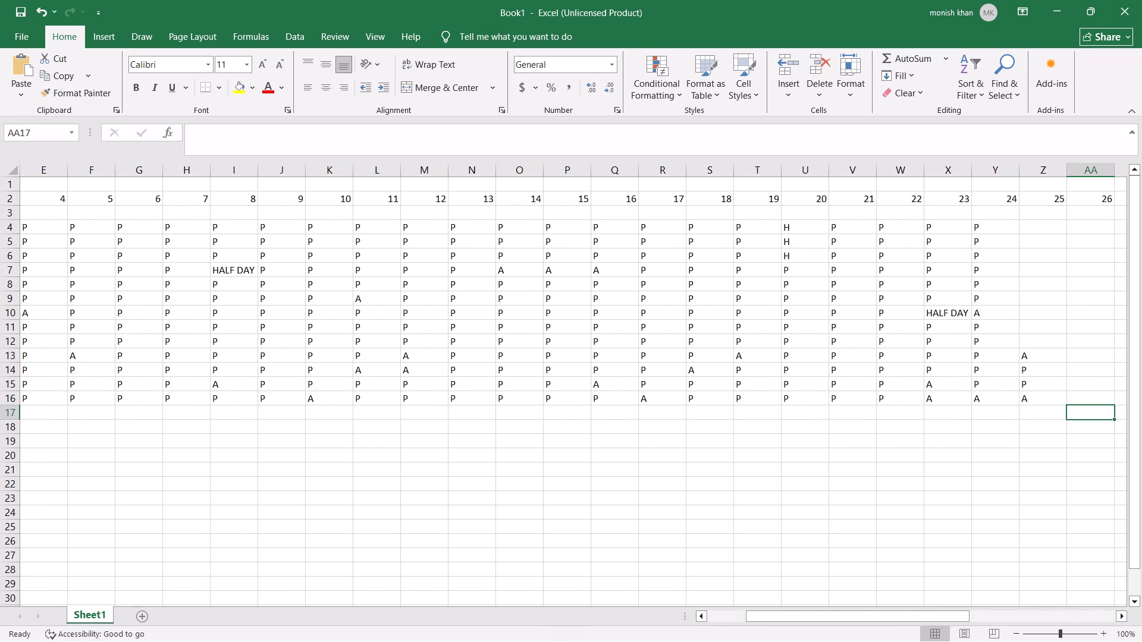
pyautogui.press('Left')
pyautogui.press('Left')
pyautogui.press('Left')
pyautogui.press('Left')
pyautogui.press('Left')
pyautogui.press('Left')
pyautogui.press('Left')
pyautogui.press('Left')
pyautogui.press('Left')
pyautogui.press('Left')
pyautogui.press('Left')
pyautogui.press('Left')
pyautogui.press('Left')
pyautogui.press('Left')
pyautogui.press('Left')
pyautogui.press('Left')
pyautogui.press('Left')
pyautogui.press('Left')
pyautogui.press('Left')
pyautogui.press('Left')
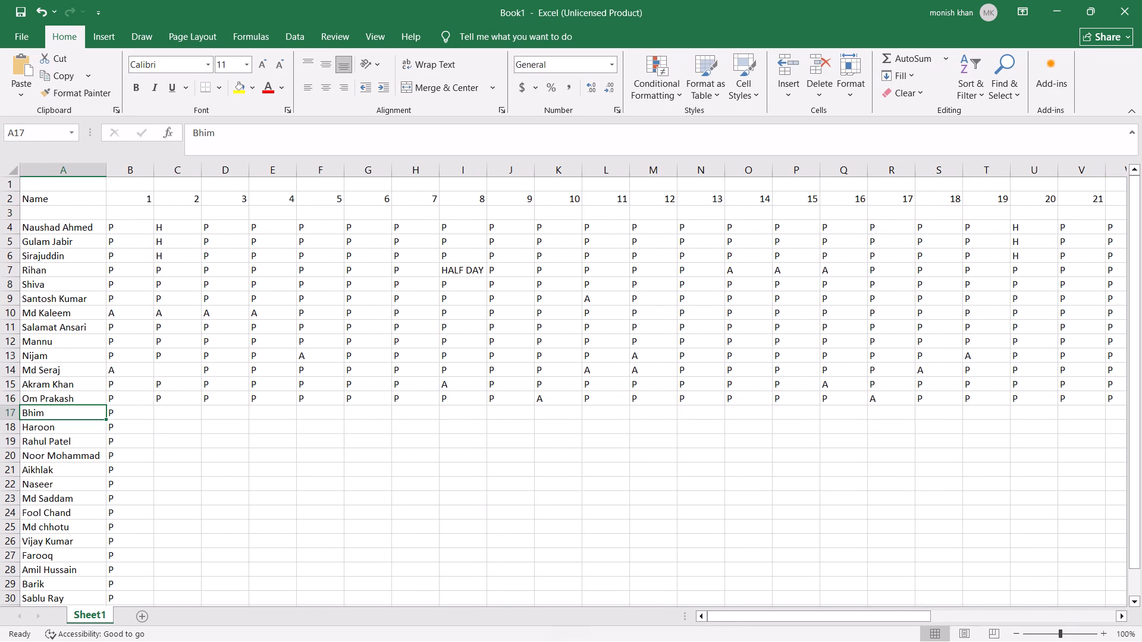
pyautogui.press('Right')
pyautogui.press('Right')
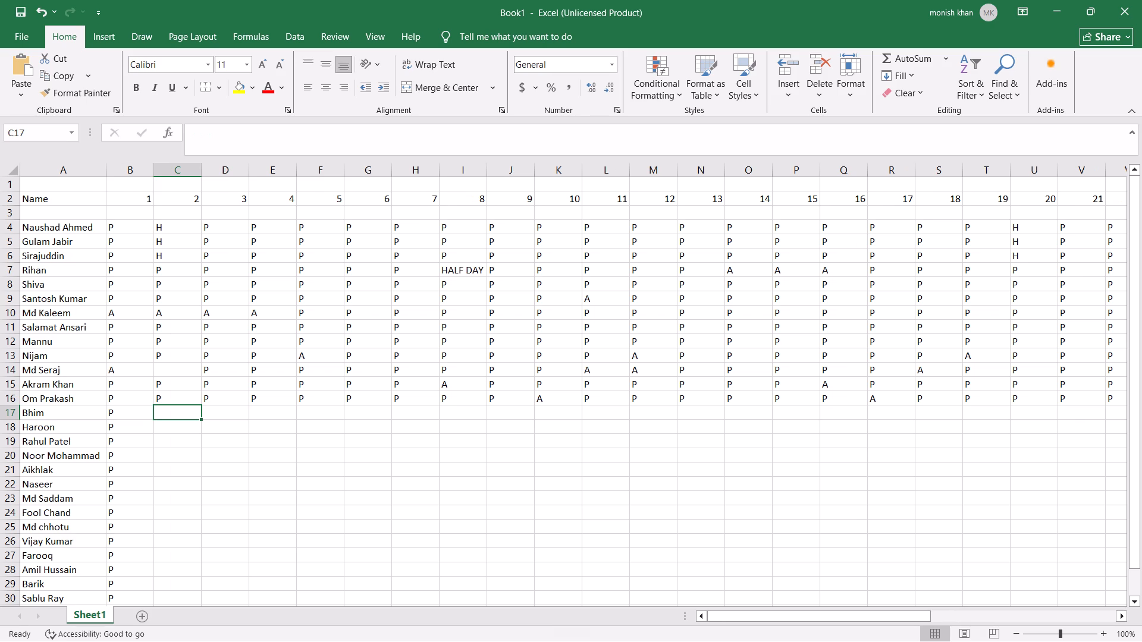
pyautogui.press('Left')
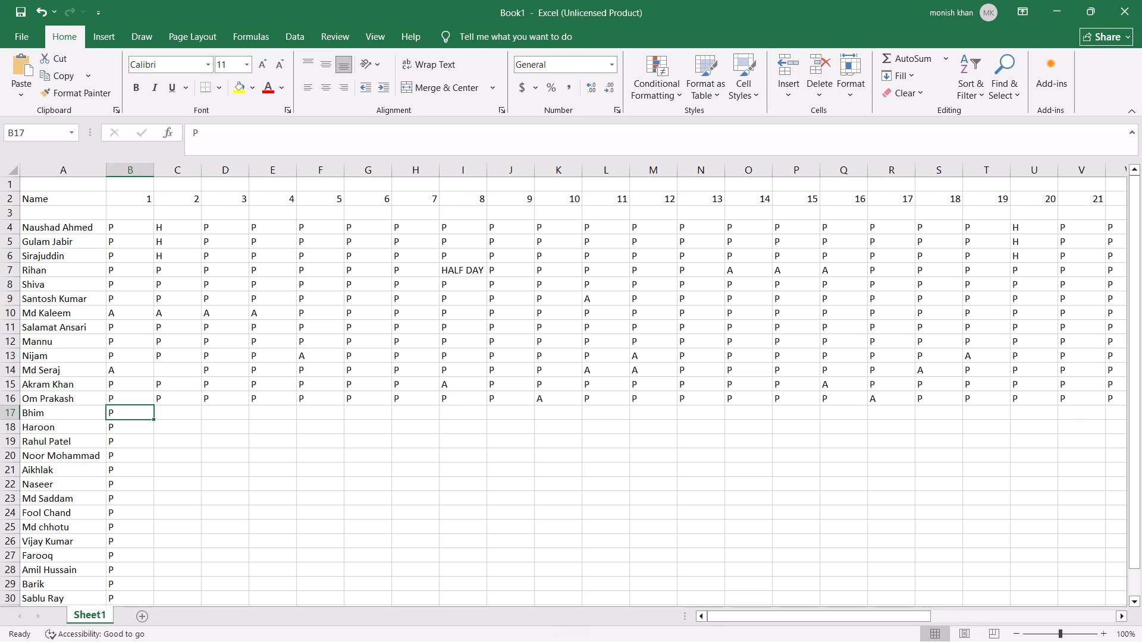
pyautogui.moveTo(152, 418); pyautogui.dragTo(869, 451)
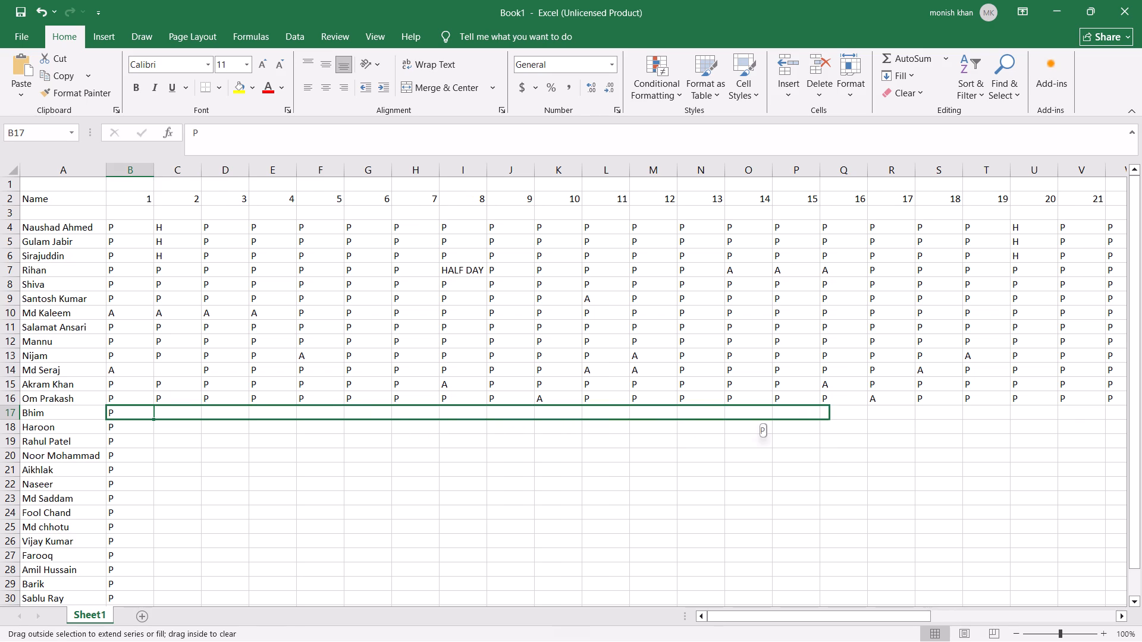
pyautogui.moveTo(869, 451); pyautogui.dragTo(1024, 424)
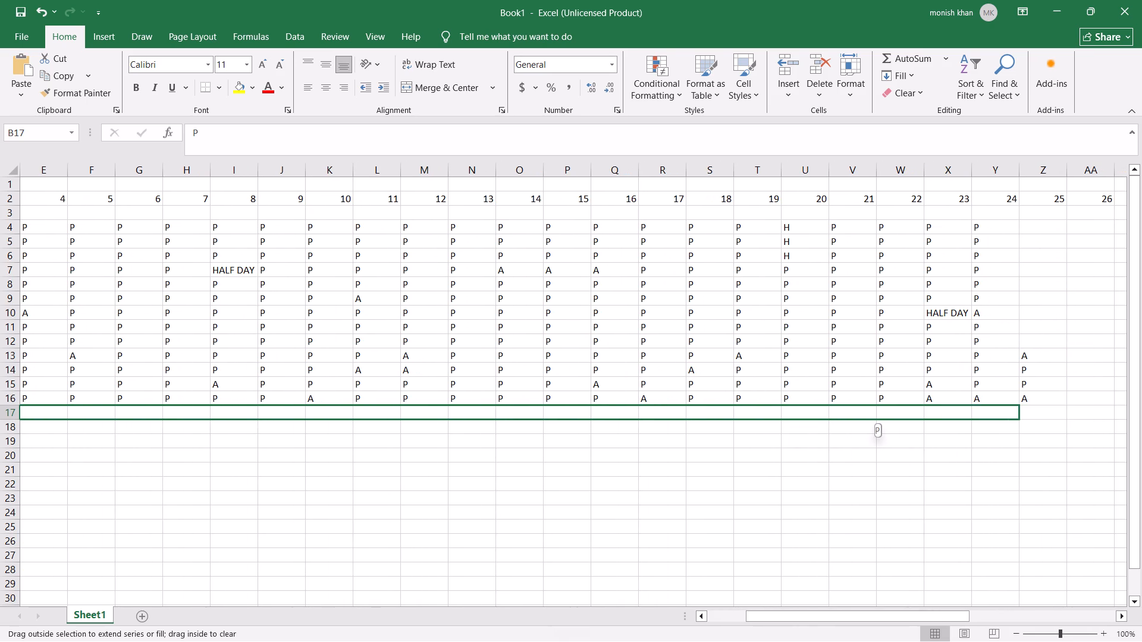
pyautogui.moveTo(1024, 424); pyautogui.dragTo(1050, 427)
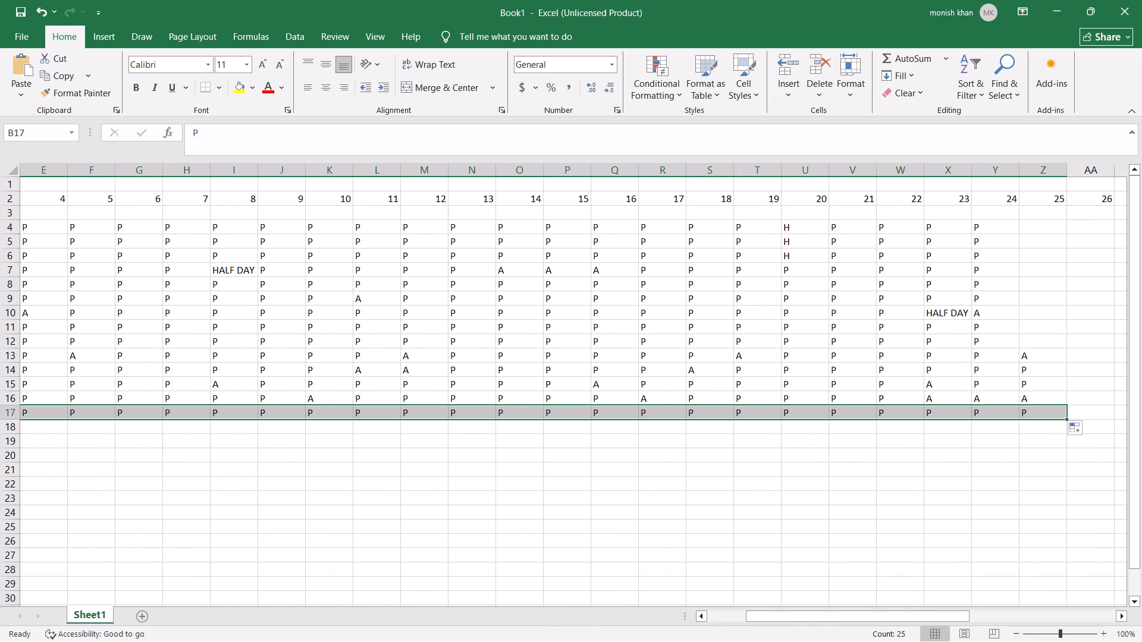
# Fill the P in B18 across row 18 through heading 25 in column Z.
pyautogui.hscroll(5, 812, 451)
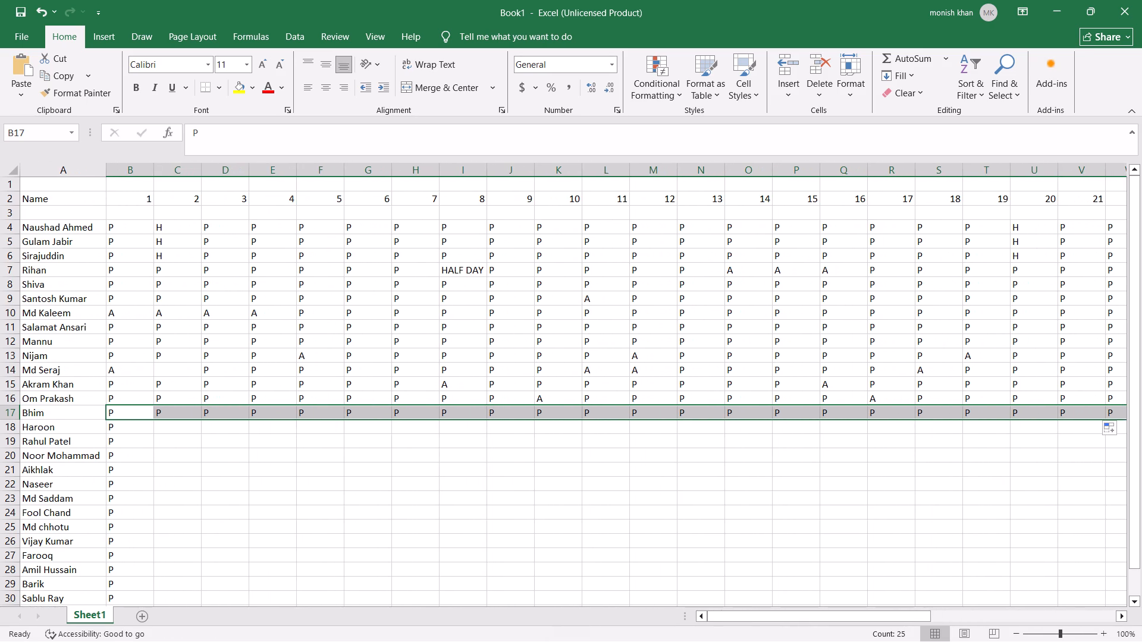
pyautogui.click(172, 428)
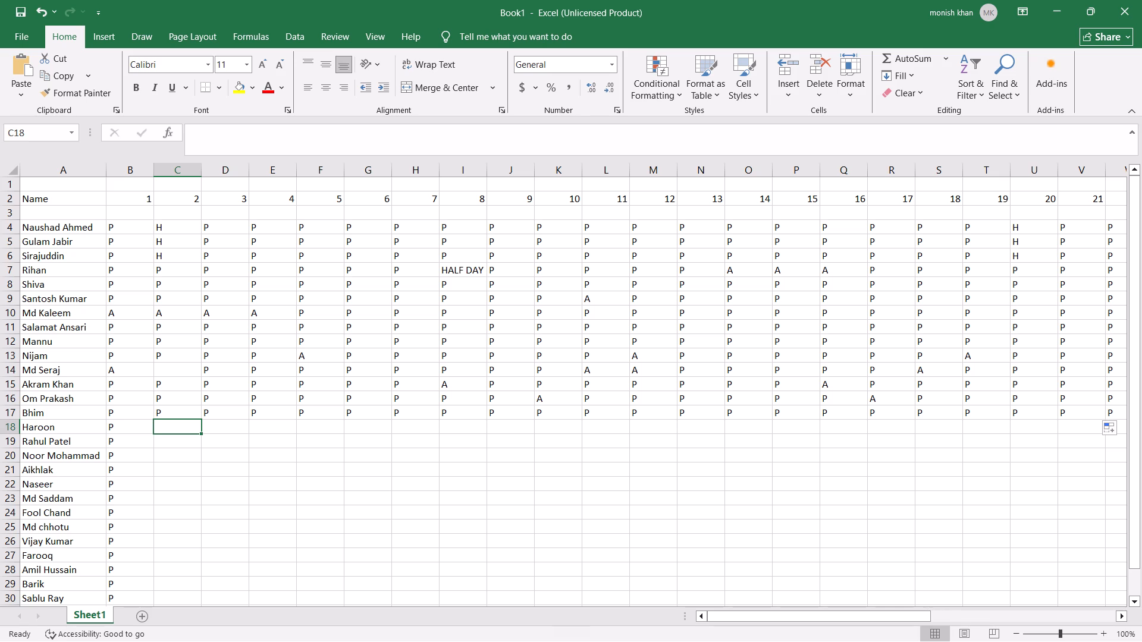
pyautogui.click(134, 426)
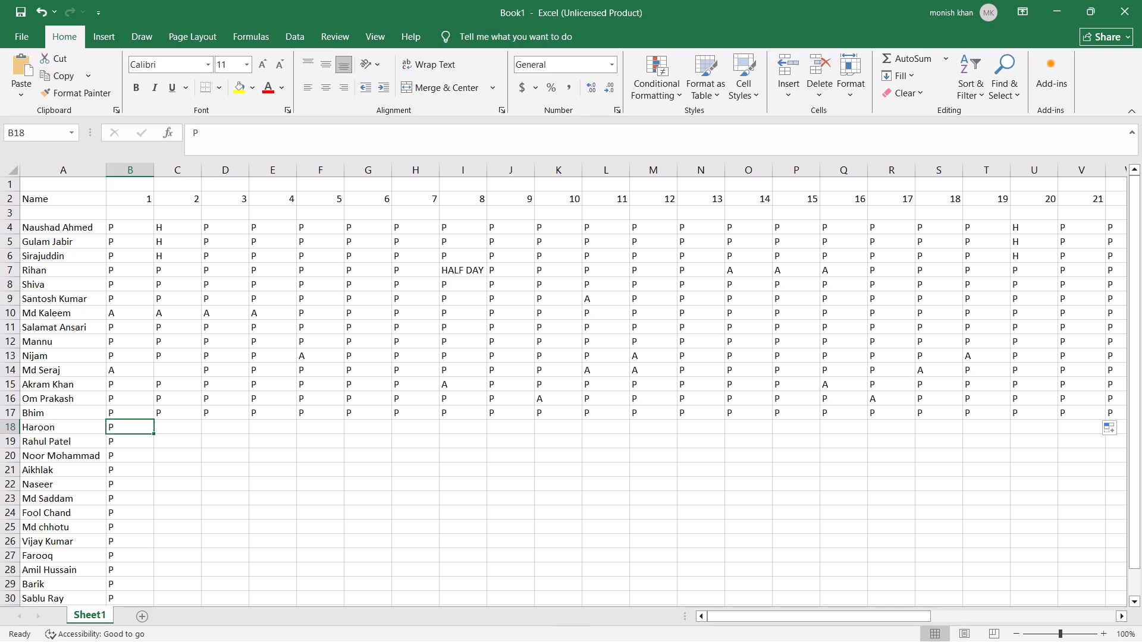
pyautogui.moveTo(154, 433); pyautogui.dragTo(475, 432)
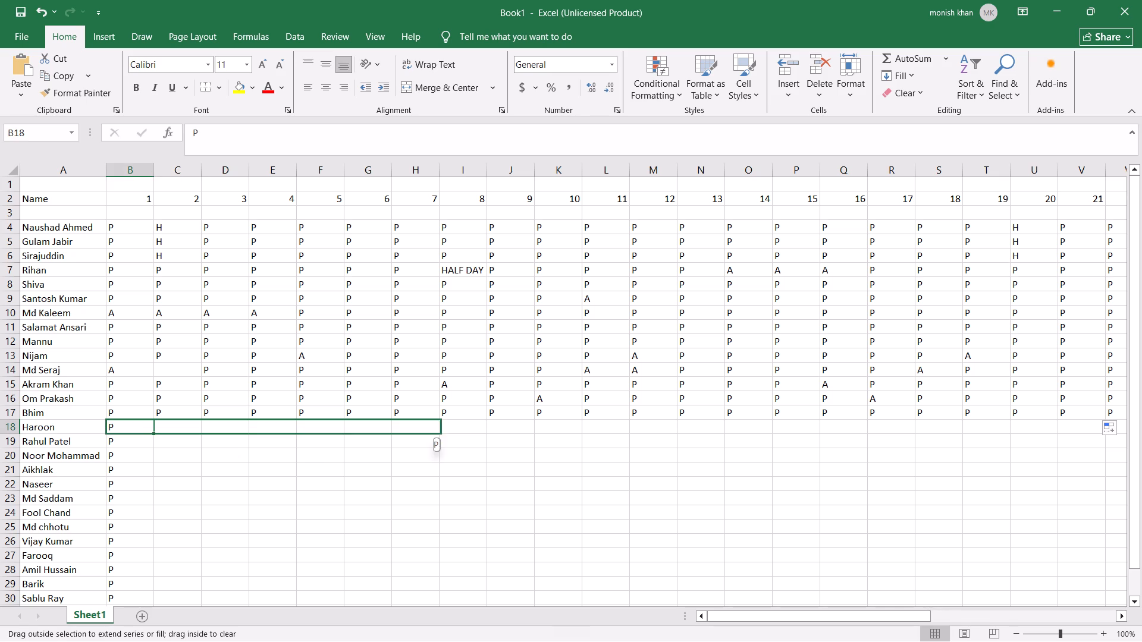
pyautogui.moveTo(475, 432); pyautogui.dragTo(1141, 493)
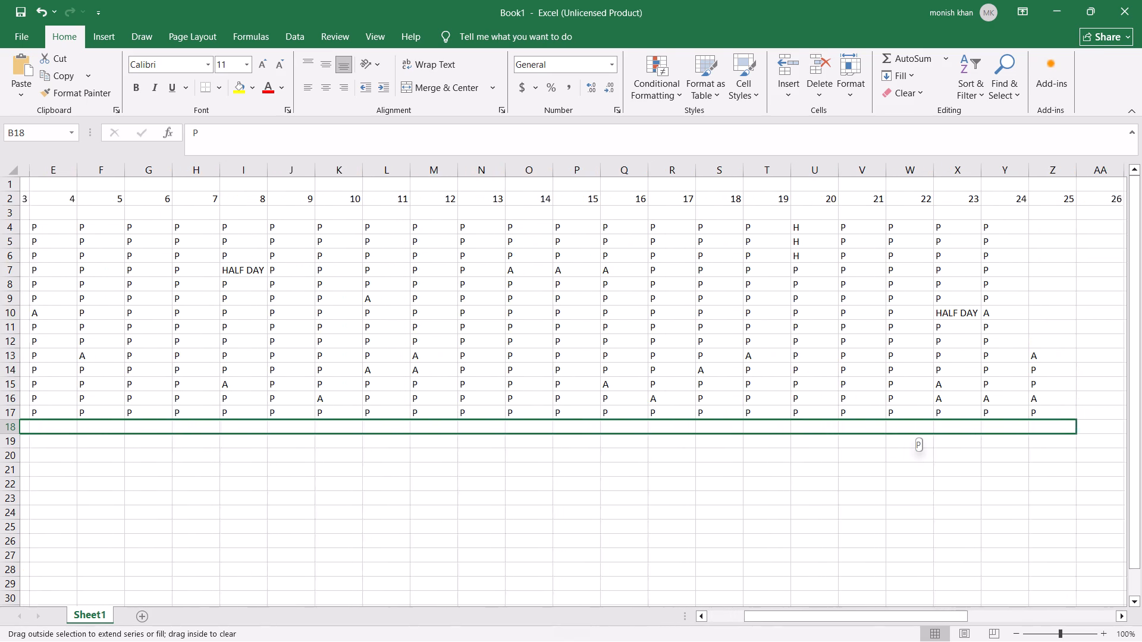
pyautogui.moveTo(1141, 493); pyautogui.dragTo(1063, 473)
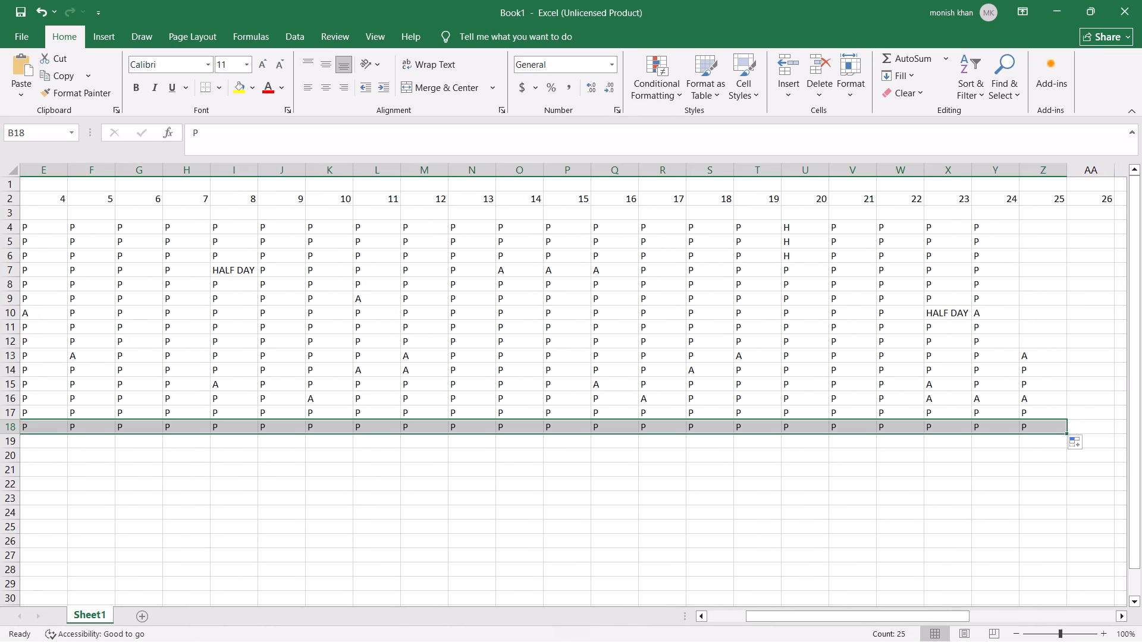
# Replace the row 18 marks under headings 16 and 23, cells Q18 and X18, with A.
pyautogui.hscroll(5, 1063, 473)
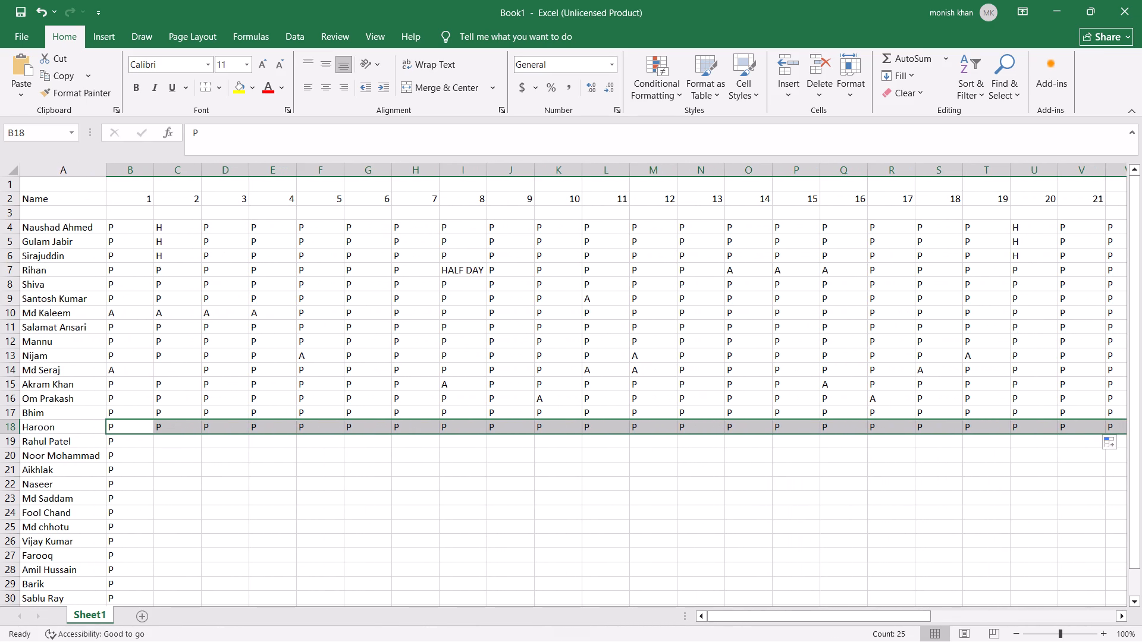
pyautogui.click(834, 427)
pyautogui.press('BackSpace')
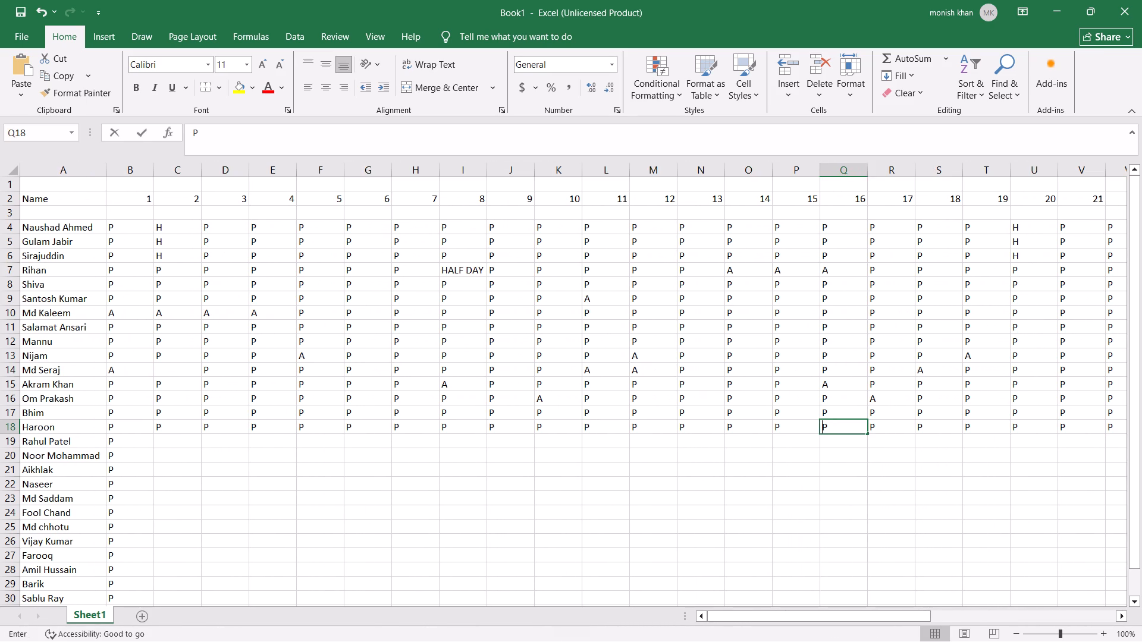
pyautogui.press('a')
pyautogui.press('Right')
pyautogui.press('Right')
pyautogui.press('Right')
pyautogui.press('Right')
pyautogui.press('Right')
pyautogui.press('Right')
pyautogui.press('Right')
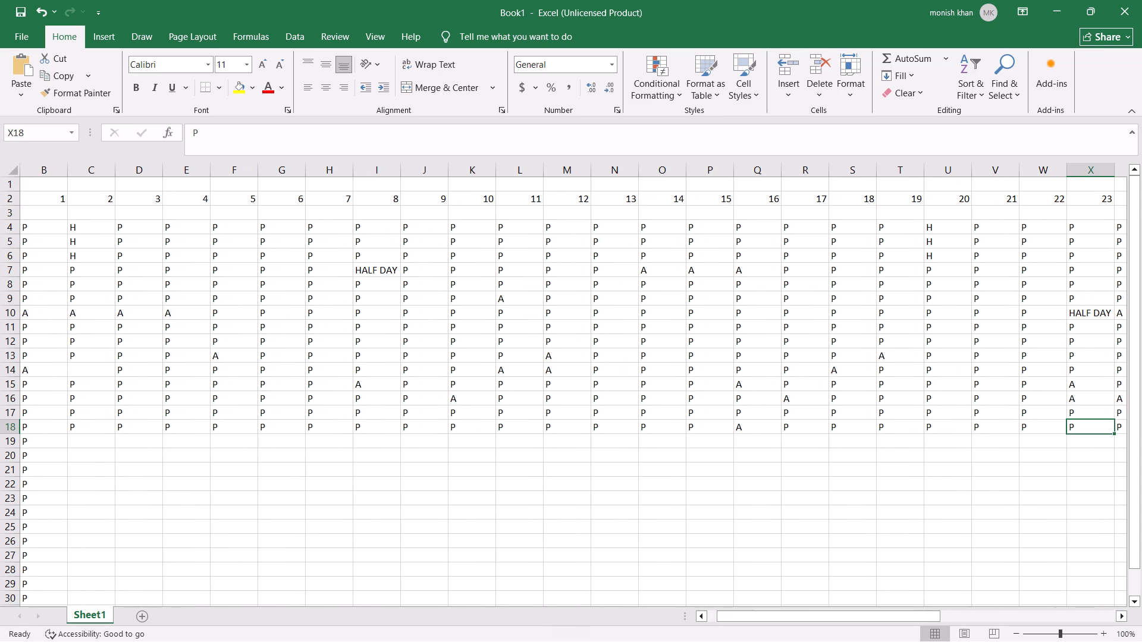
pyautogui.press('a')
pyautogui.press('Down')
# Fill the P in B19 across row 19 through heading 25 in column Z.
pyautogui.press('Left')
pyautogui.press('Left')
pyautogui.press('Left')
pyautogui.press('Left')
pyautogui.press('Left')
pyautogui.press('Left')
pyautogui.press('Left')
pyautogui.press('Left')
pyautogui.press('Left')
pyautogui.press('Left')
pyautogui.press('Left')
pyautogui.press('Left')
pyautogui.press('Left')
pyautogui.press('Left')
pyautogui.press('Left')
pyautogui.press('Left')
pyautogui.press('Left')
pyautogui.press('Left')
pyautogui.press('Left')
pyautogui.press('Left')
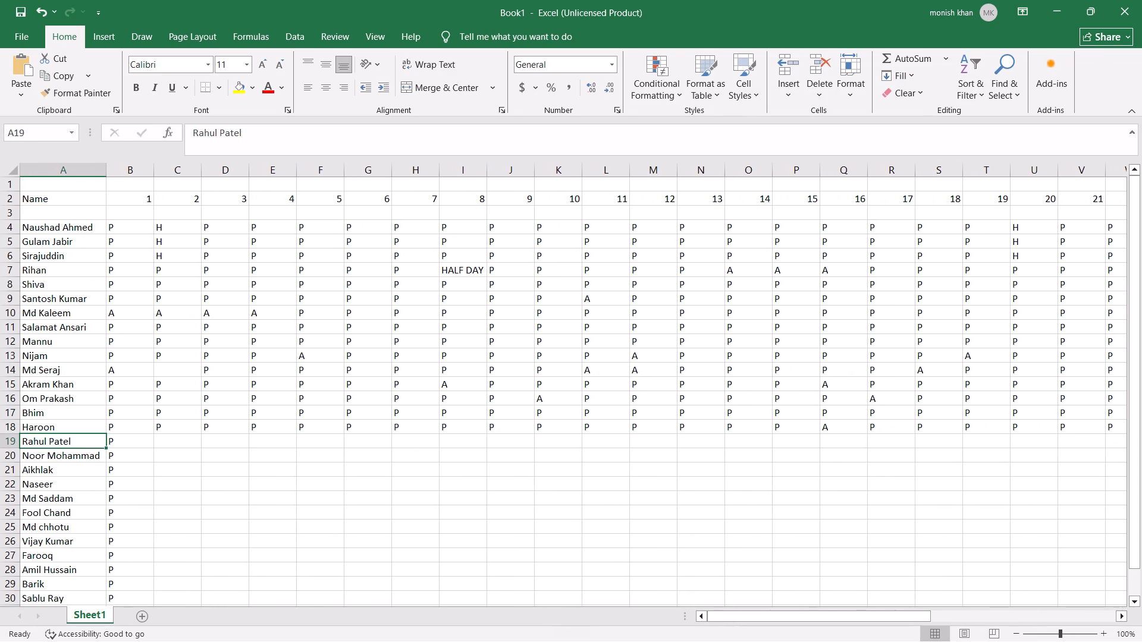
pyautogui.press('Right')
pyautogui.scroll(-1, 834, 427)
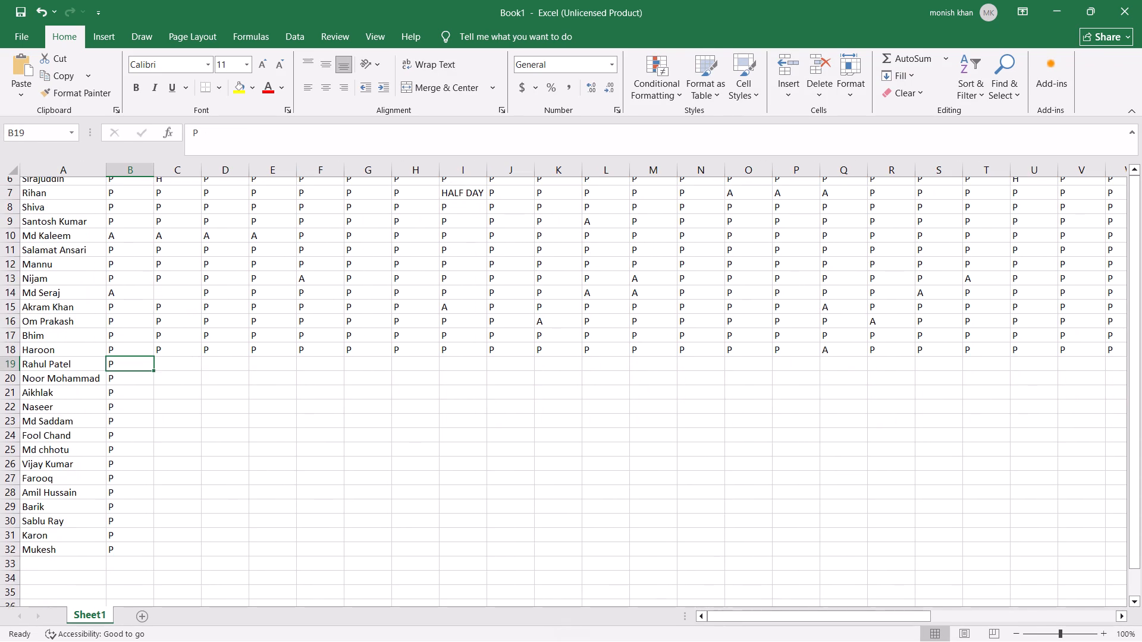
pyautogui.scroll(-1, 834, 427)
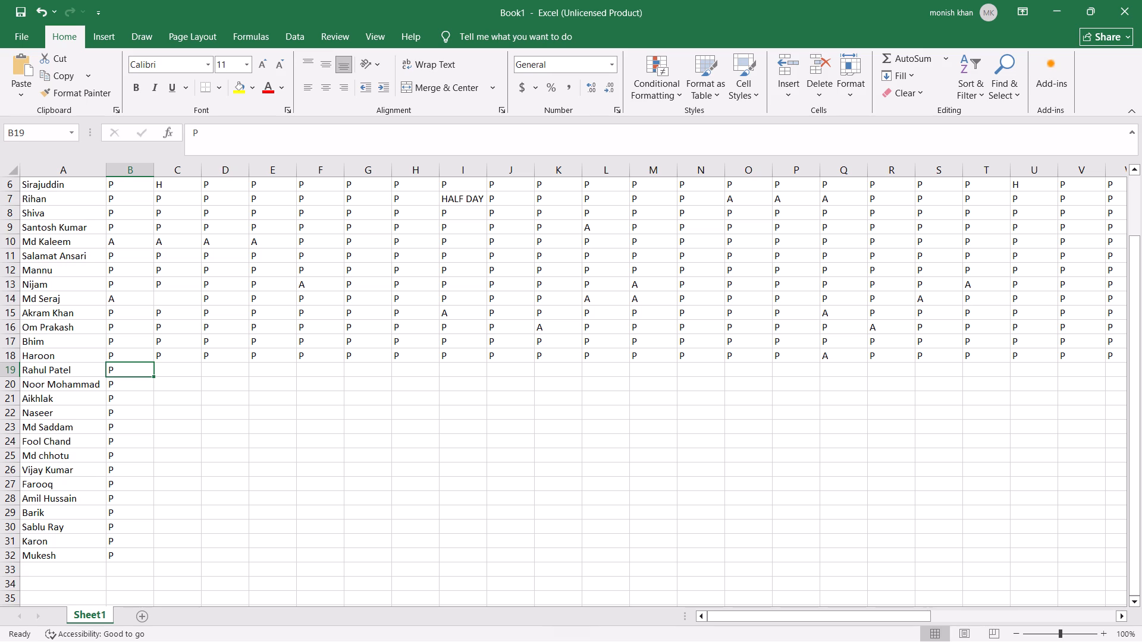
pyautogui.moveTo(152, 374); pyautogui.dragTo(409, 339)
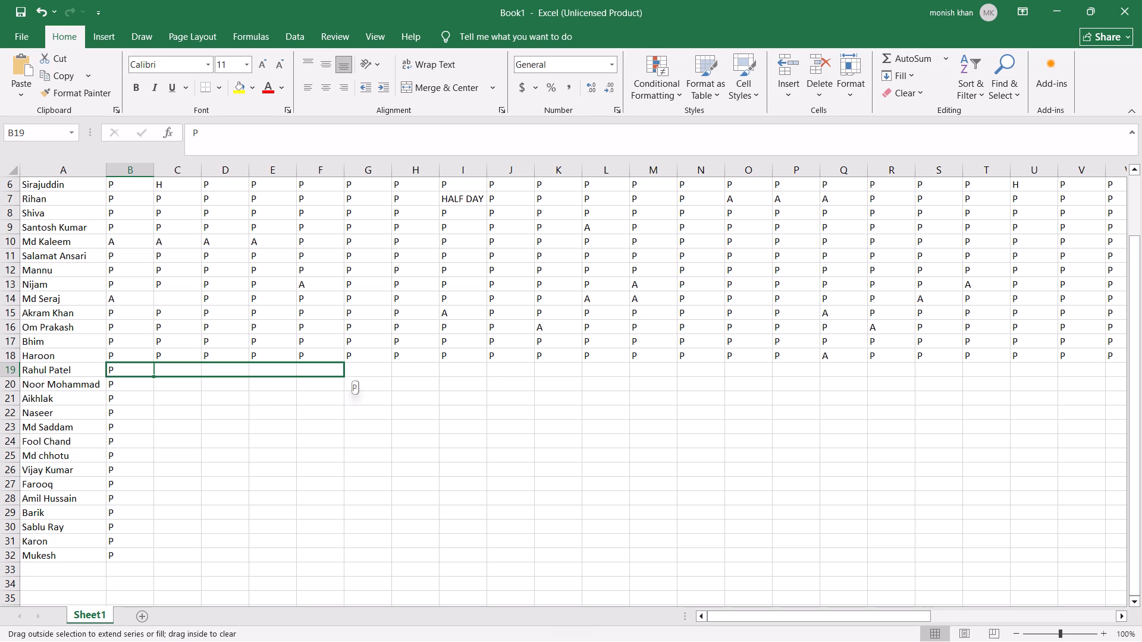
pyautogui.moveTo(409, 339); pyautogui.dragTo(1049, 347)
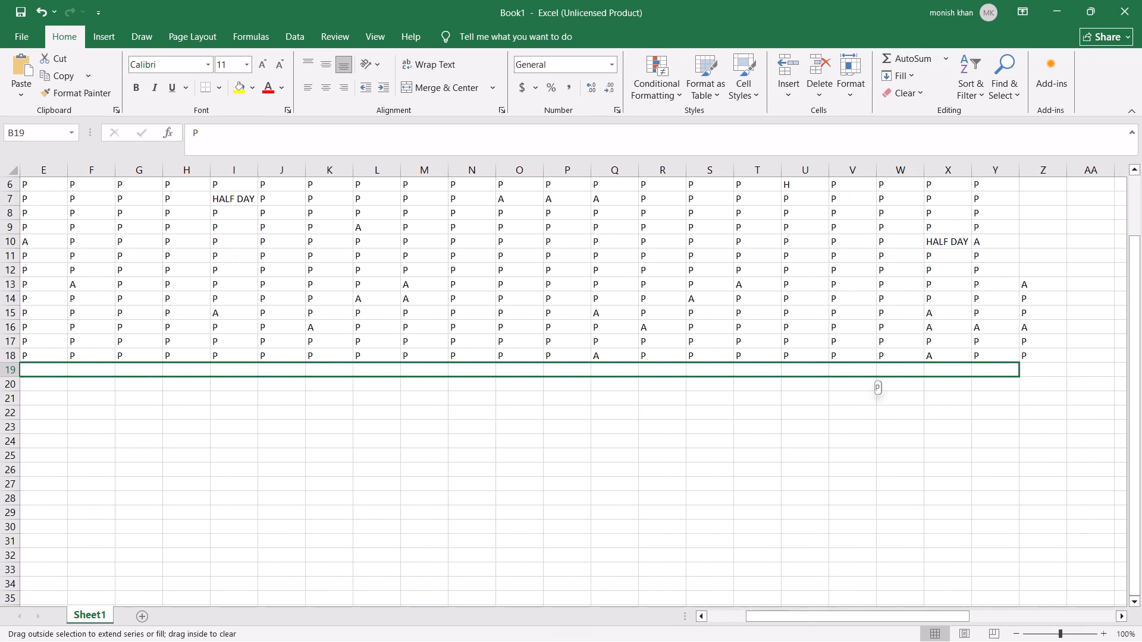
pyautogui.moveTo(1049, 347); pyautogui.dragTo(1056, 347)
# Replace the row 19 mark under heading 15, cell P19, with A.
pyautogui.hscroll(4, 848, 420)
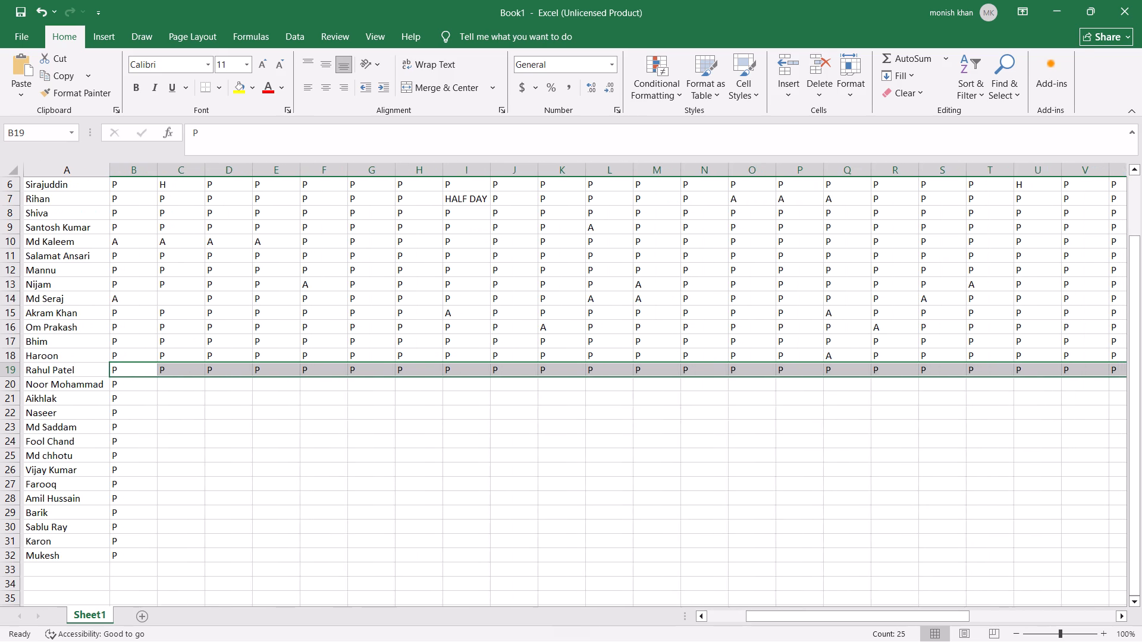
pyautogui.press('Up')
pyautogui.scroll(1, 576, 432)
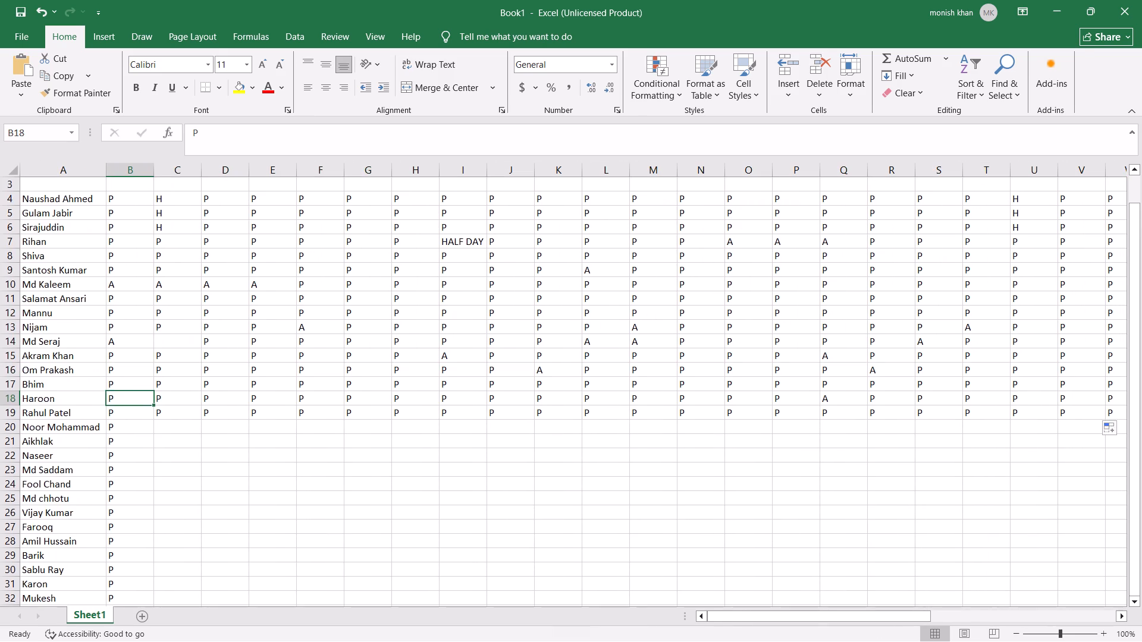
pyautogui.scroll(3, 576, 432)
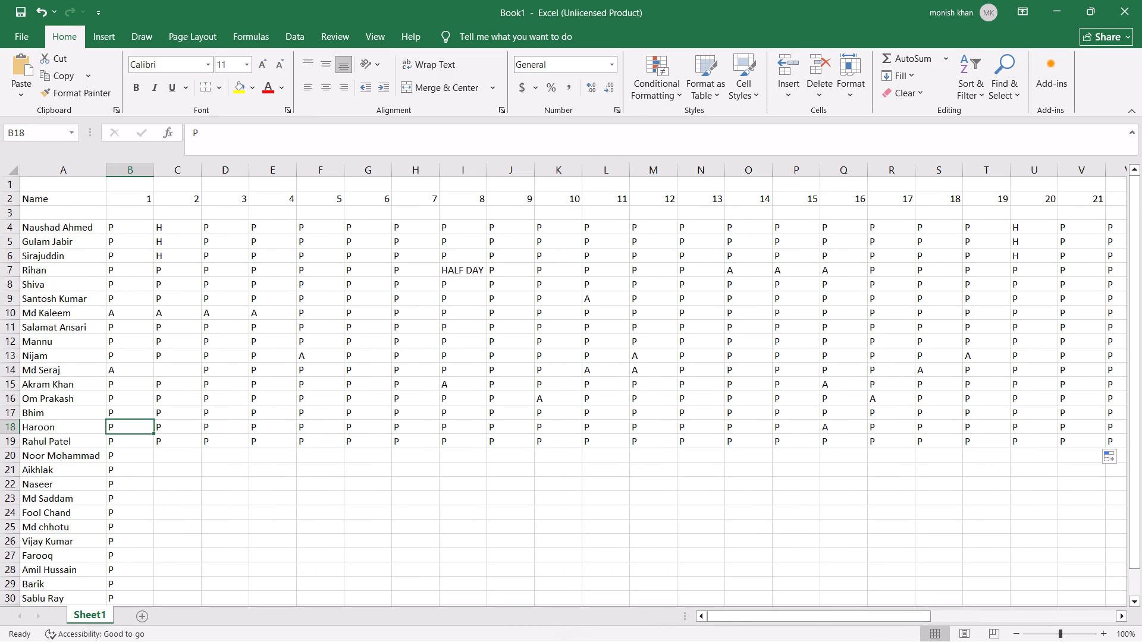
pyautogui.click(791, 444)
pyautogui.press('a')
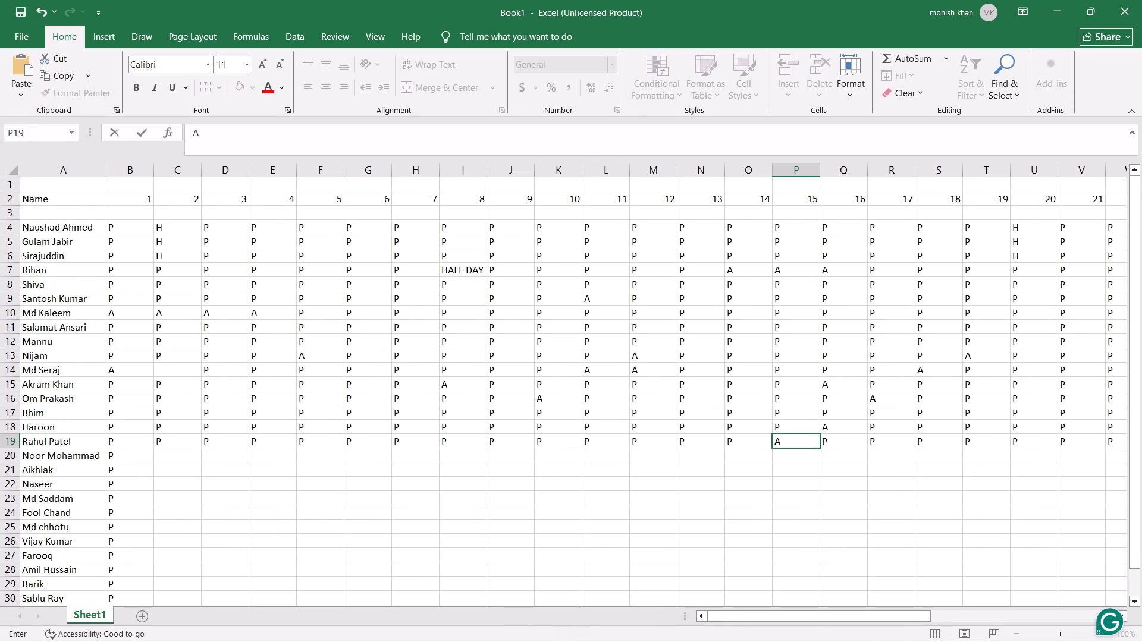
pyautogui.press('Down')
# Fill the P in B20 across row 20 through heading 25 in column Z.
pyautogui.press('Left')
pyautogui.press('Left')
pyautogui.press('Left')
pyautogui.press('Left')
pyautogui.press('Left')
pyautogui.press('Left')
pyautogui.press('Left')
pyautogui.press('Left')
pyautogui.press('Left')
pyautogui.press('Left')
pyautogui.press('Left')
pyautogui.press('Left')
pyautogui.press('Left')
pyautogui.press('Left')
pyautogui.press('Left')
pyautogui.press('Left')
pyautogui.press('Left')
pyautogui.press('Left')
pyautogui.press('Left')
pyautogui.press('Left')
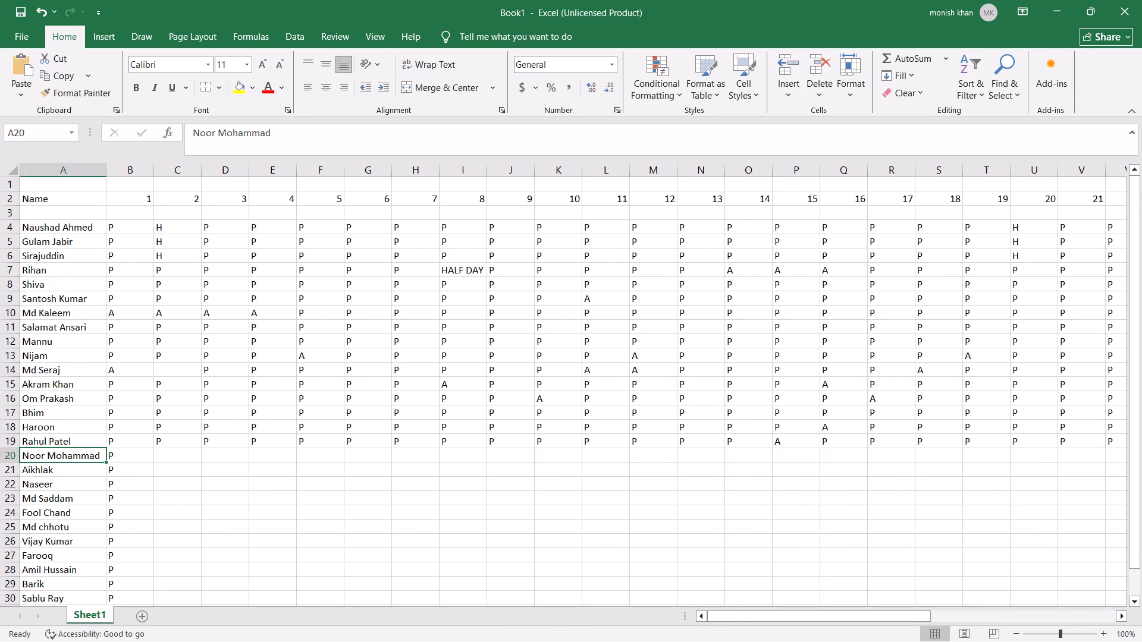
pyautogui.press('Left')
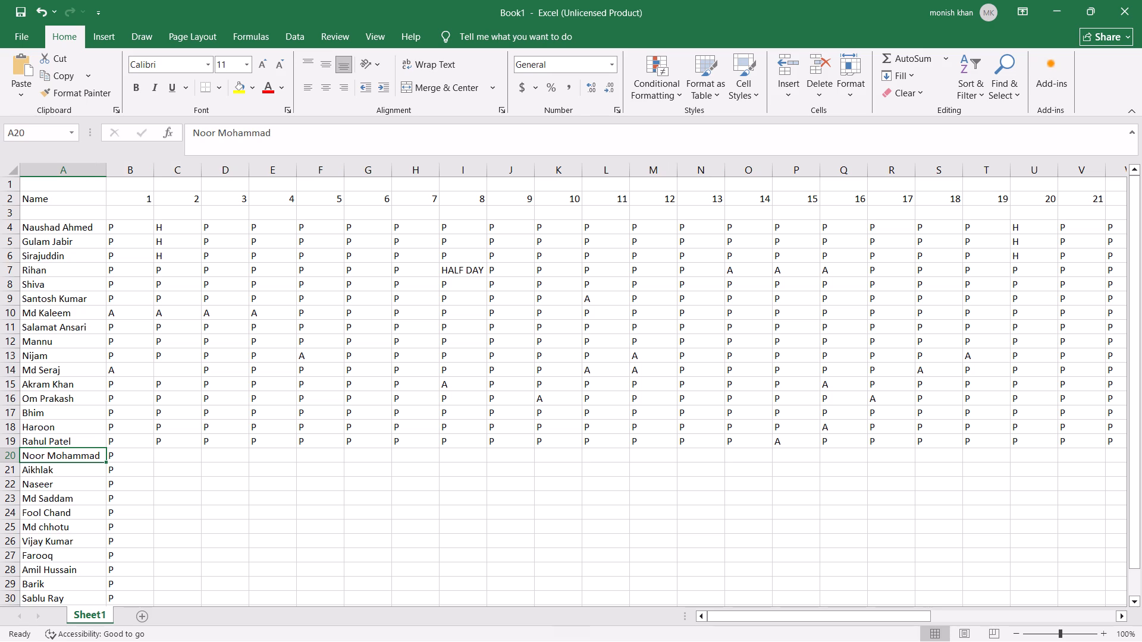
pyautogui.press('Right')
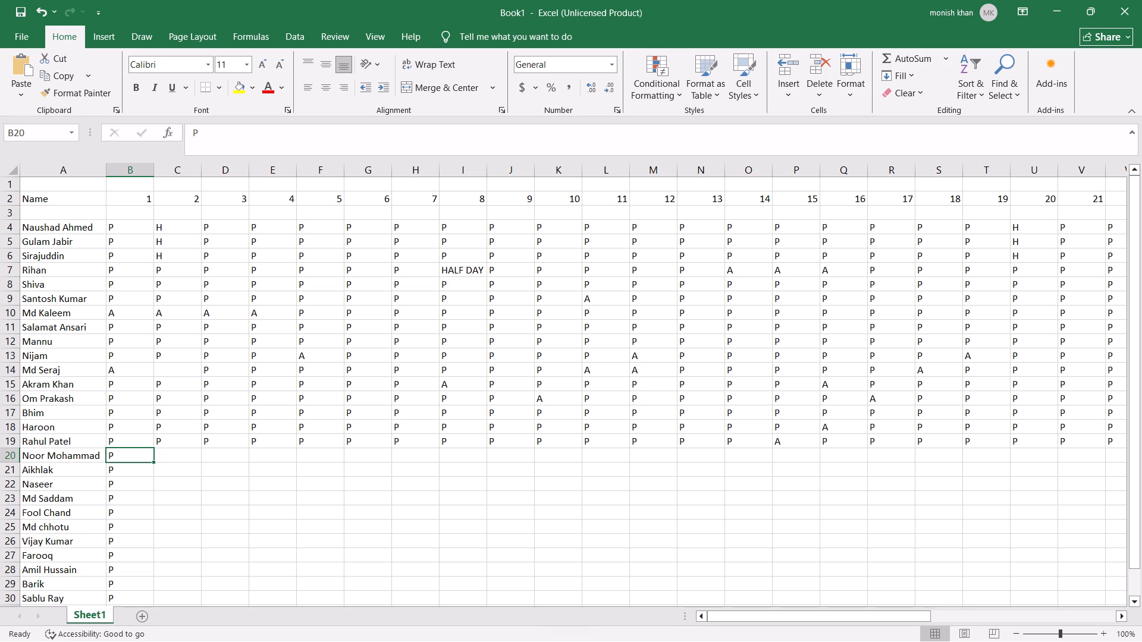
pyautogui.moveTo(152, 461); pyautogui.dragTo(1141, 545)
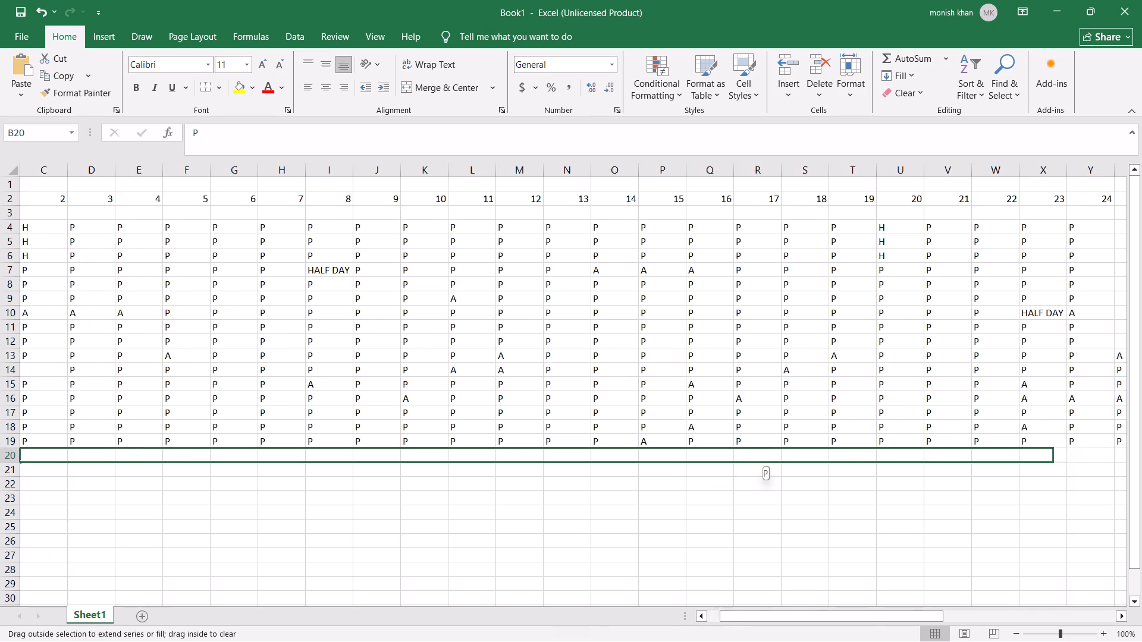
pyautogui.moveTo(1141, 545); pyautogui.dragTo(963, 558)
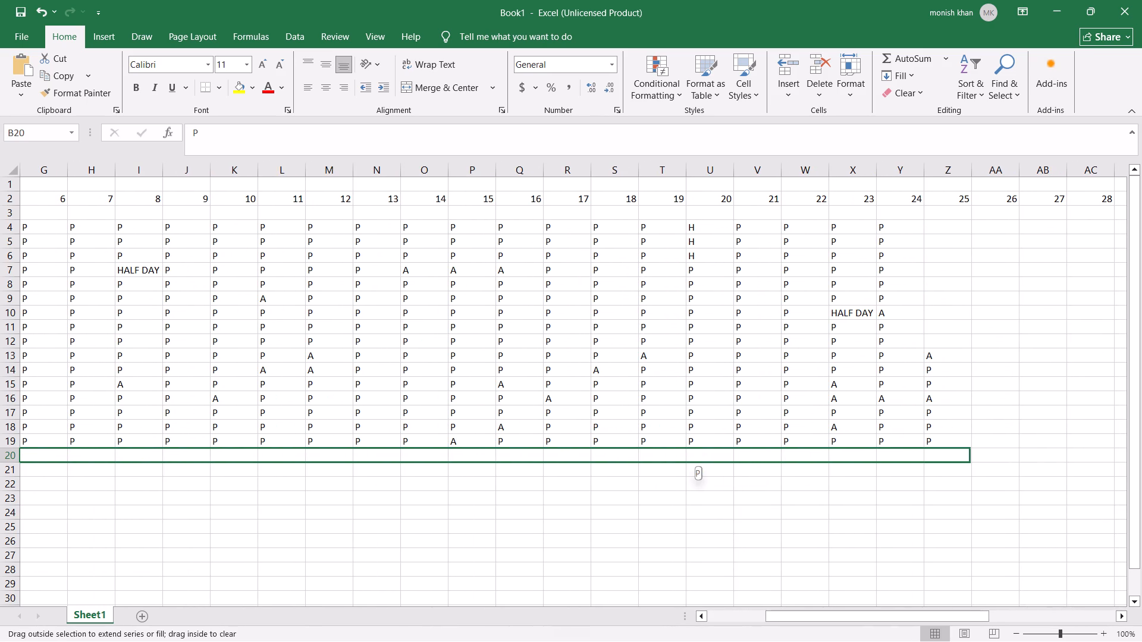
pyautogui.moveTo(963, 558); pyautogui.dragTo(972, 557)
# Replace the row 20 marks under headings 4 to 7, cells E20 to H20, with A.
pyautogui.hscroll(3, 529, 612)
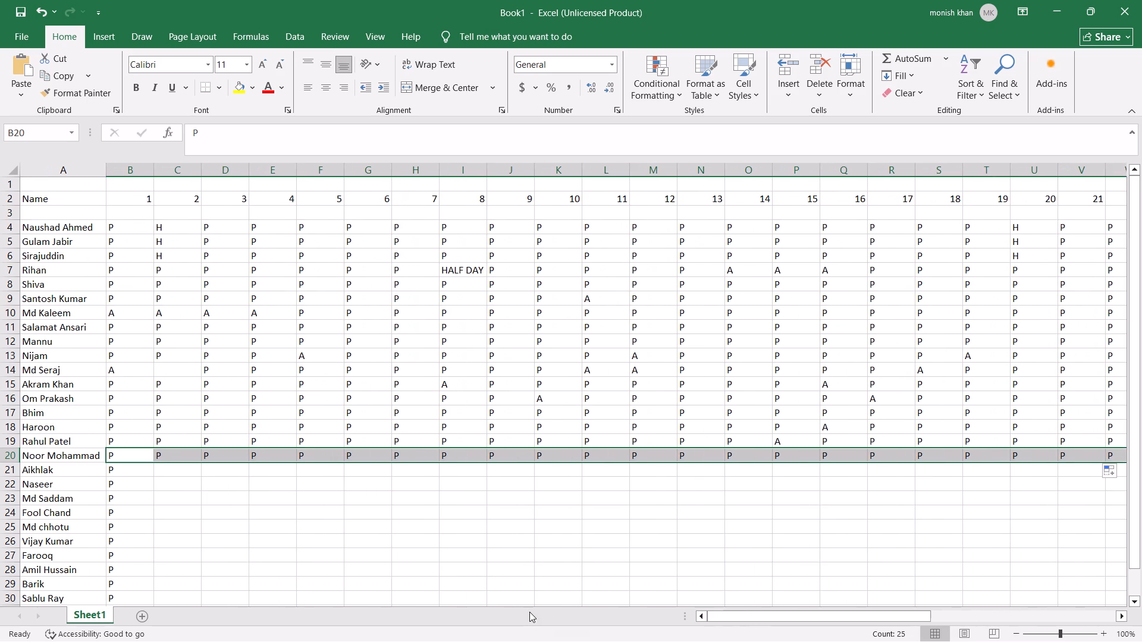
pyautogui.click(267, 458)
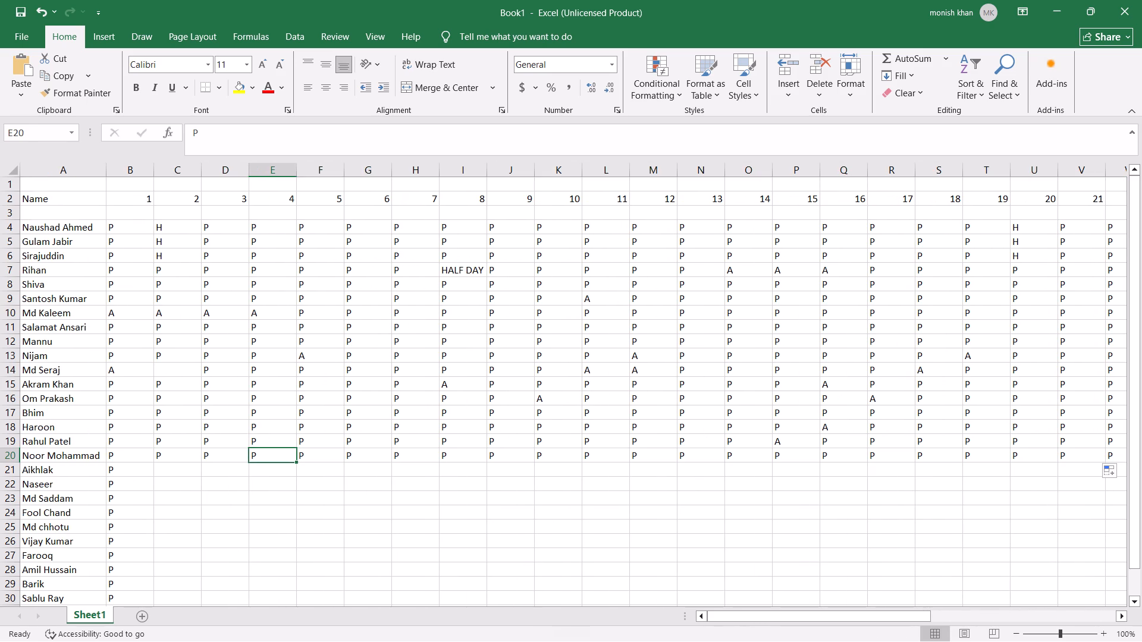
pyautogui.press('BackSpace')
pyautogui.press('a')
pyautogui.press('Right')
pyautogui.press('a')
pyautogui.press('Right')
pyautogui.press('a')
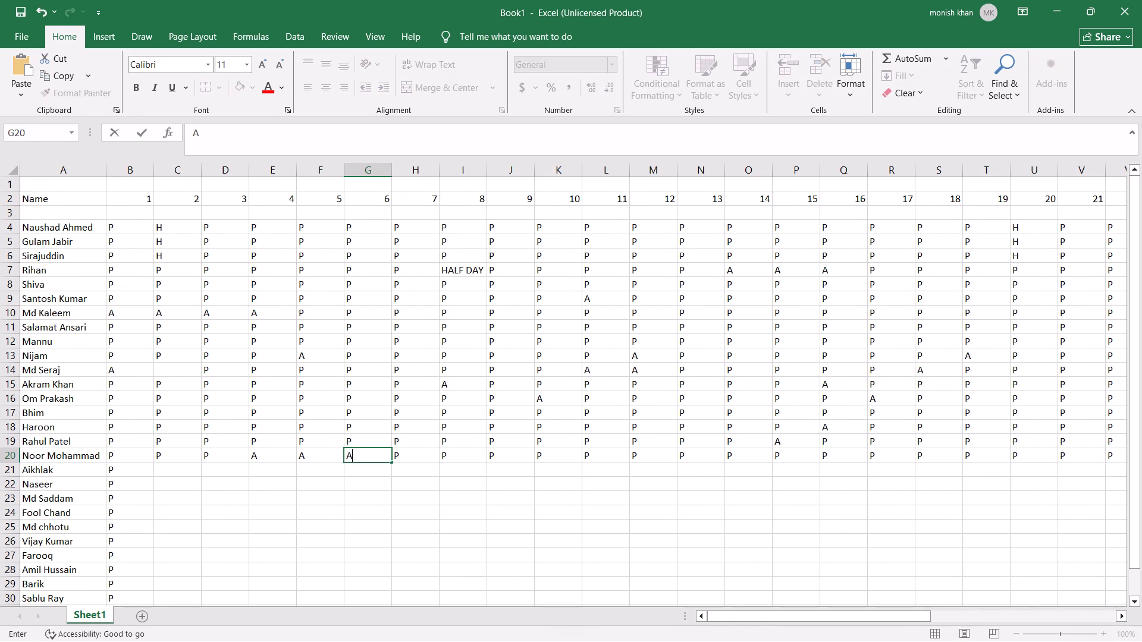
pyautogui.press('Right')
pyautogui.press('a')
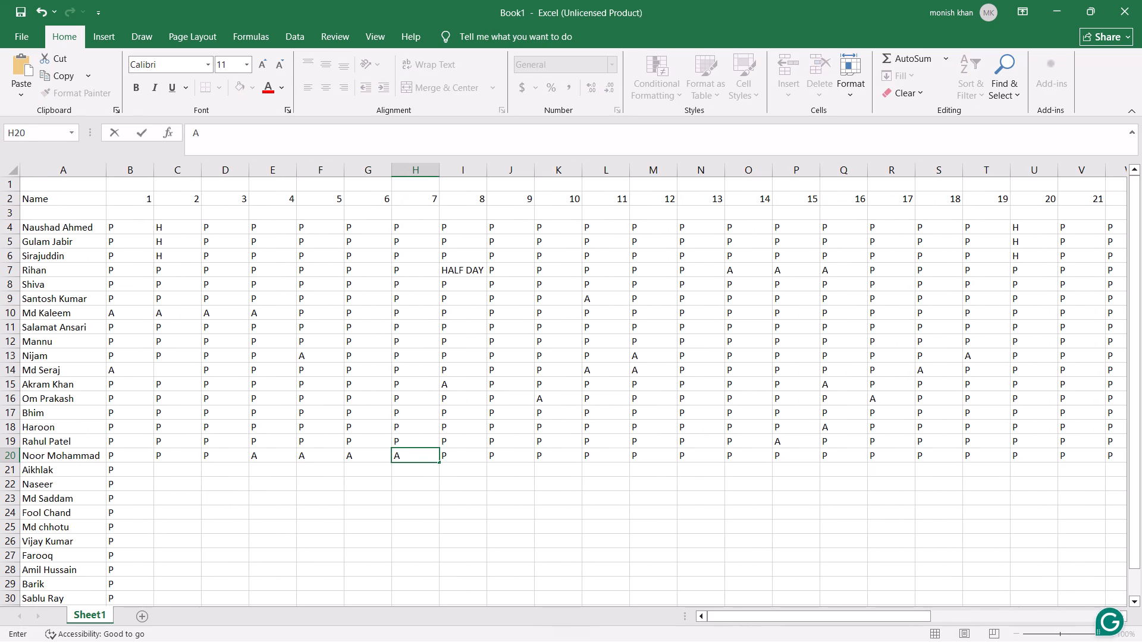
pyautogui.click(173, 471)
# Fill the P in B21 across row 21 through heading 25 in column Z.
pyautogui.click(143, 465)
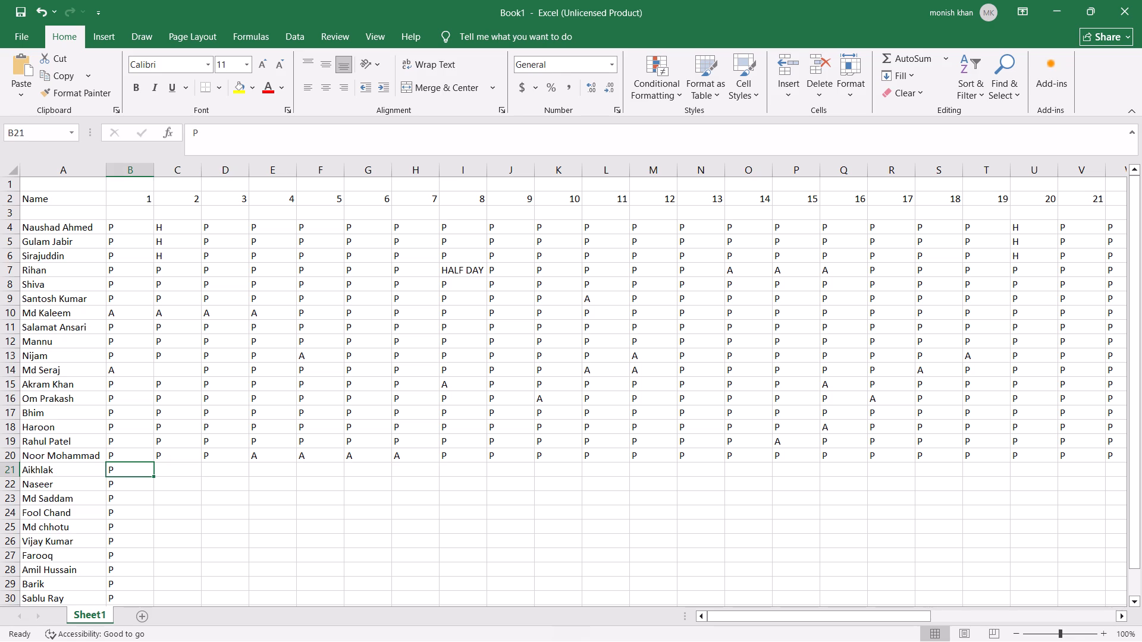
pyautogui.moveTo(152, 473); pyautogui.dragTo(443, 470)
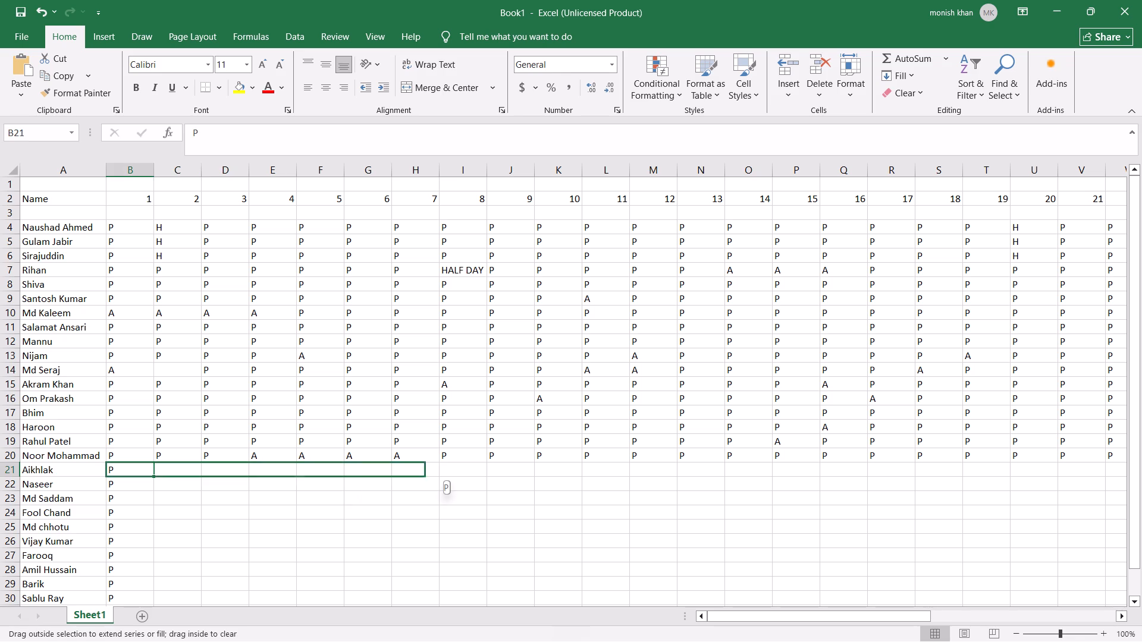
pyautogui.moveTo(443, 470); pyautogui.dragTo(1009, 565)
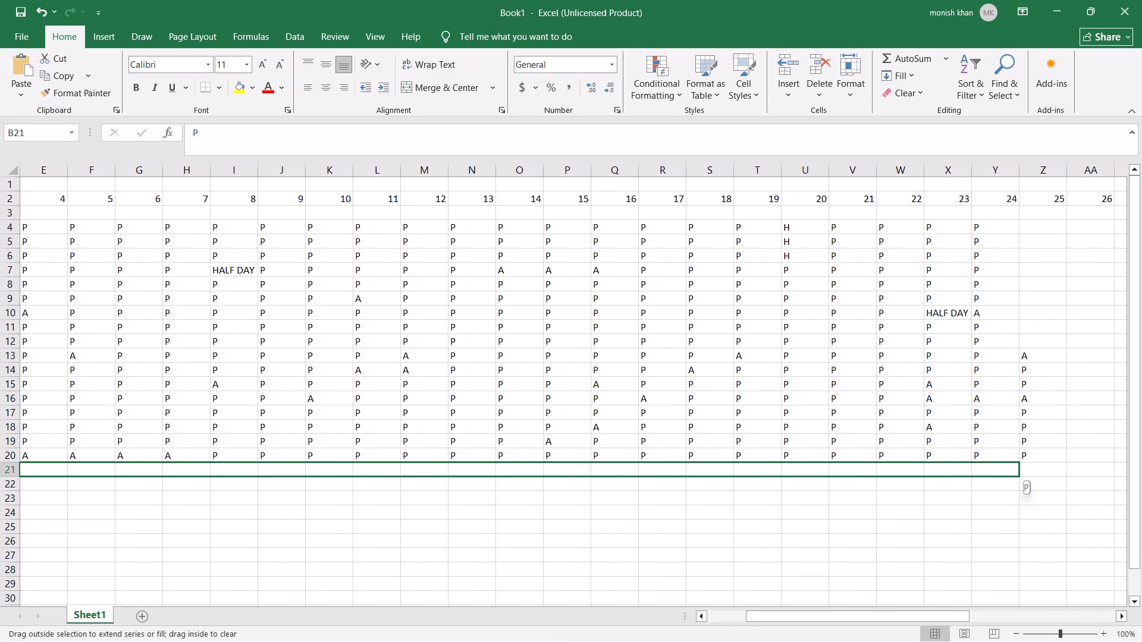
pyautogui.moveTo(1009, 565); pyautogui.dragTo(1060, 554)
# Replace the row 21 mark under heading 8, cell I21, with A.
pyautogui.hscroll(6, 818, 539)
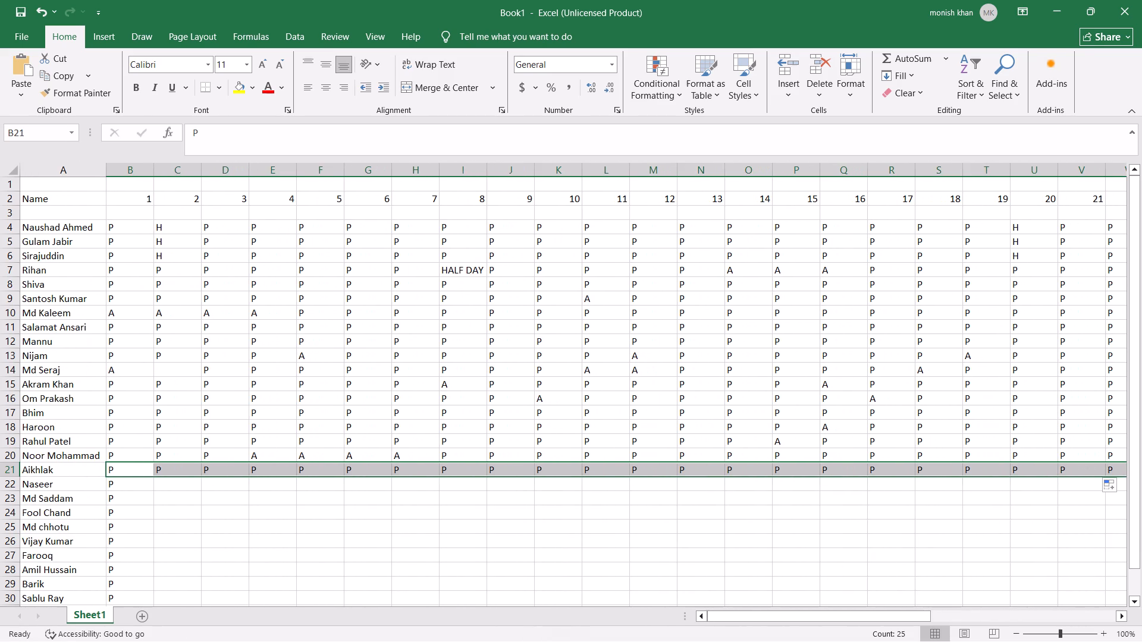
pyautogui.click(352, 523)
pyautogui.click(462, 471)
pyautogui.press('BackSpace')
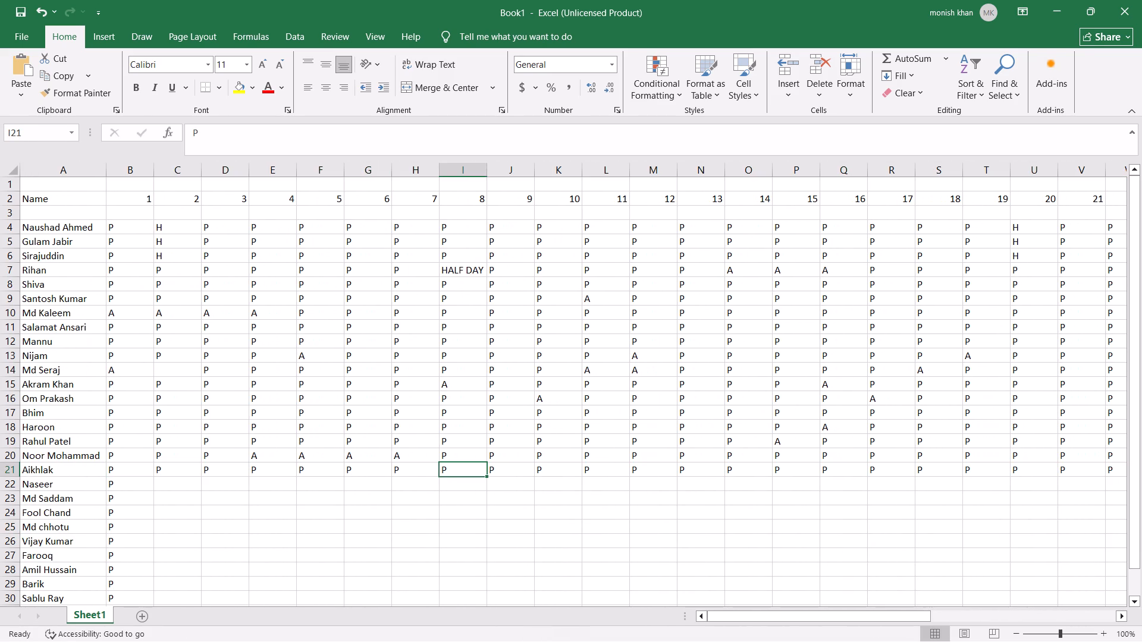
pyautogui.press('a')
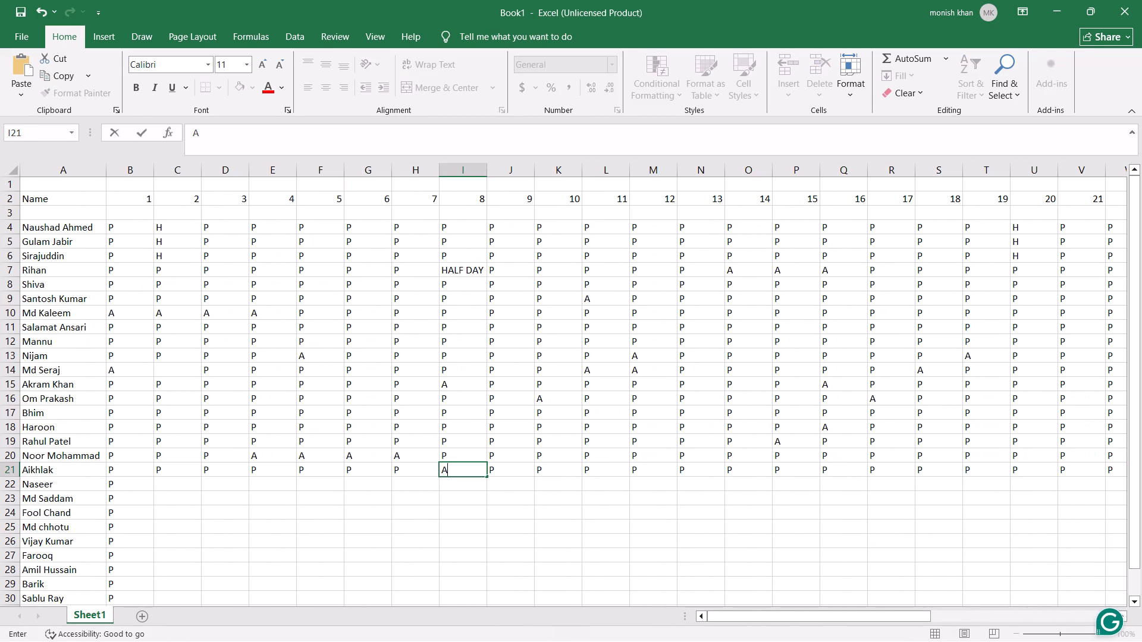
pyautogui.press('Down')
# Fill the P in B22 across row 22 through heading 25 in column Z.
pyautogui.press('Left')
pyautogui.press('Left')
pyautogui.press('Left')
pyautogui.press('Left')
pyautogui.press('Left')
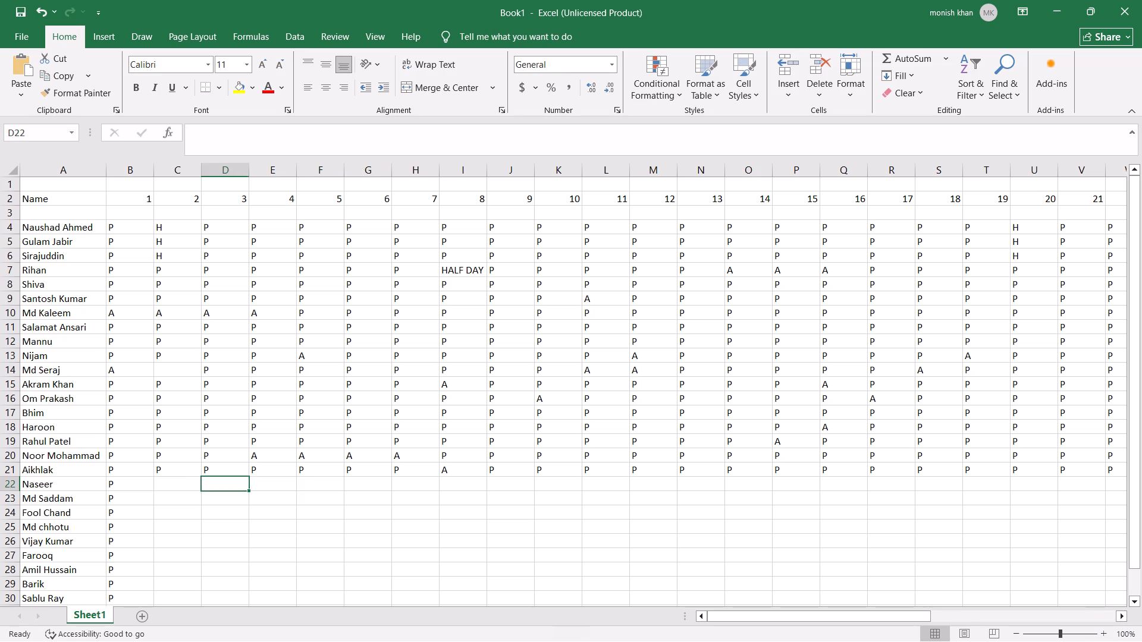
pyautogui.press('Left')
pyautogui.press('Left')
pyautogui.press('Right')
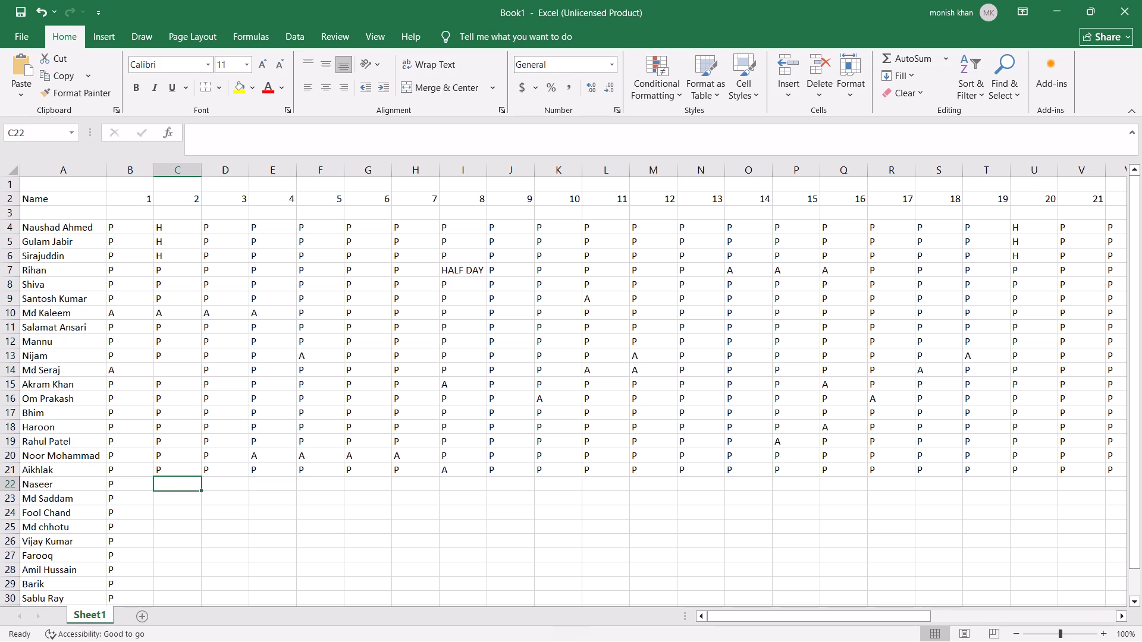
pyautogui.click(128, 486)
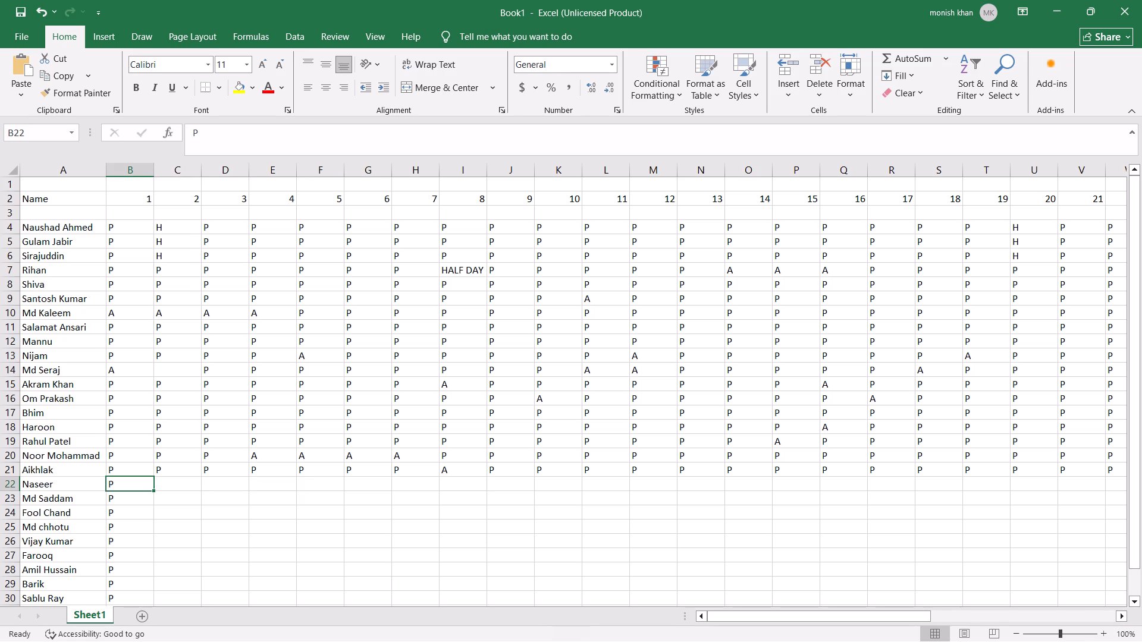
pyautogui.moveTo(155, 488); pyautogui.dragTo(607, 498)
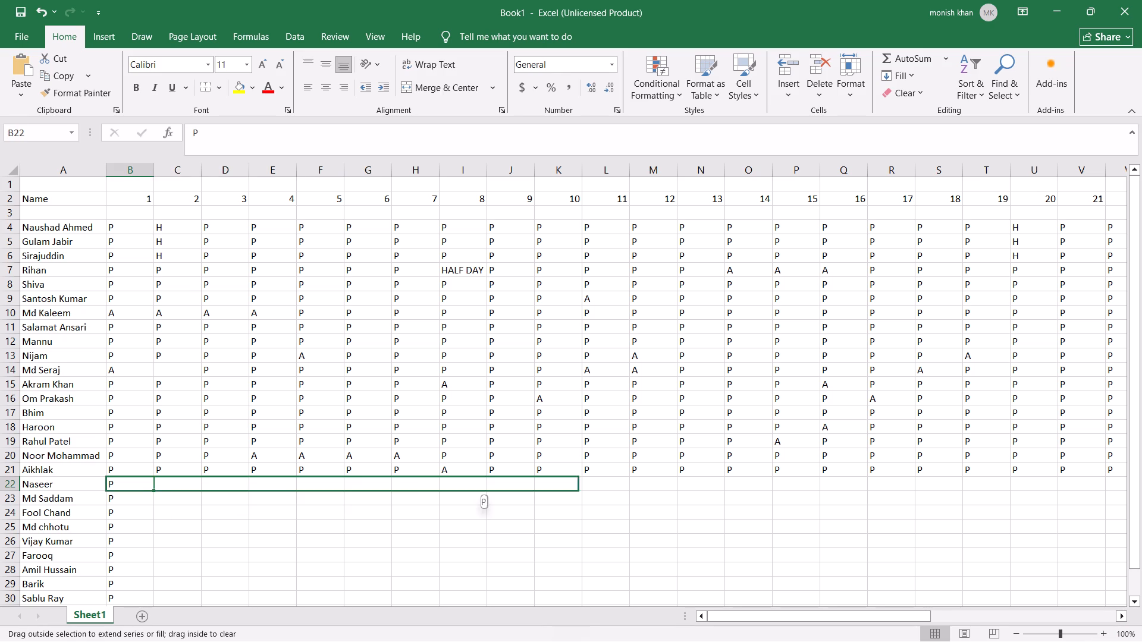
pyautogui.moveTo(607, 498); pyautogui.dragTo(1021, 508)
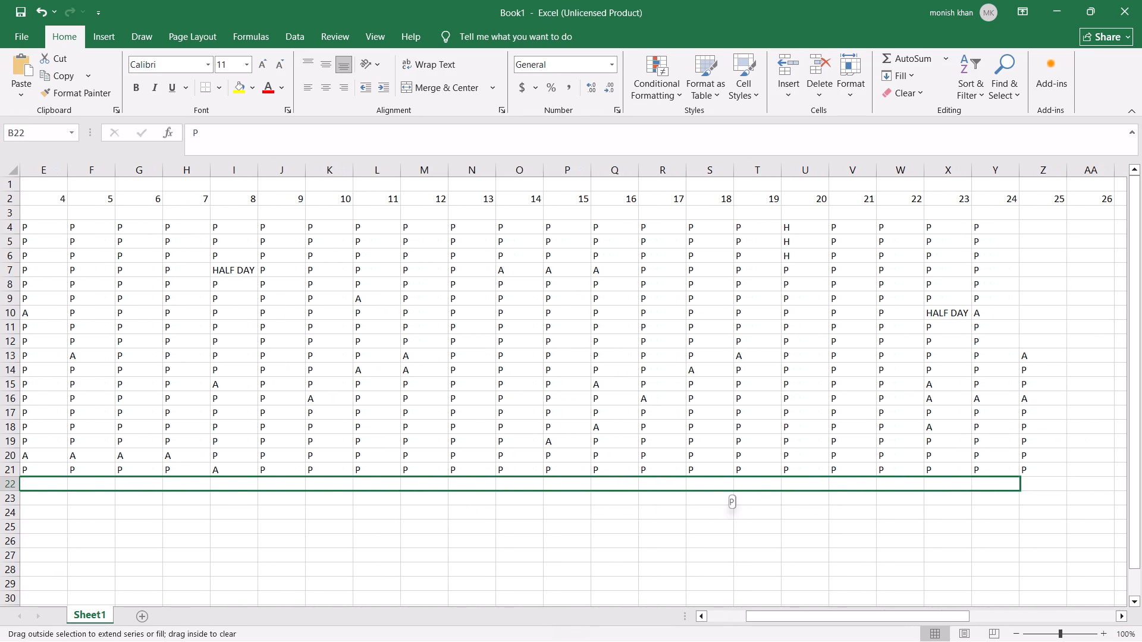
pyautogui.moveTo(1021, 508); pyautogui.dragTo(1049, 505)
# Replace the row 22 mark under heading 9, cell J22, with HALF DAY.
pyautogui.hscroll(7, 790, 528)
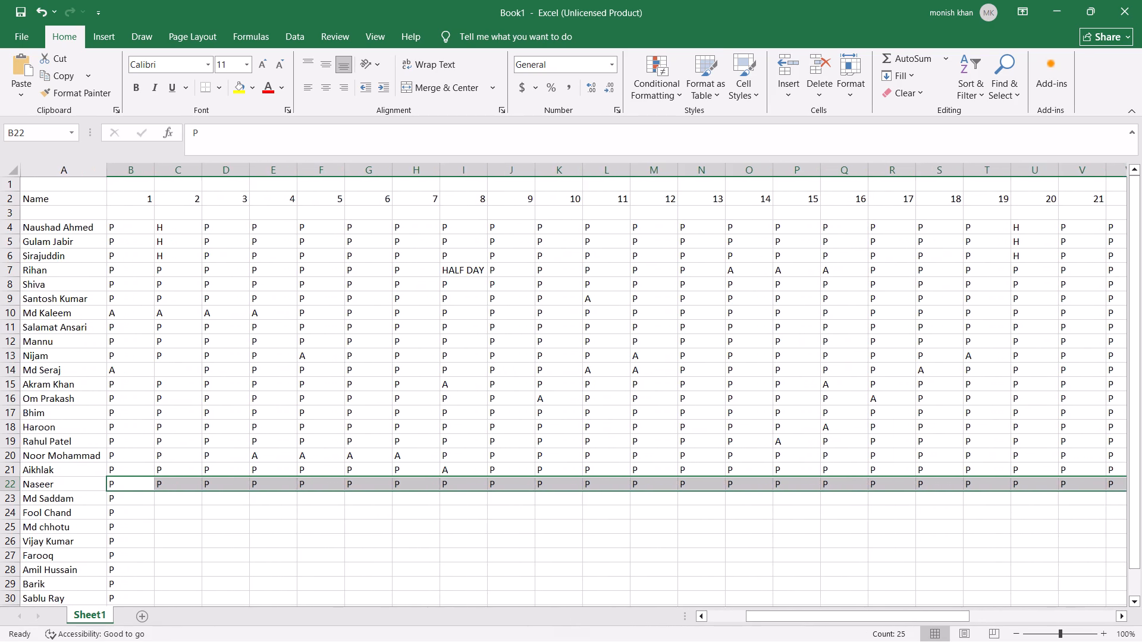
pyautogui.click(331, 530)
pyautogui.click(512, 488)
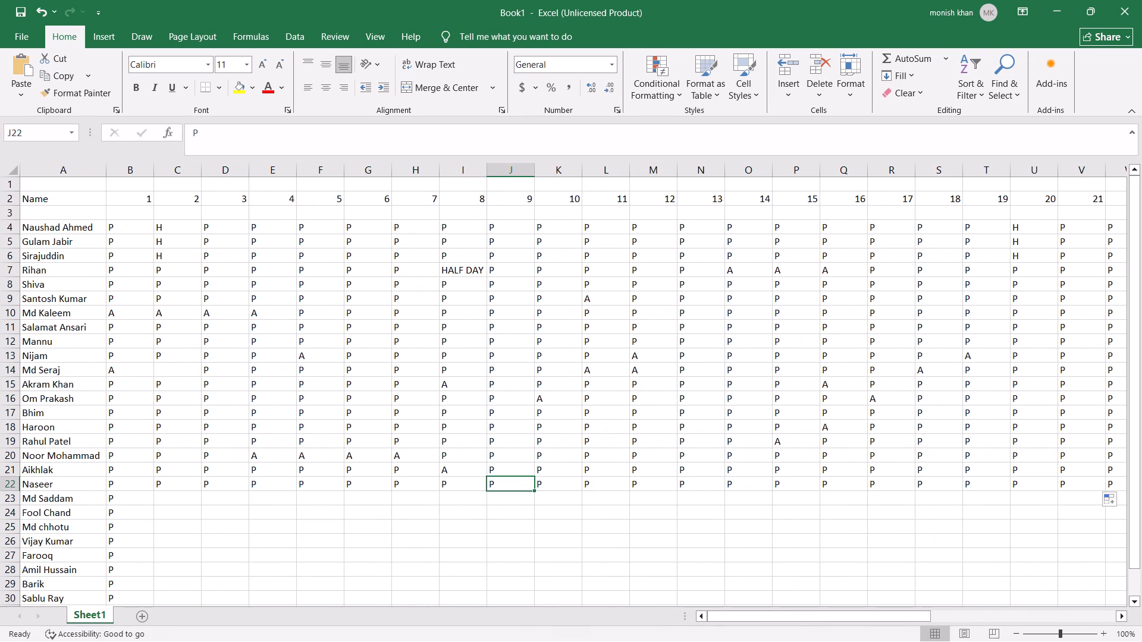
pyautogui.press('BackSpace')
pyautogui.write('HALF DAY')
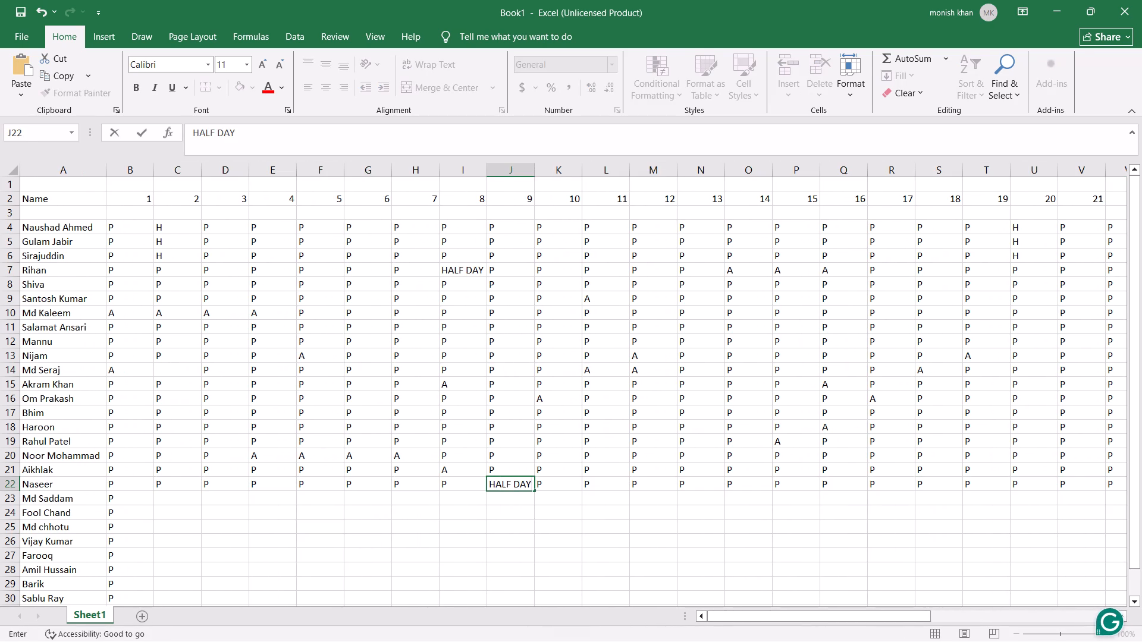
pyautogui.click(517, 537)
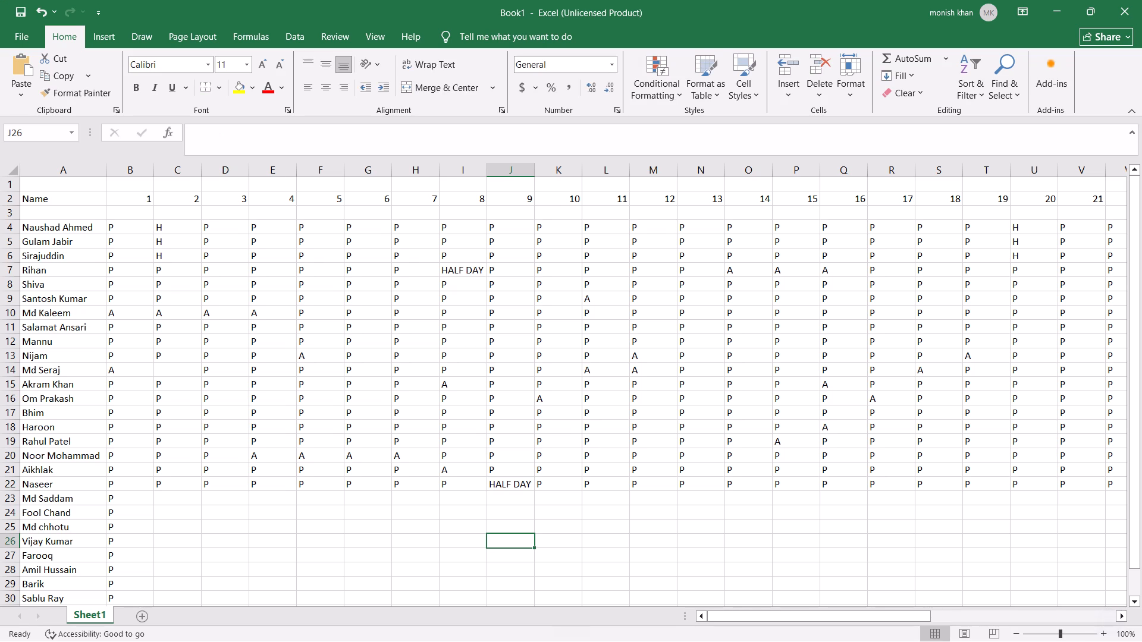
# Replace the row 22 marks under headings 13 and 14, cells N22 and O22, with A.
pyautogui.doubleClick(703, 480)
pyautogui.press('BackSpace')
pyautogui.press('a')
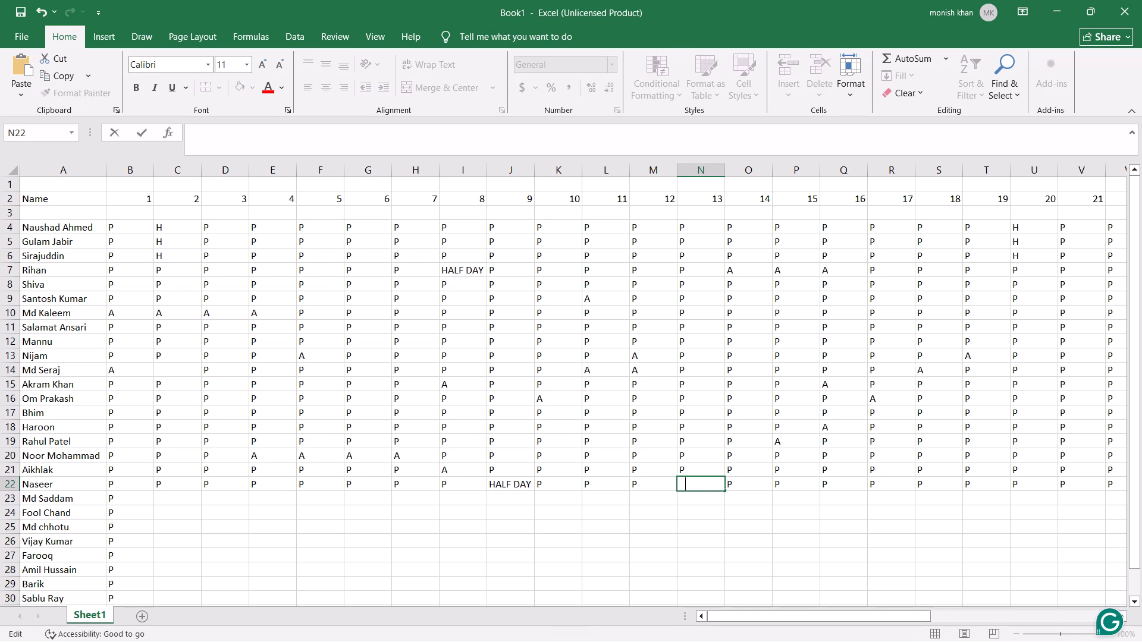
pyautogui.press('Right')
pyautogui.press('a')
pyautogui.press('BackSpace')
pyautogui.press('Return')
pyautogui.press('Right')
pyautogui.press('Up')
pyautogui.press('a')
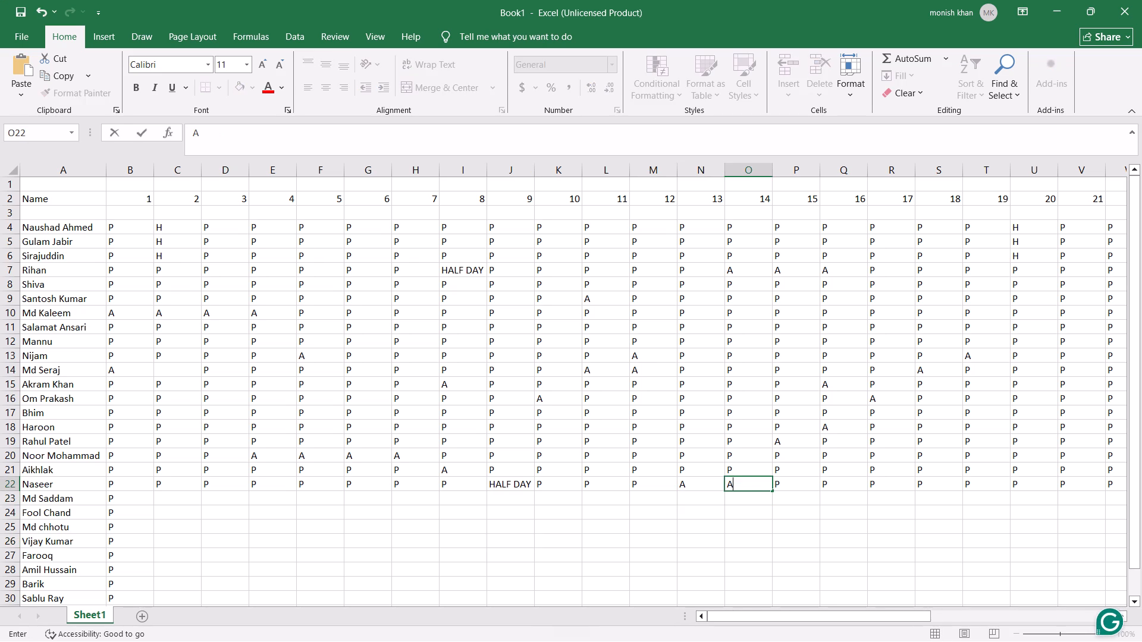
pyautogui.hscroll(1, 534, 531)
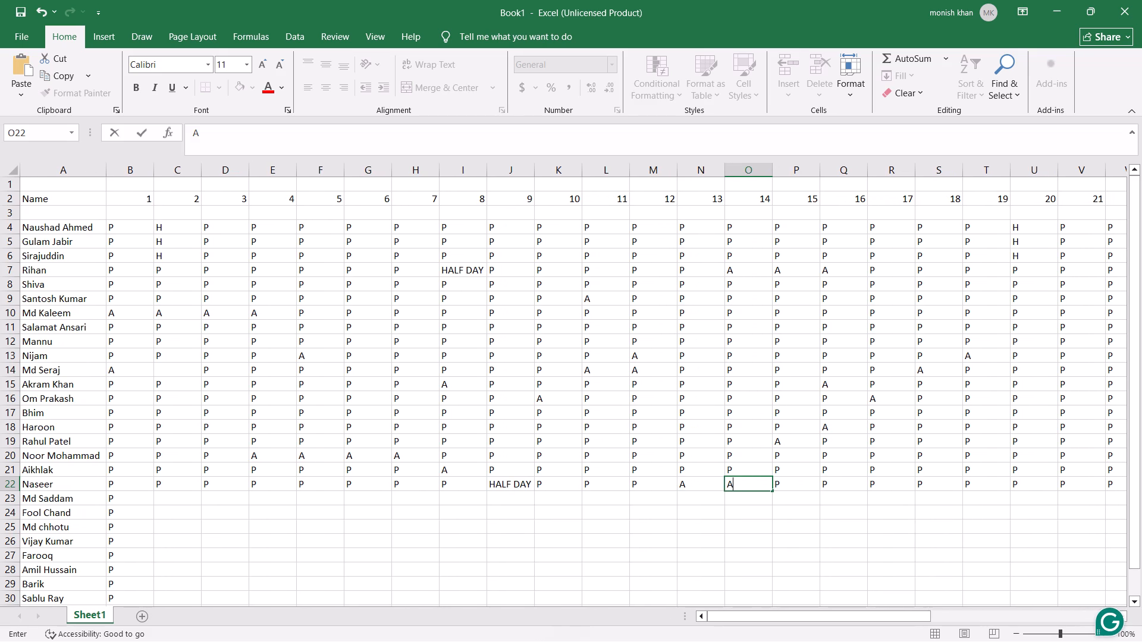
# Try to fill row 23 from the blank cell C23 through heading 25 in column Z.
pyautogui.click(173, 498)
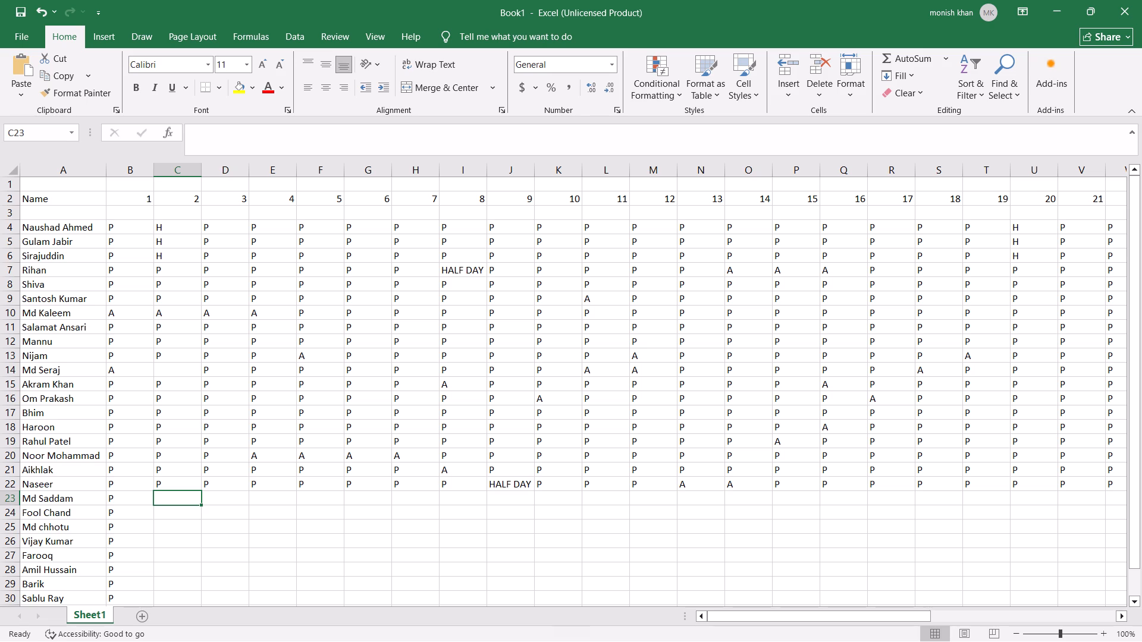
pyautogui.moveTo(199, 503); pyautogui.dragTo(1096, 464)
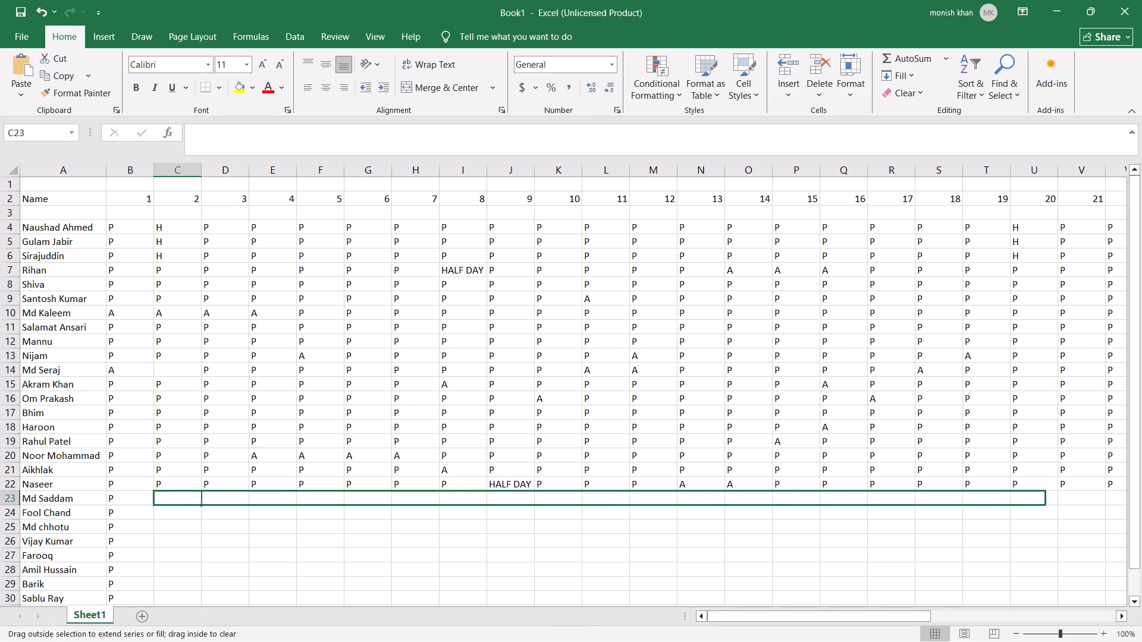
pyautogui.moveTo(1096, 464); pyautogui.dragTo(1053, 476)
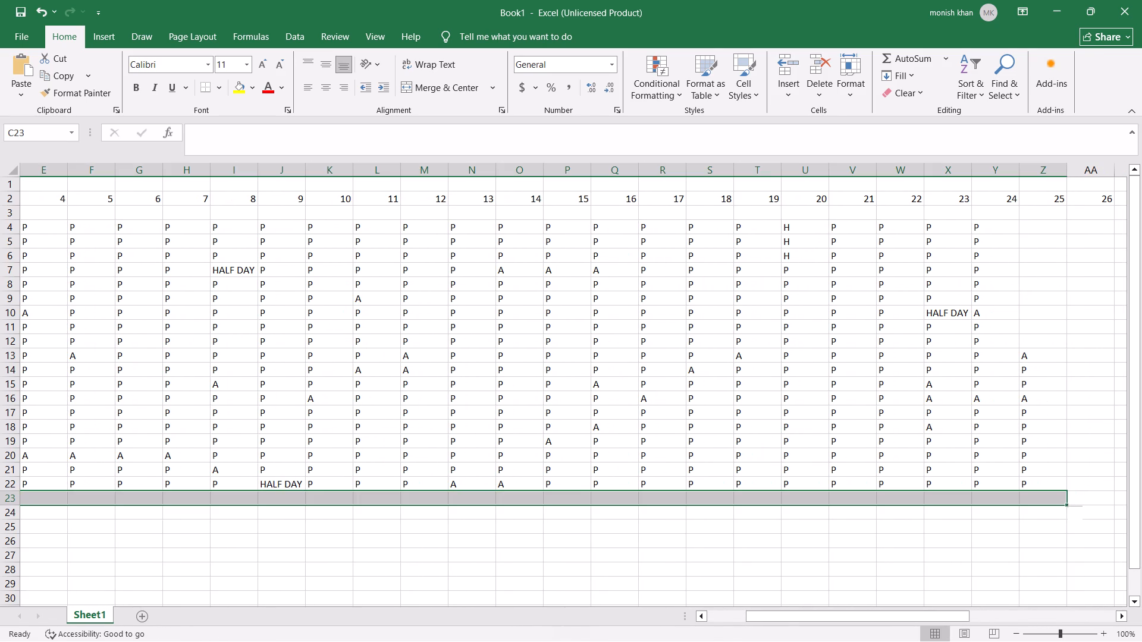
# Fill the P in B23 across row 23 through heading 25 in column Z.
pyautogui.hscroll(6, 1053, 476)
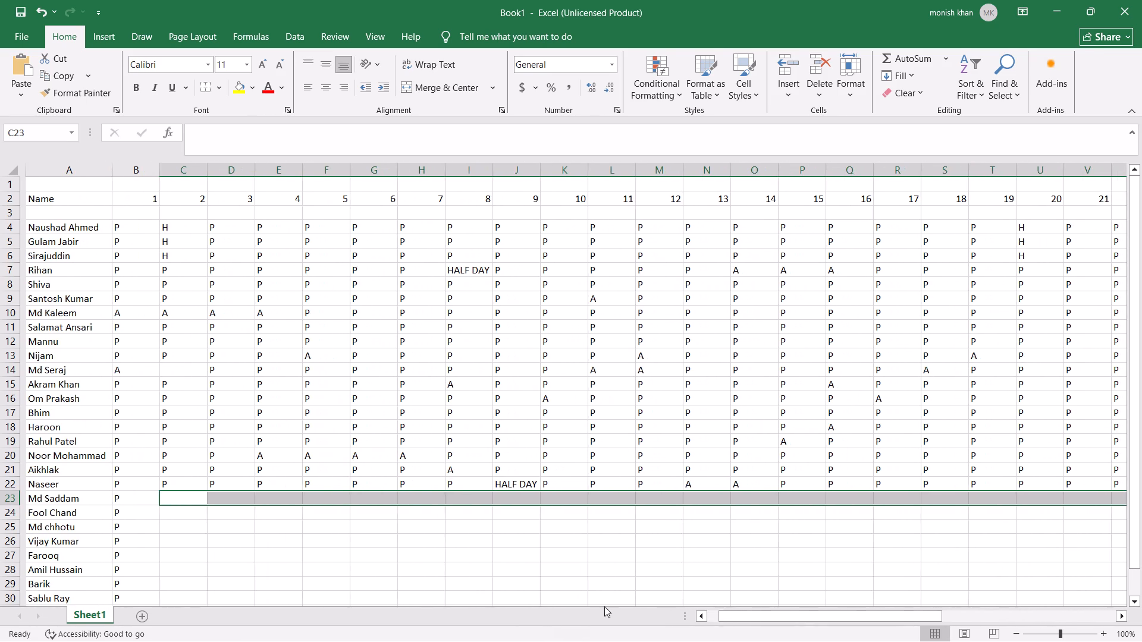
pyautogui.click(184, 525)
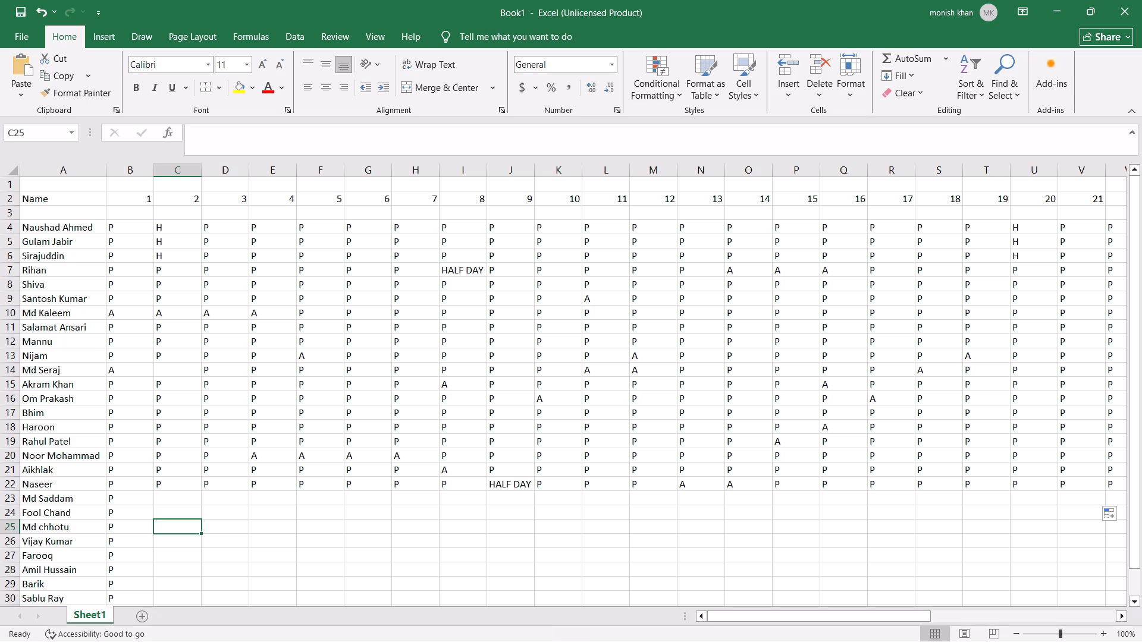
pyautogui.click(141, 496)
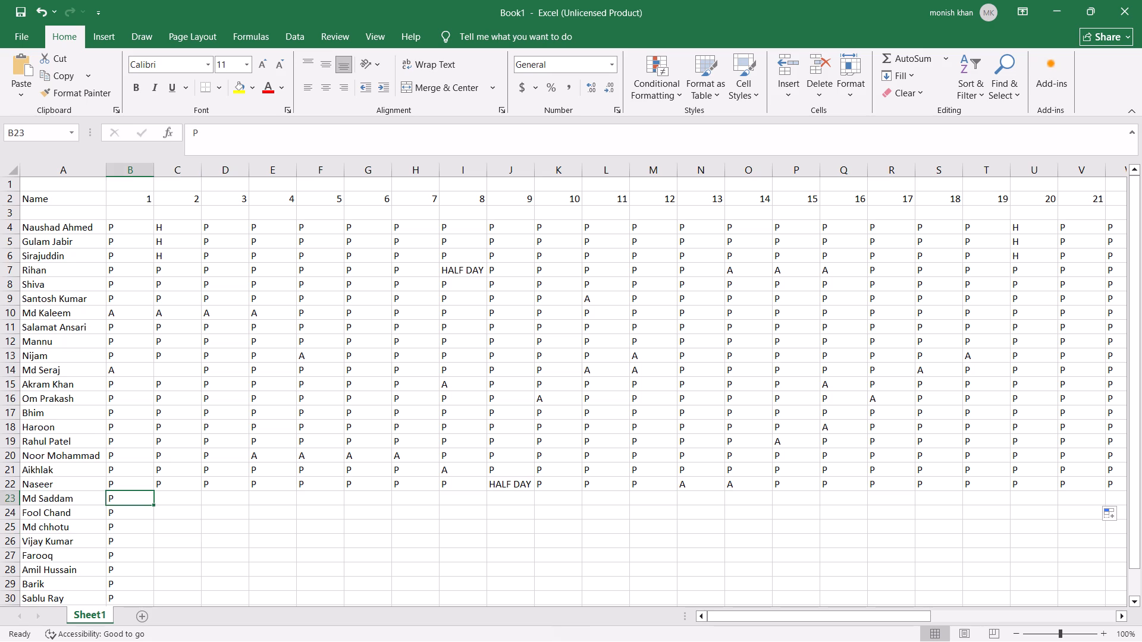
pyautogui.moveTo(152, 504); pyautogui.dragTo(1141, 550)
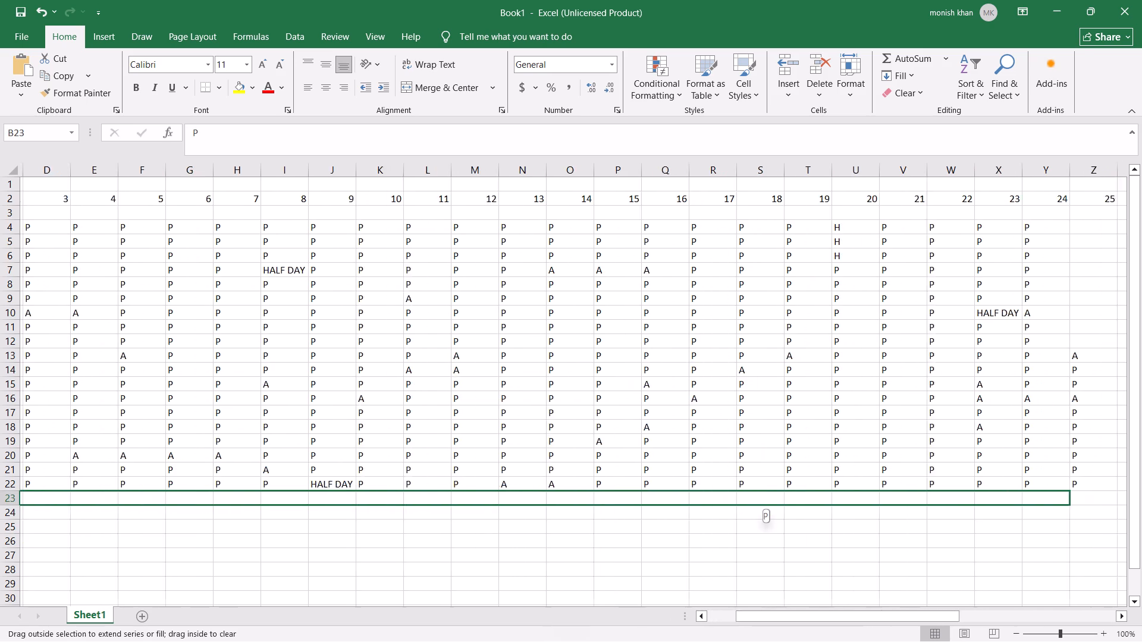
pyautogui.moveTo(1141, 550); pyautogui.dragTo(1052, 542)
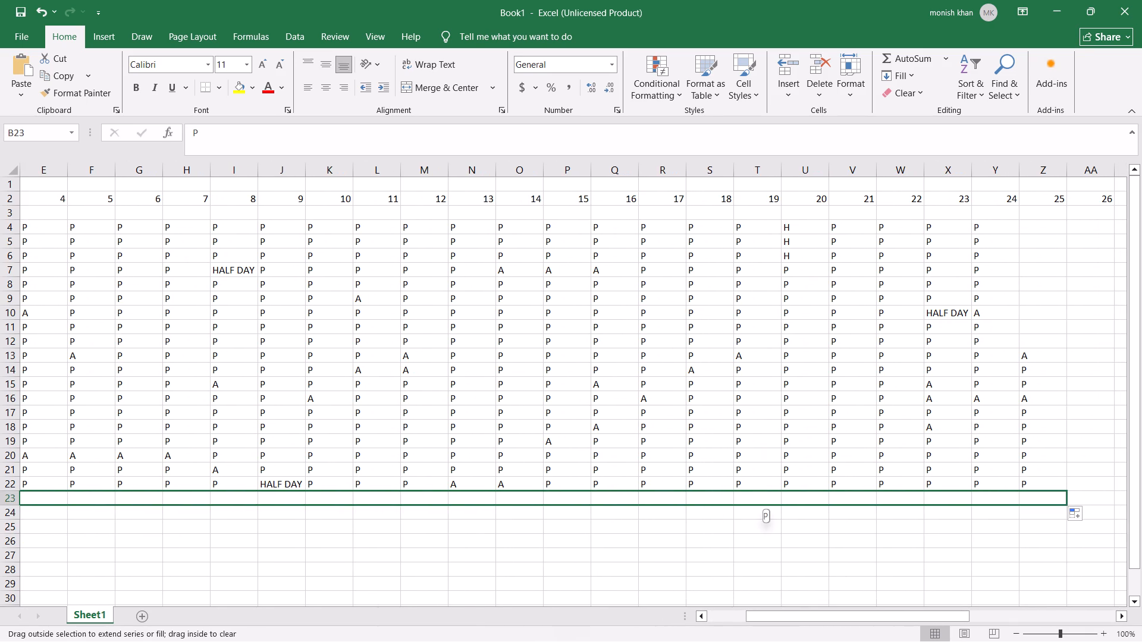
pyautogui.moveTo(1052, 542); pyautogui.dragTo(1054, 542)
# Replace the row 23 mark under heading 4, cell E23, with A.
pyautogui.hscroll(8, 758, 537)
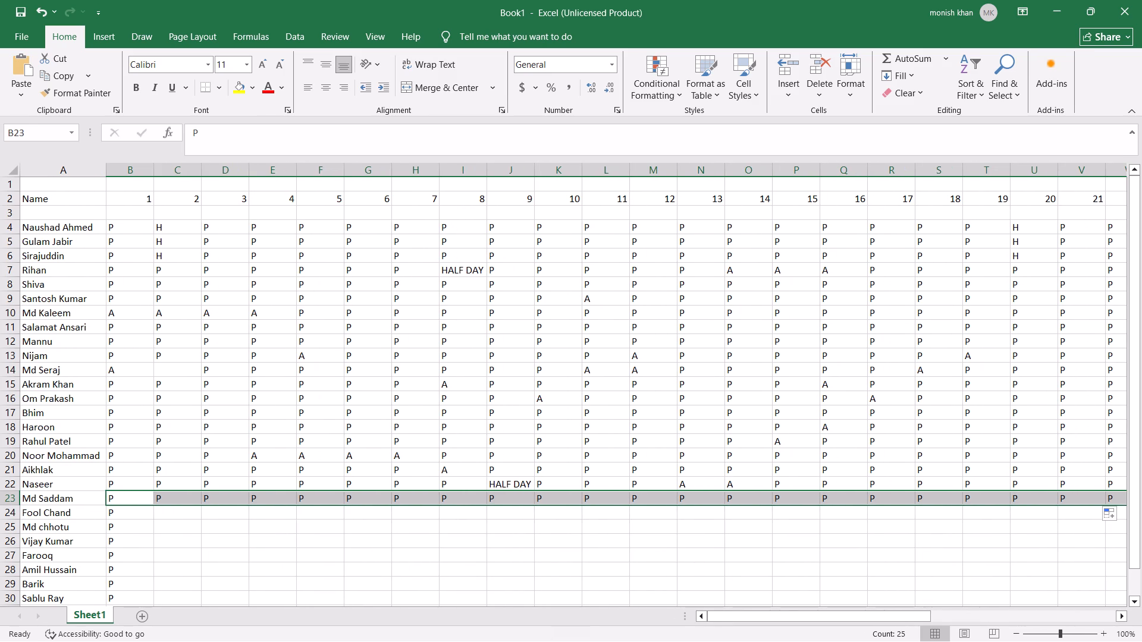
pyautogui.click(274, 500)
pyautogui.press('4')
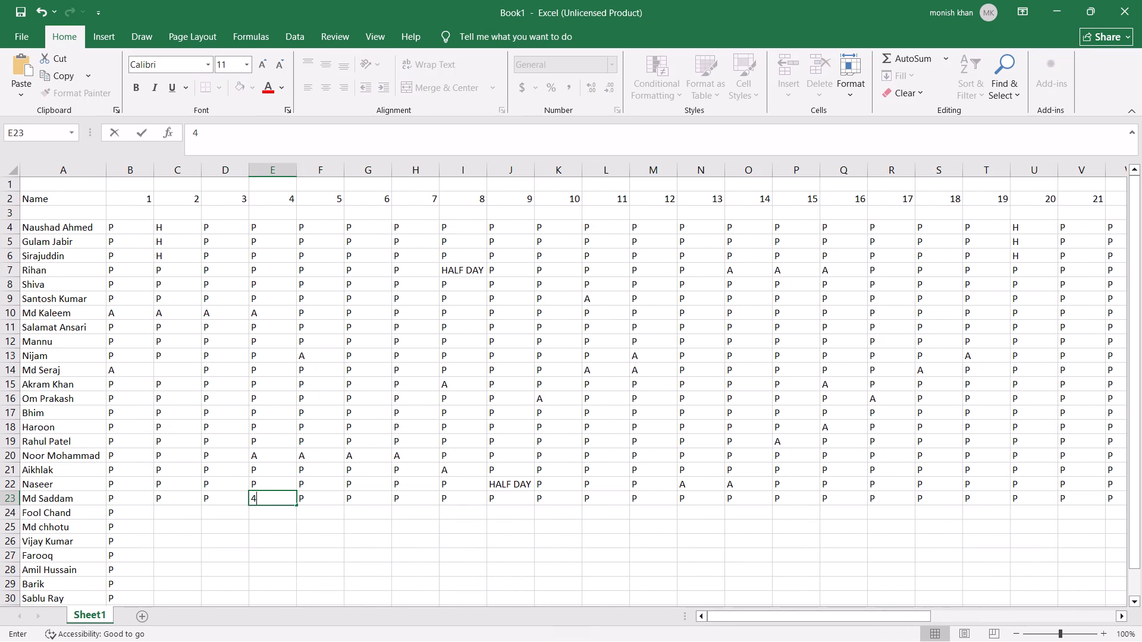
pyautogui.press('BackSpace')
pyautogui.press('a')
pyautogui.press('Right')
# Replace the row 23 mark under heading 11, cell L23, with A.
pyautogui.press('Right')
pyautogui.press('Right')
pyautogui.press('Right')
pyautogui.press('Right')
pyautogui.press('Right')
pyautogui.press('Right')
pyautogui.press('Right')
pyautogui.press('Right')
pyautogui.press('Right')
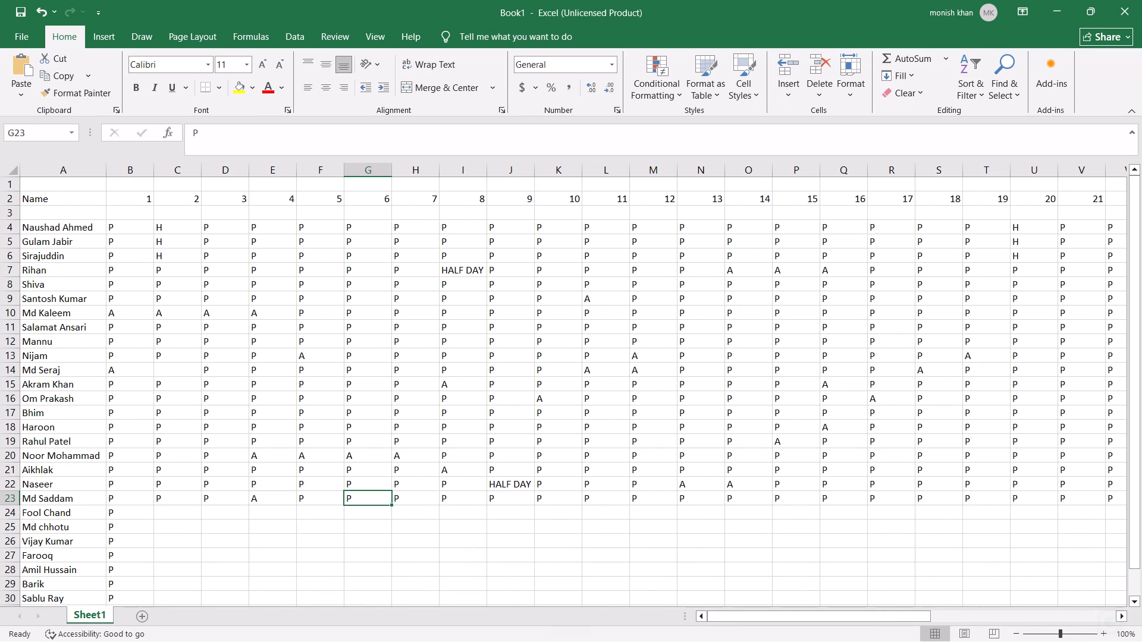
pyautogui.press('Left')
pyautogui.press('Left')
pyautogui.press('Left')
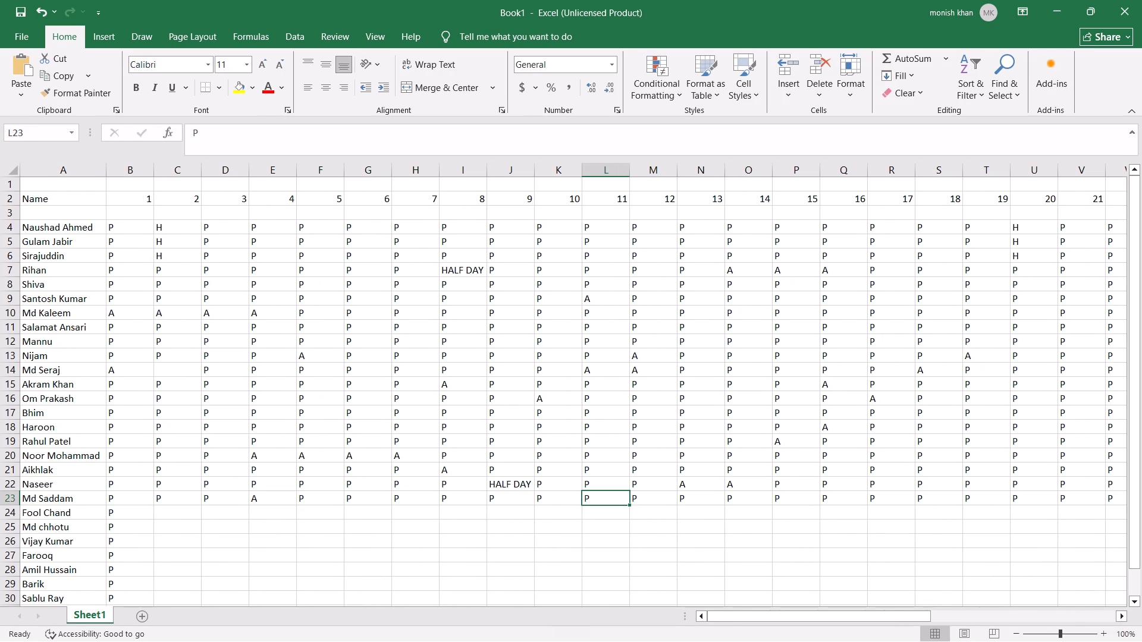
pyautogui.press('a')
pyautogui.press('Right')
# Replace the row 23 mark under heading 25, cell Z23, with A.
pyautogui.press('Right')
pyautogui.press('Right')
pyautogui.press('Right')
pyautogui.press('Right')
pyautogui.press('Right')
pyautogui.press('Right')
pyautogui.press('Right')
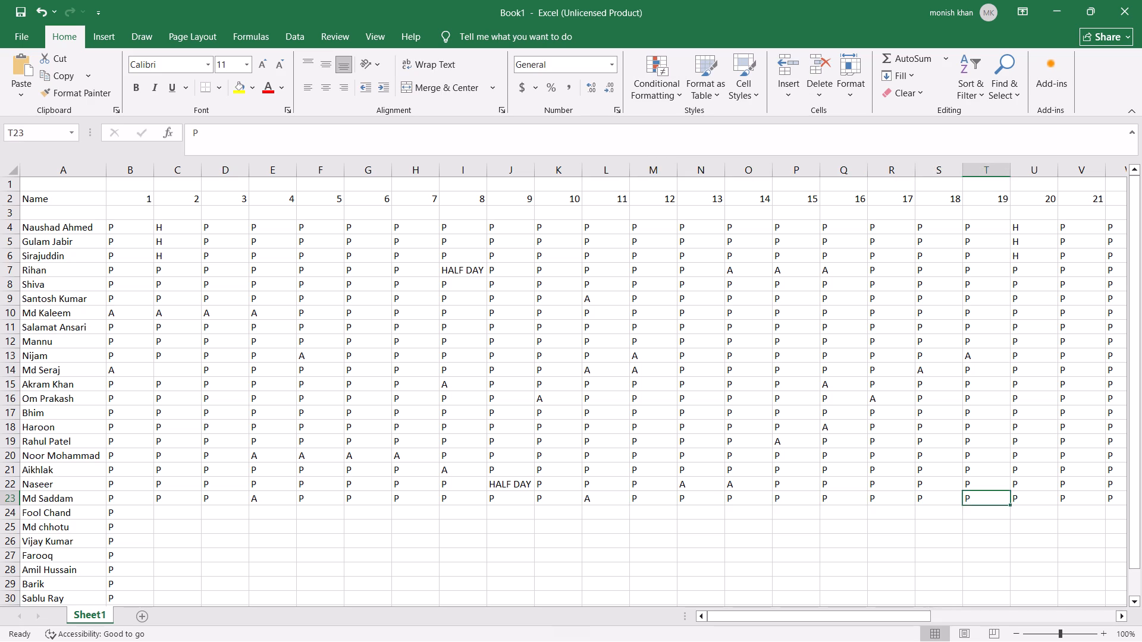
pyautogui.press('Right')
pyautogui.press('Right')
pyautogui.press('Right')
pyautogui.press('Right')
pyautogui.press('Right')
pyautogui.press('Right')
pyautogui.press('Right')
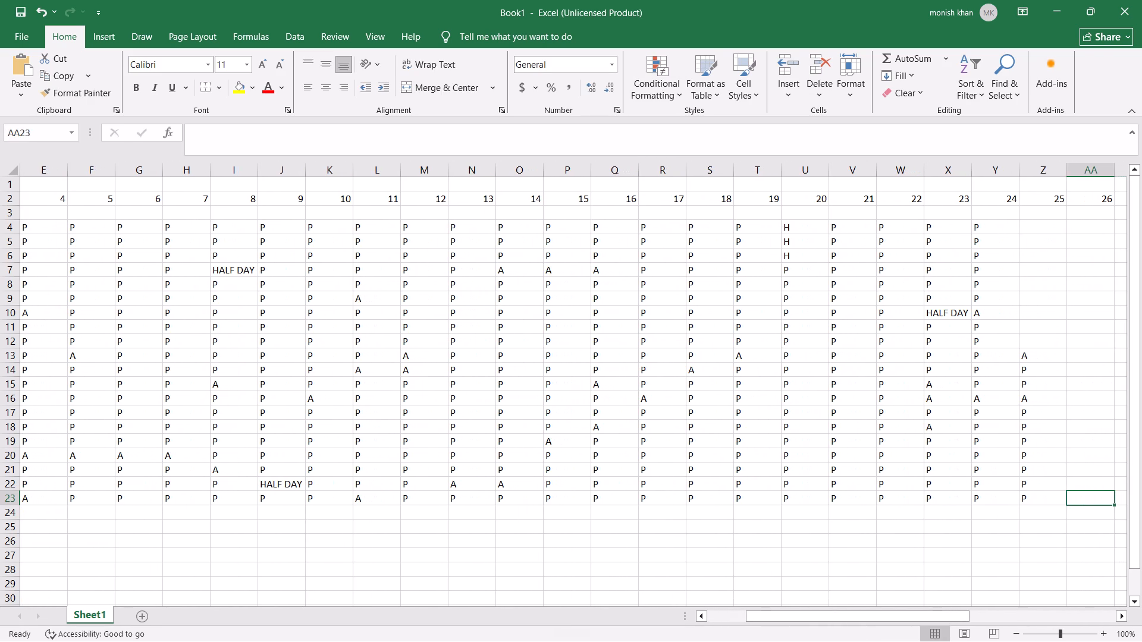
pyautogui.press('Left')
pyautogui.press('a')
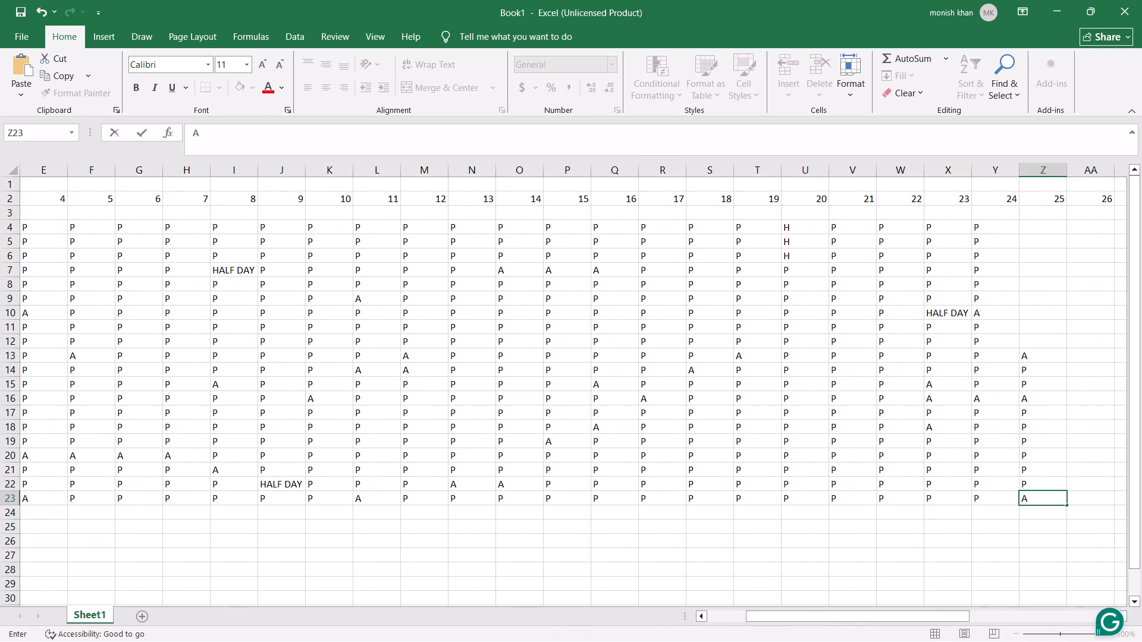
pyautogui.press('Left')
# Replace the row 23 mark under heading 18, cell S23, with A.
pyautogui.press('Left')
pyautogui.press('Left')
pyautogui.press('Left')
pyautogui.press('Left')
pyautogui.press('Left')
pyautogui.press('Left')
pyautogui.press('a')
pyautogui.press('Left')
# Fill the P in B24 across row 24 through heading 25 in column Z.
pyautogui.press('Left')
pyautogui.press('Left')
pyautogui.press('Left')
pyautogui.press('Left')
pyautogui.press('Left')
pyautogui.press('Left')
pyautogui.press('Left')
pyautogui.press('Left')
pyautogui.press('Left')
pyautogui.press('Left')
pyautogui.press('Left')
pyautogui.press('Left')
pyautogui.press('Left')
pyautogui.press('Left')
pyautogui.press('Left')
pyautogui.press('Left')
pyautogui.press('Left')
pyautogui.press('Left')
pyautogui.press('Left')
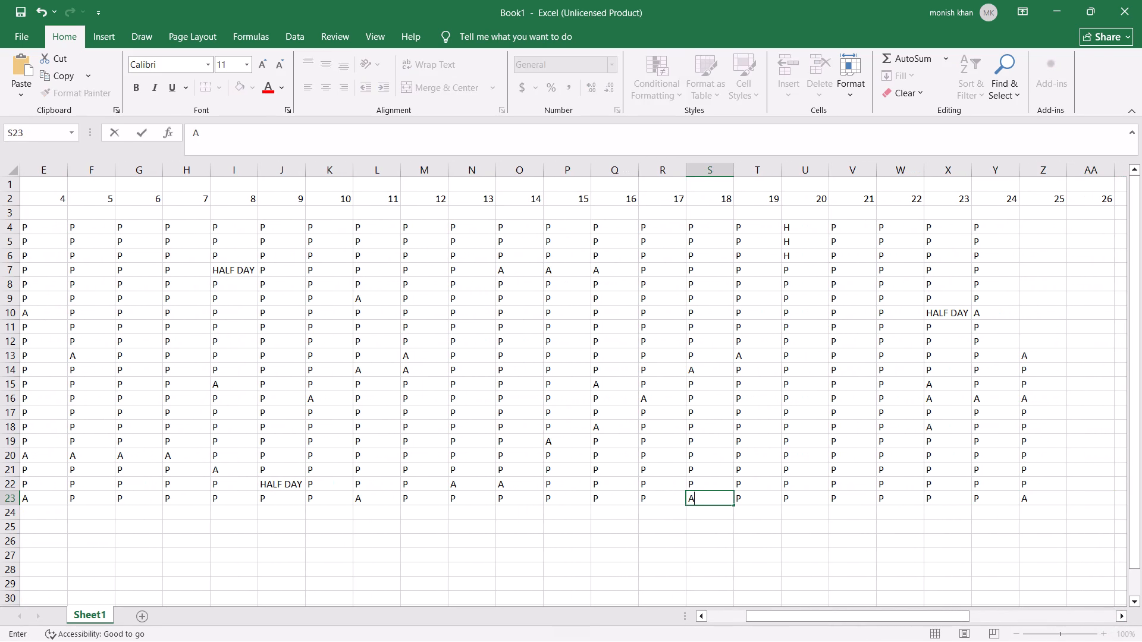
pyautogui.press('Down')
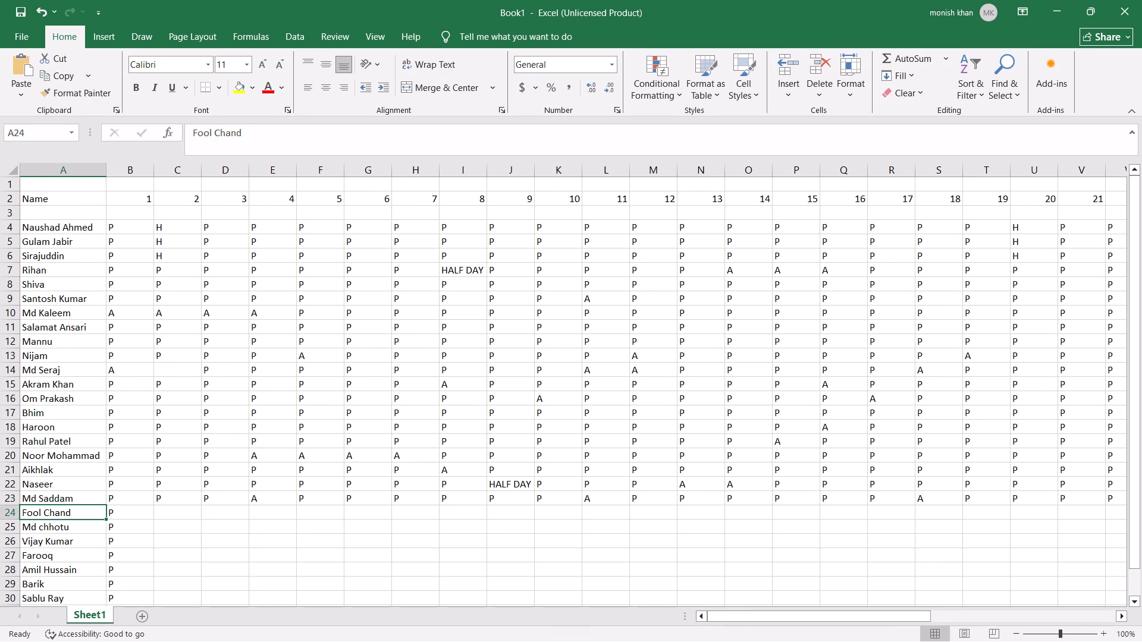
pyautogui.press('Right')
pyautogui.press('Right')
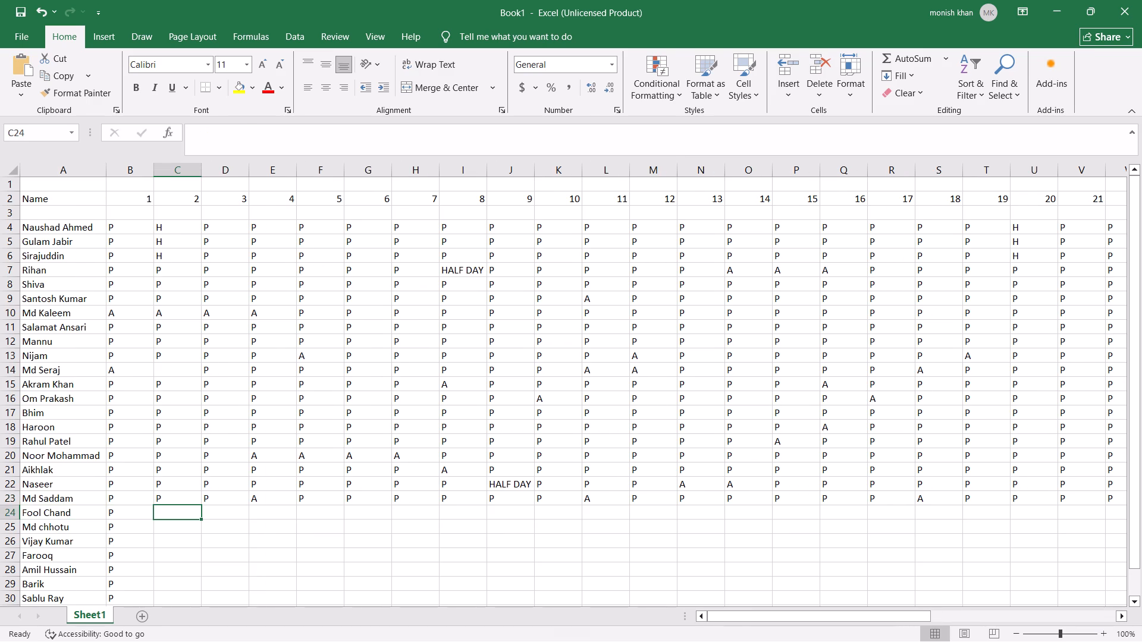
pyautogui.press('Left')
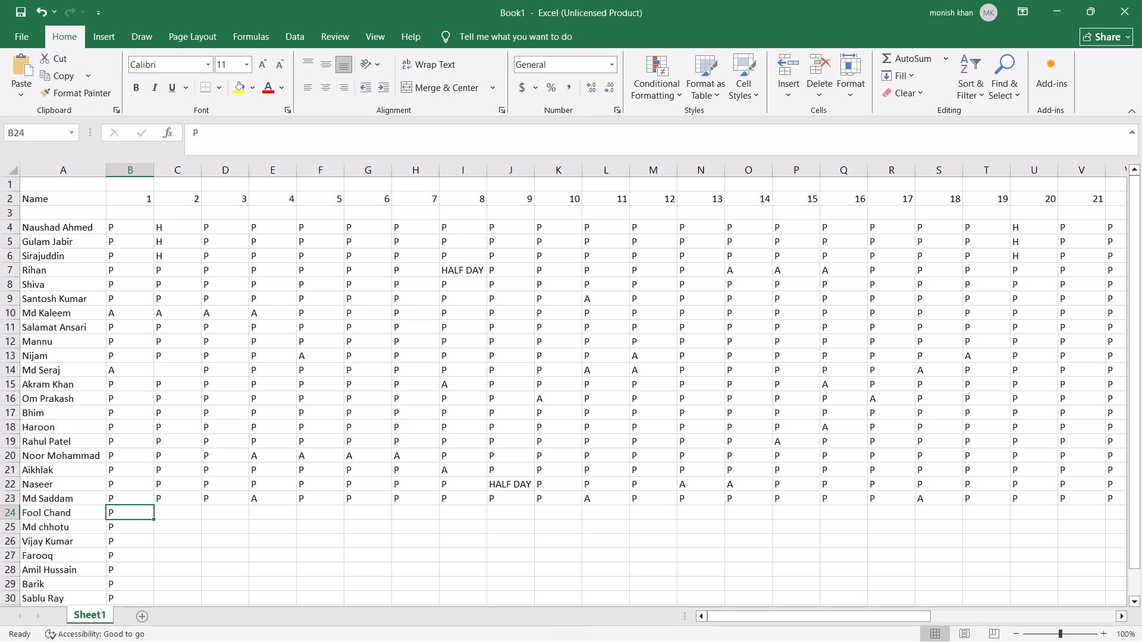
pyautogui.moveTo(152, 518); pyautogui.dragTo(479, 523)
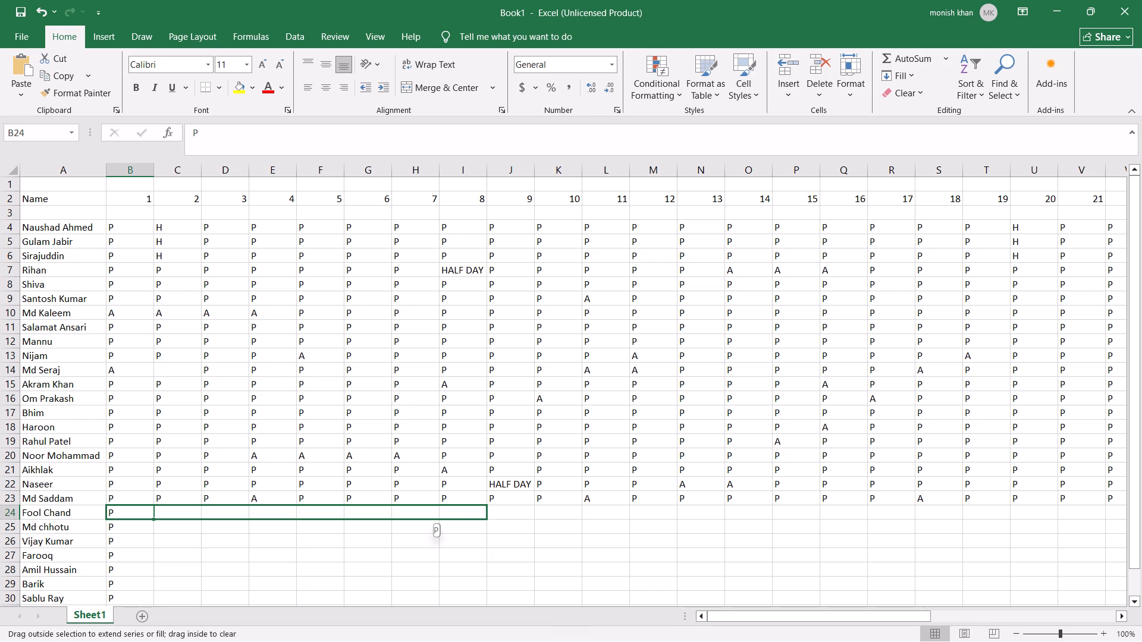
pyautogui.moveTo(479, 523); pyautogui.dragTo(1141, 569)
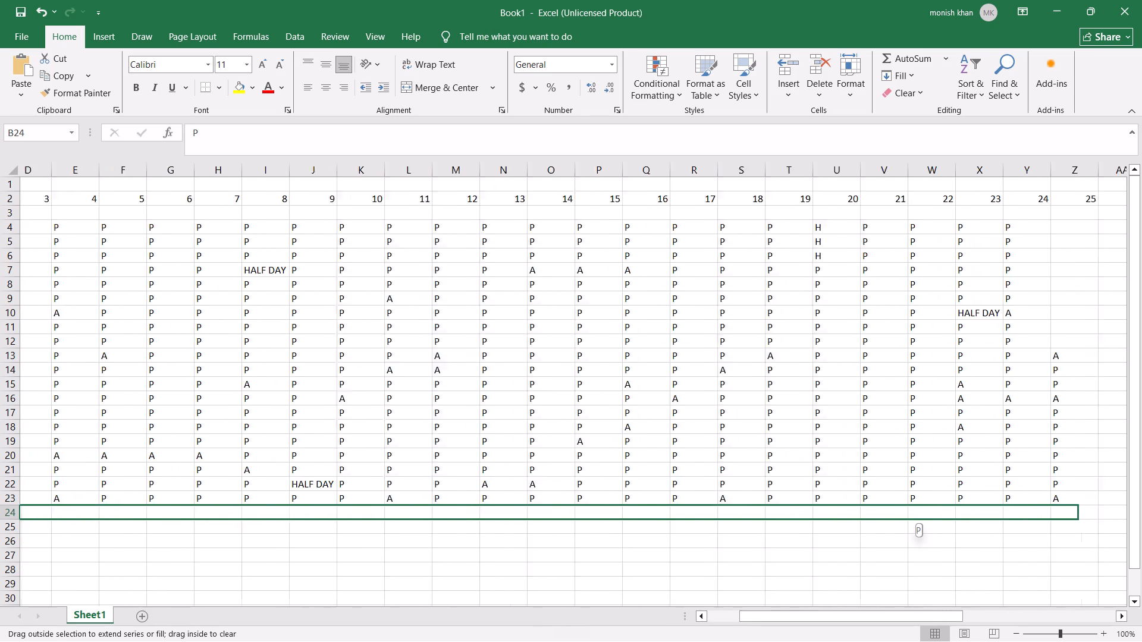
pyautogui.moveTo(1141, 569); pyautogui.dragTo(1037, 537)
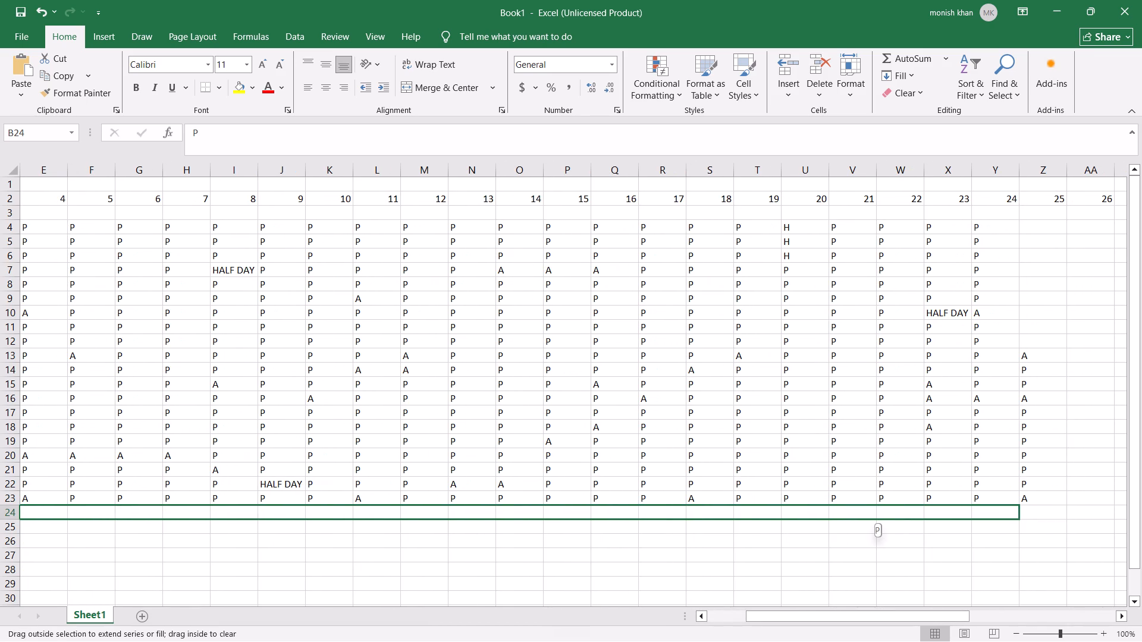
pyautogui.moveTo(1037, 537); pyautogui.dragTo(1079, 537)
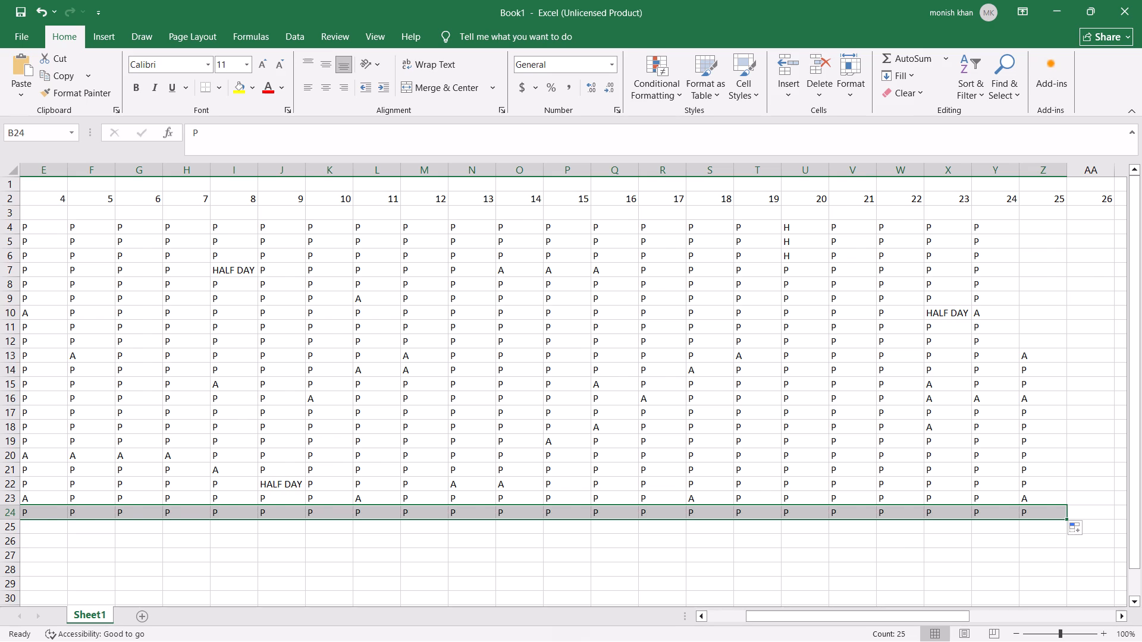
# Fill the P in B25 across row 25 through heading 25 in column Z.
pyautogui.hscroll(2, 948, 556)
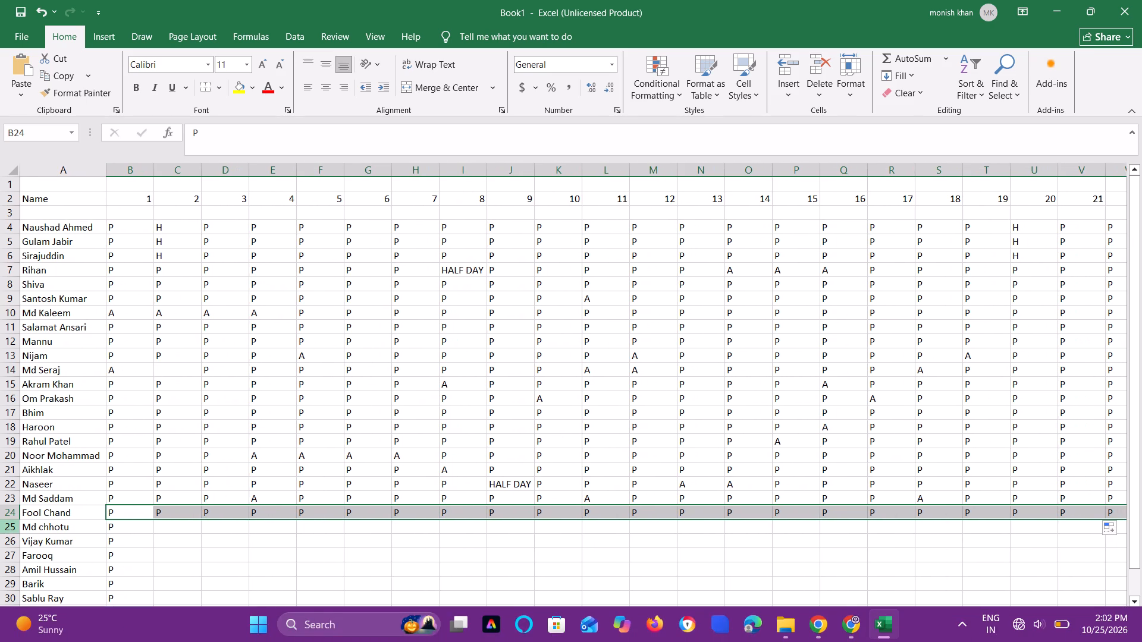
pyautogui.click(87, 531)
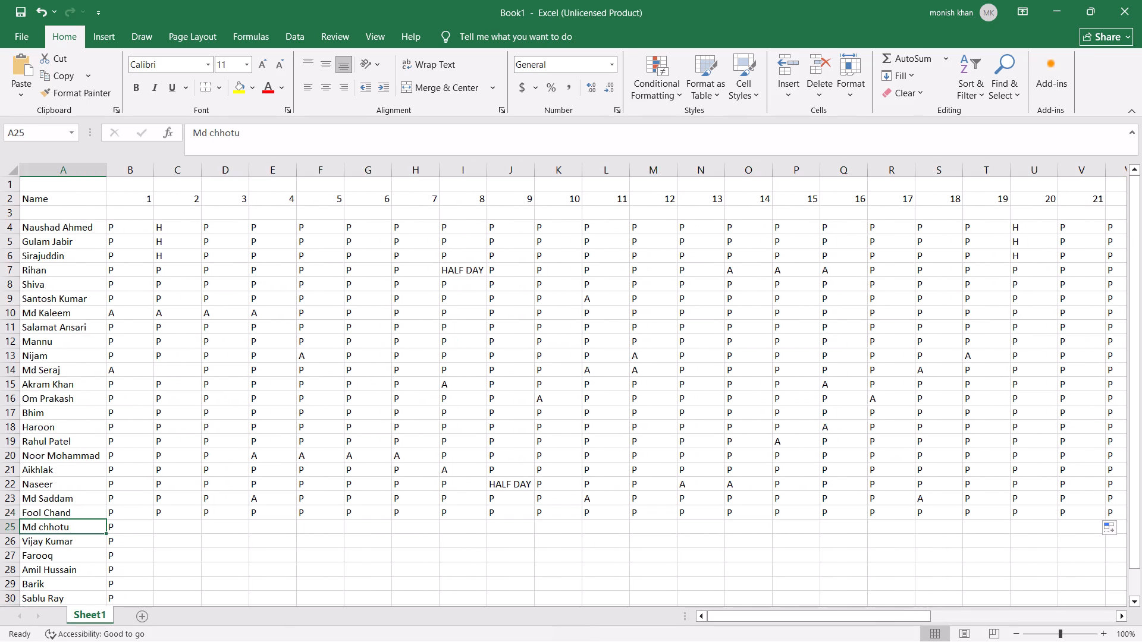
pyautogui.click(117, 529)
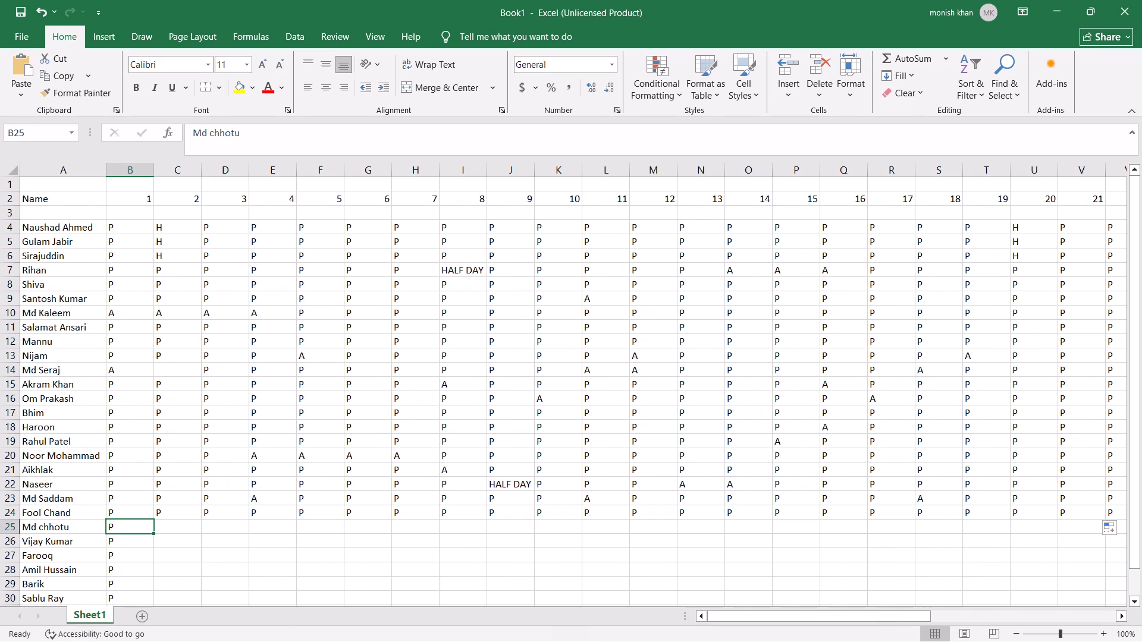
pyautogui.moveTo(153, 532); pyautogui.dragTo(419, 532)
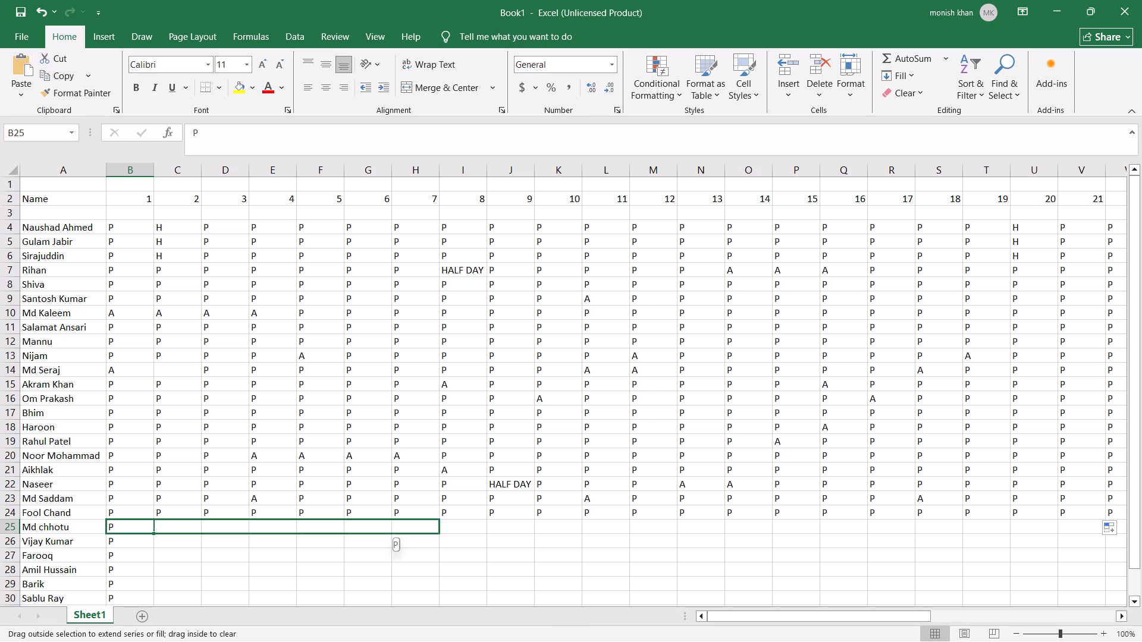
pyautogui.moveTo(419, 532); pyautogui.dragTo(1139, 589)
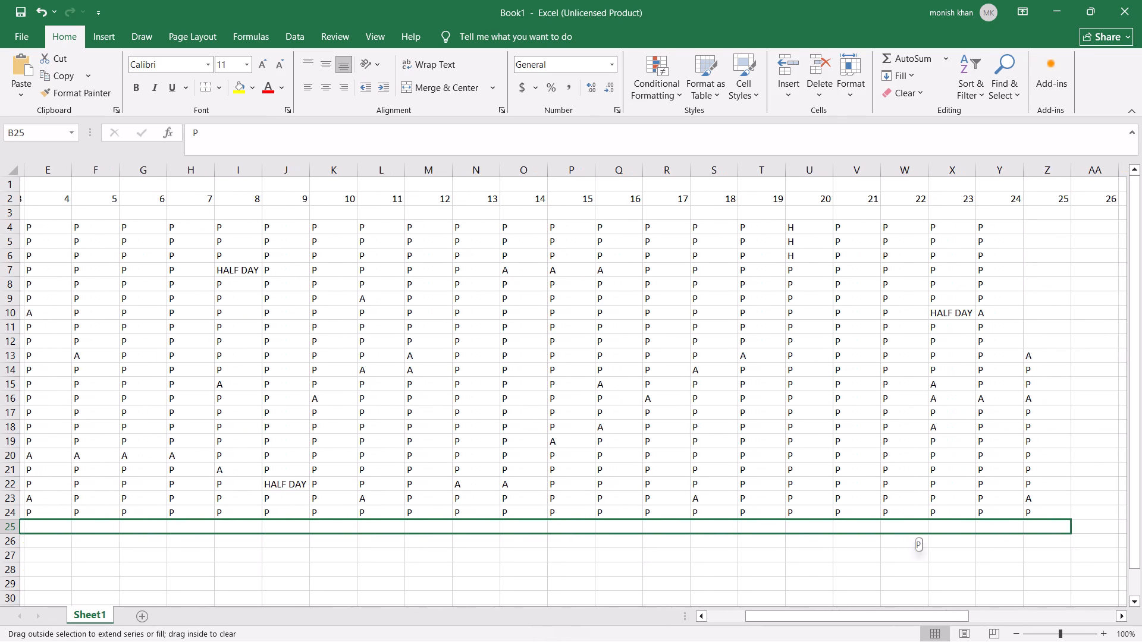
pyautogui.moveTo(1139, 589); pyautogui.dragTo(1062, 562)
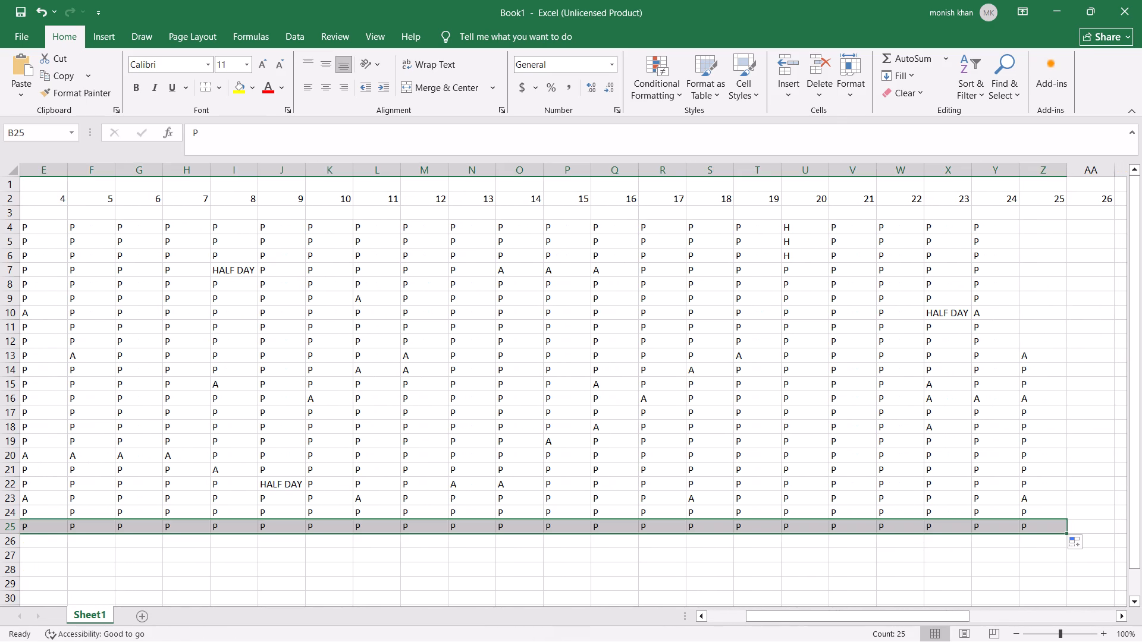
# Replace the row 25 mark under heading 4, cell E25, with A.
pyautogui.hscroll(2, 837, 536)
pyautogui.scroll(1, 837, 536)
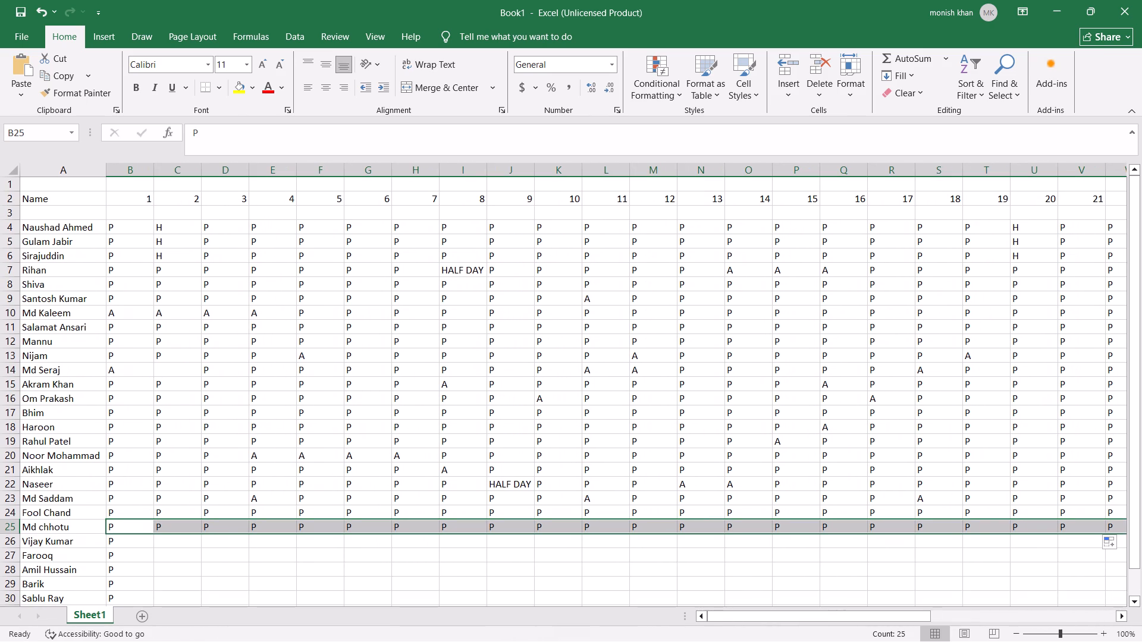
pyautogui.click(259, 530)
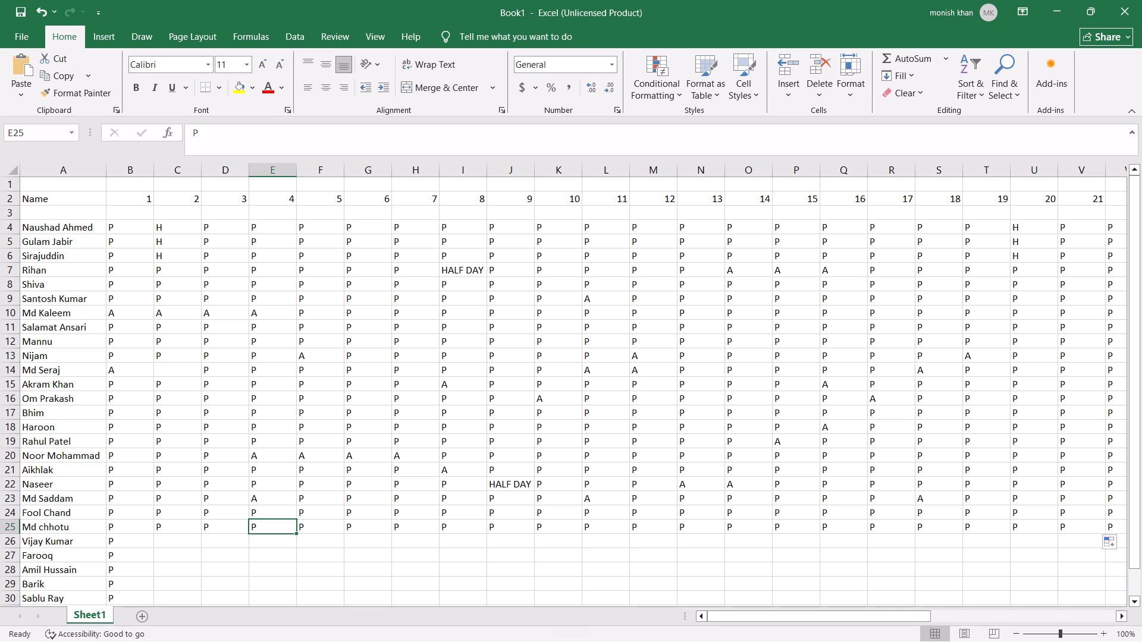
pyautogui.press('BackSpace')
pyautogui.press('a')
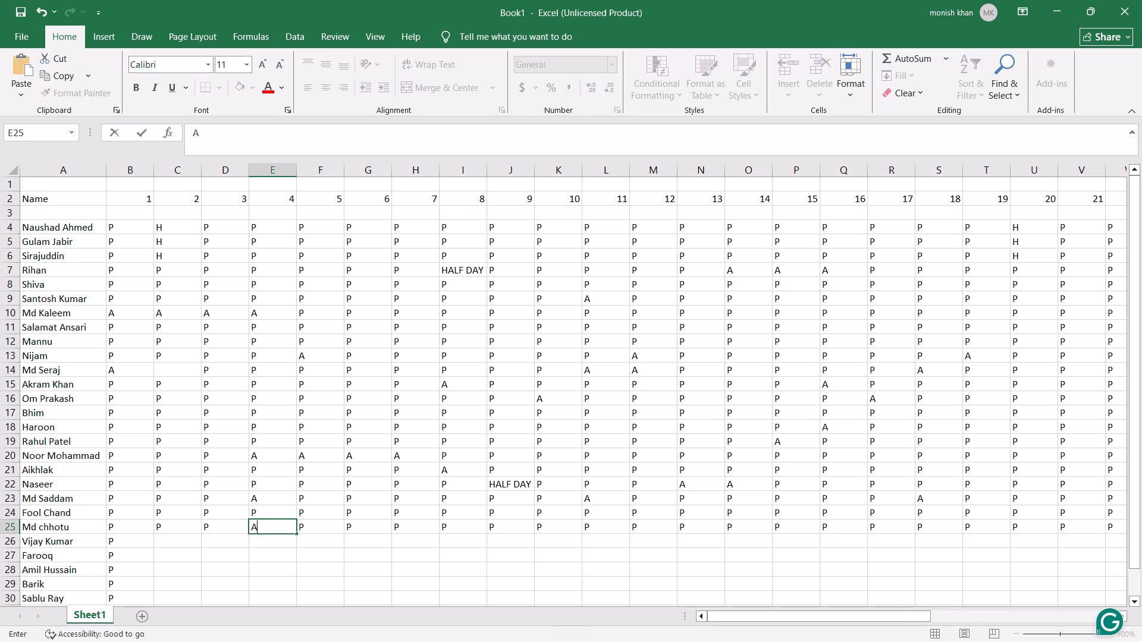
pyautogui.press('Right')
# Replace the row 25 mark under heading 11, cell L25, with A.
pyautogui.press('Right')
pyautogui.press('Right')
pyautogui.press('Right')
pyautogui.press('Right')
pyautogui.press('Right')
pyautogui.press('Right')
pyautogui.press('Right')
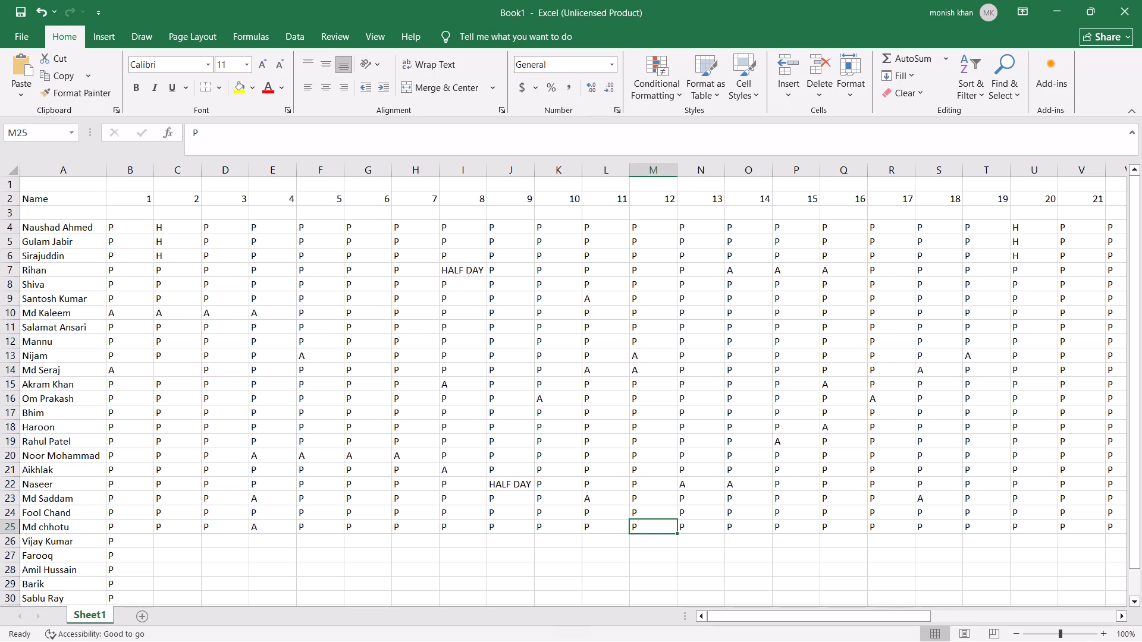
pyautogui.press('Left')
pyautogui.press('BackSpace')
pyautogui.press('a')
pyautogui.press('Right')
# Replace the row 25 mark under heading 18, cell S25, with A.
pyautogui.press('Right')
pyautogui.press('Right')
pyautogui.press('Right')
pyautogui.press('Right')
pyautogui.press('Right')
pyautogui.press('Right')
pyautogui.press('Right')
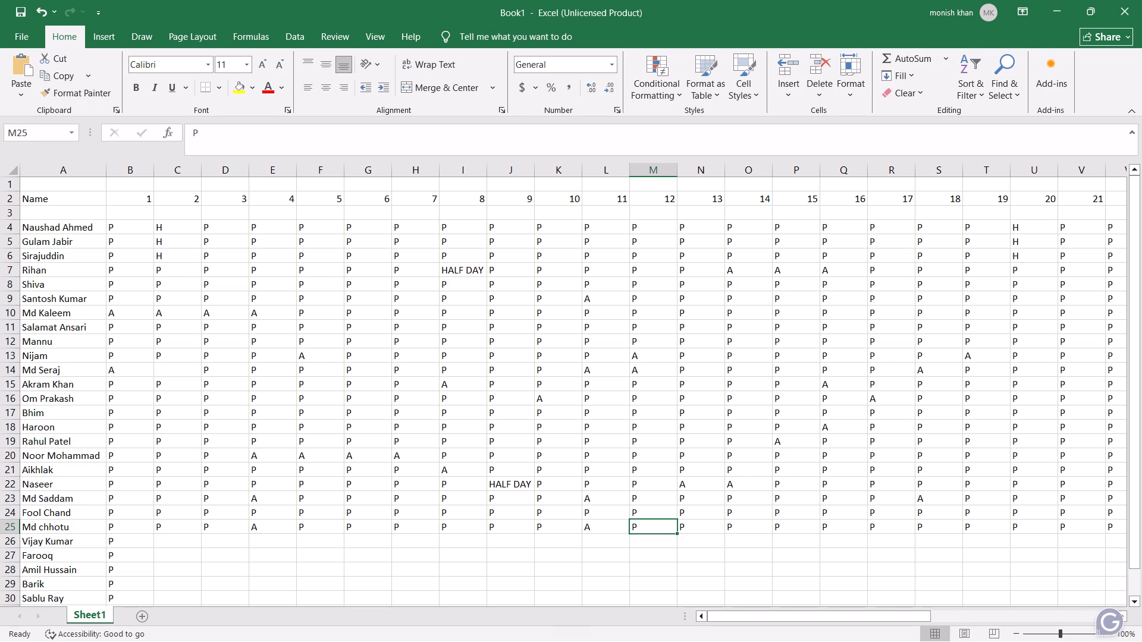
pyautogui.press('Left')
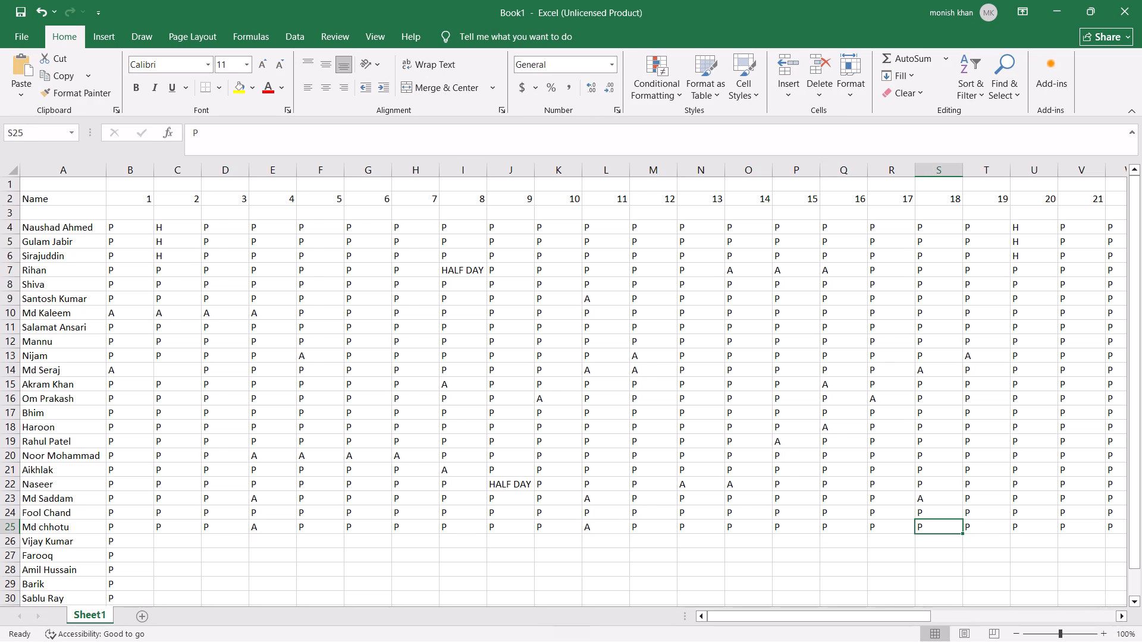
pyautogui.press('BackSpace')
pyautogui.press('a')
pyautogui.press('Right')
# Replace the row 25 mark under heading 25, cell Z25, with A.
pyautogui.press('Right')
pyautogui.press('Right')
pyautogui.press('Right')
pyautogui.press('Right')
pyautogui.press('Right')
pyautogui.press('Right')
pyautogui.press('Right')
pyautogui.press('Right')
pyautogui.press('Right')
pyautogui.press('Right')
pyautogui.press('Right')
pyautogui.press('Left')
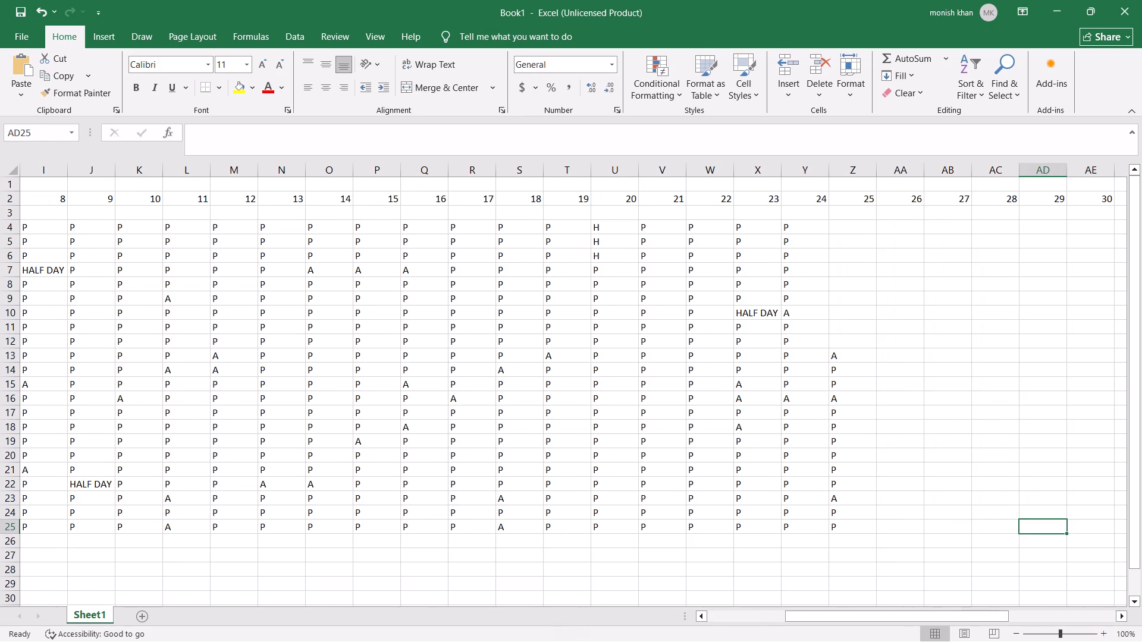
pyautogui.press('Left')
pyautogui.press('Left')
pyautogui.press('Left')
pyautogui.press('Left')
pyautogui.press('Left')
pyautogui.press('Right')
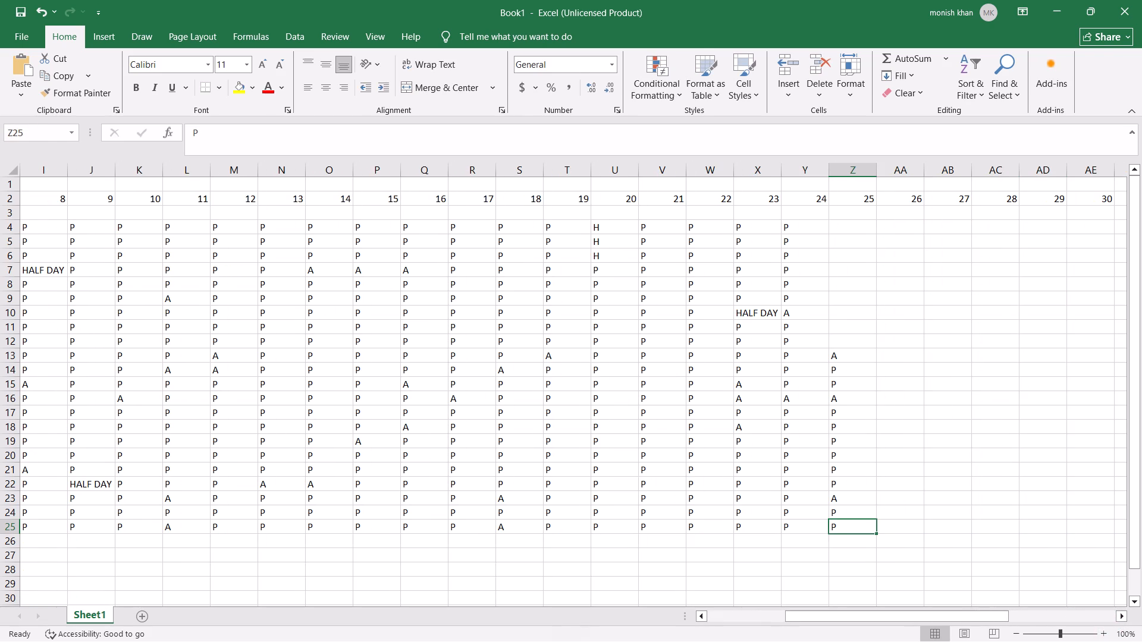
pyautogui.press('BackSpace')
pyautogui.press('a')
pyautogui.press('Left')
pyautogui.press('Left')
pyautogui.press('Left')
pyautogui.press('Left')
pyautogui.press('Left')
pyautogui.press('Left')
pyautogui.press('Left')
pyautogui.press('Left')
pyautogui.press('Left')
pyautogui.press('Left')
pyautogui.press('Left')
pyautogui.press('Left')
pyautogui.press('Left')
pyautogui.press('Left')
pyautogui.press('Left')
pyautogui.press('Left')
pyautogui.press('Left')
pyautogui.press('Left')
pyautogui.press('Left')
pyautogui.press('Left')
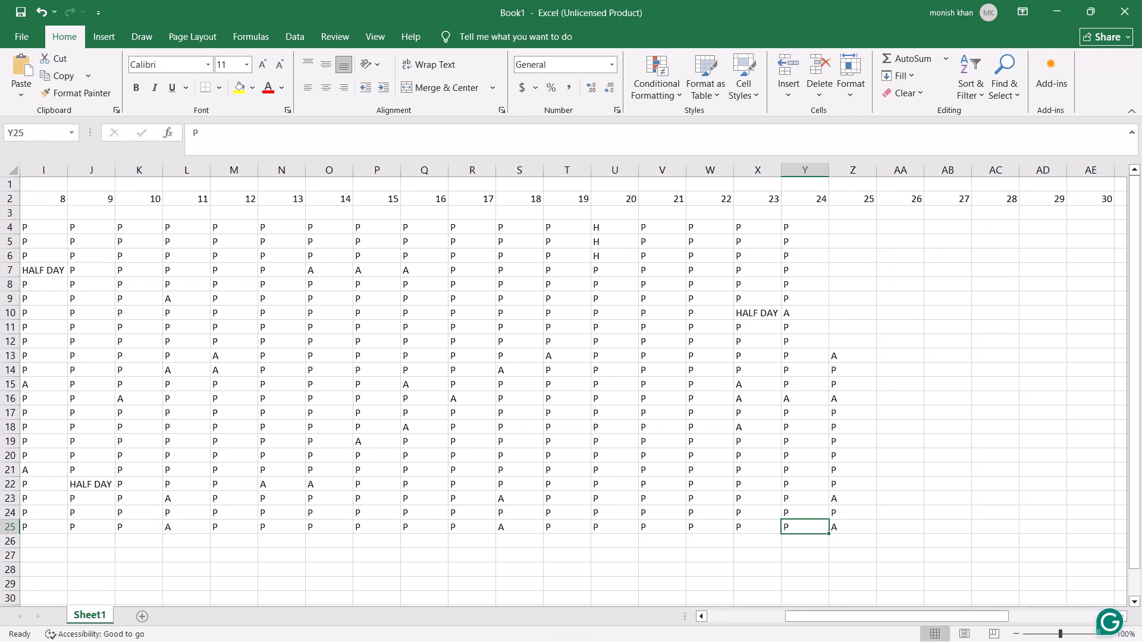
# Fill row 26 with P under headings 1 to 25, from B26 through Z26.
pyautogui.press('Down')
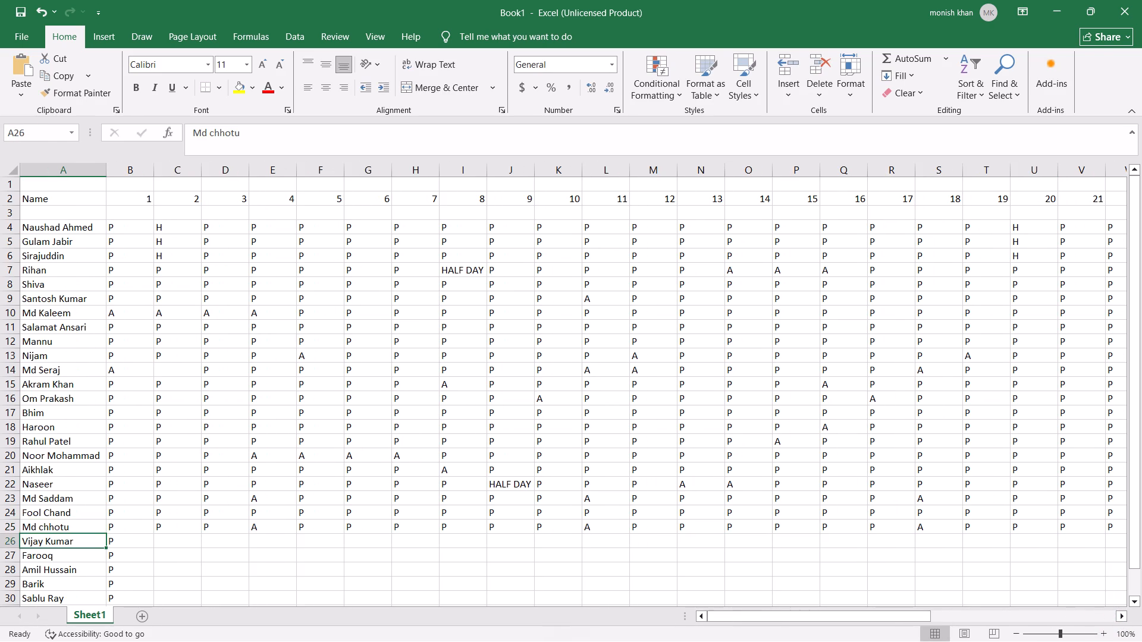
pyautogui.press('Right')
pyautogui.press('Right')
pyautogui.press('Left')
pyautogui.press('Right')
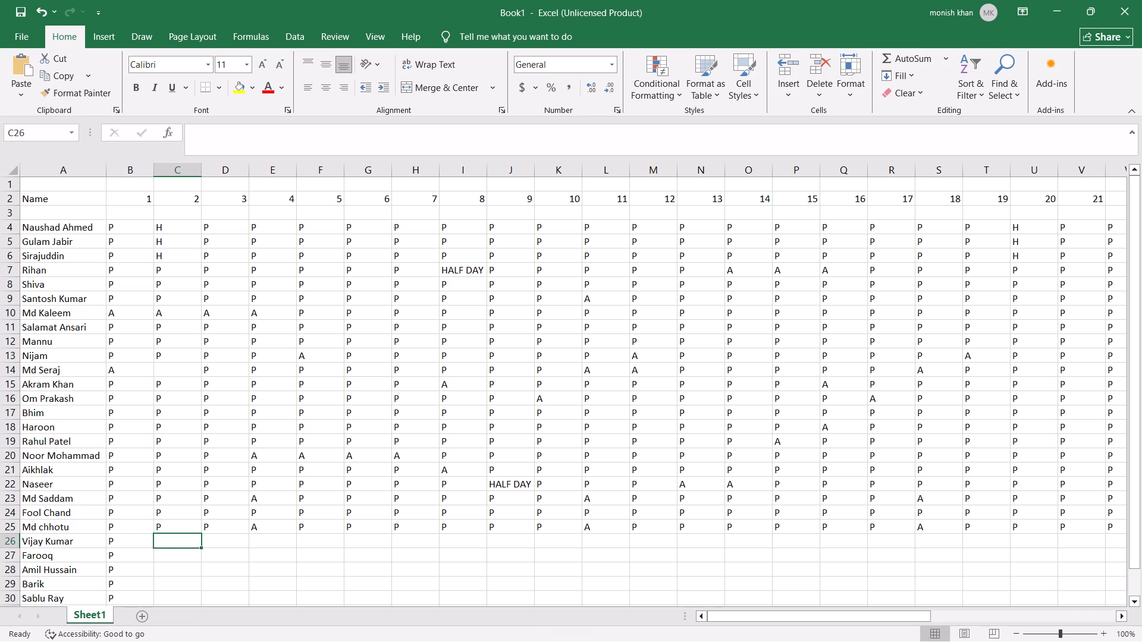
pyautogui.click(128, 537)
pyautogui.moveTo(153, 545); pyautogui.dragTo(1141, 481)
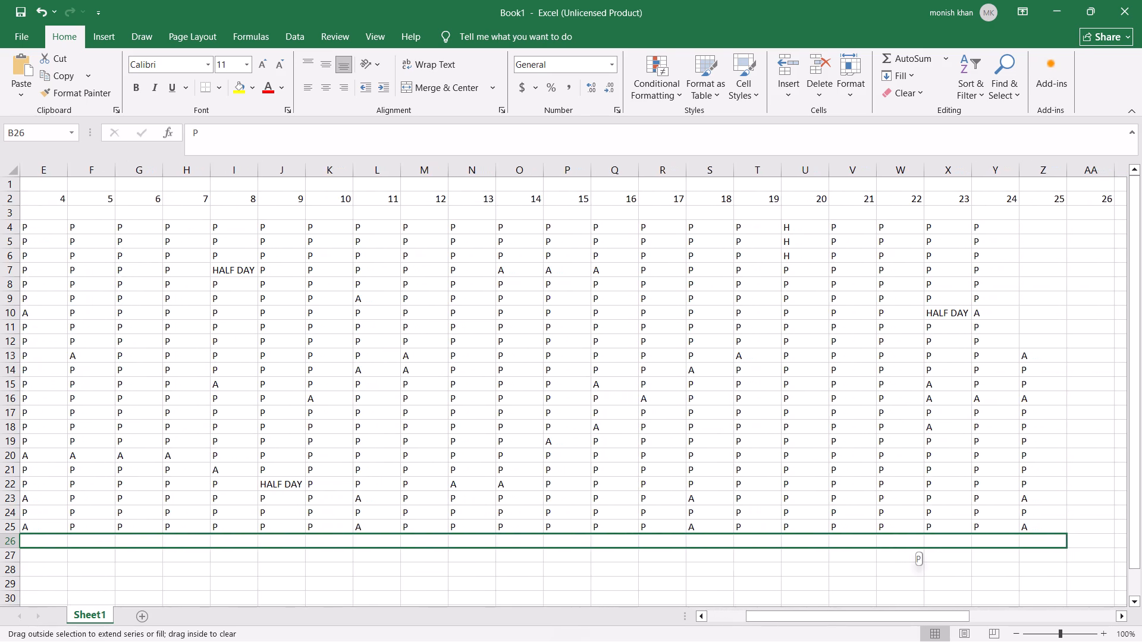
pyautogui.moveTo(1141, 481); pyautogui.dragTo(1011, 508)
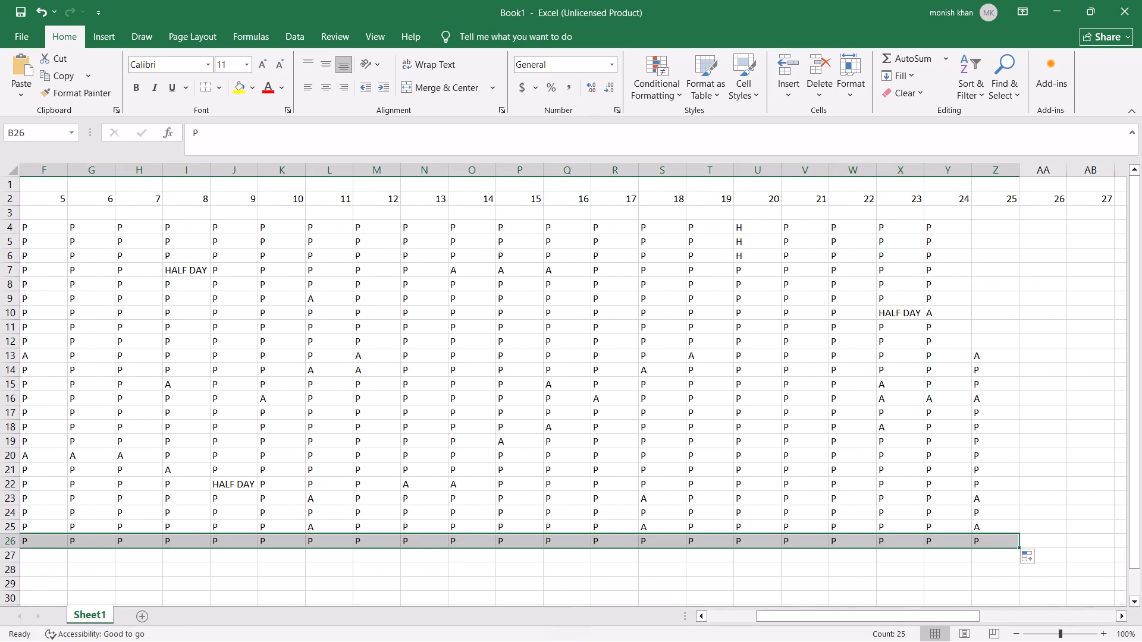
# Fill row 27 with P under headings 1 to 25, from B27 through Z27.
pyautogui.hscroll(6, 1011, 508)
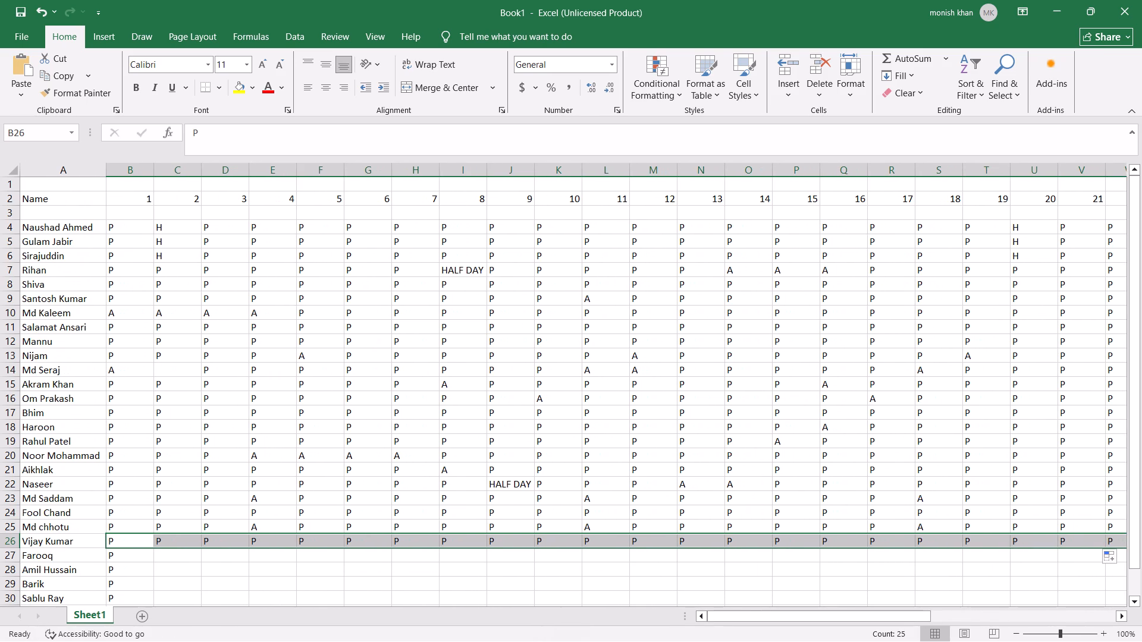
pyautogui.click(136, 556)
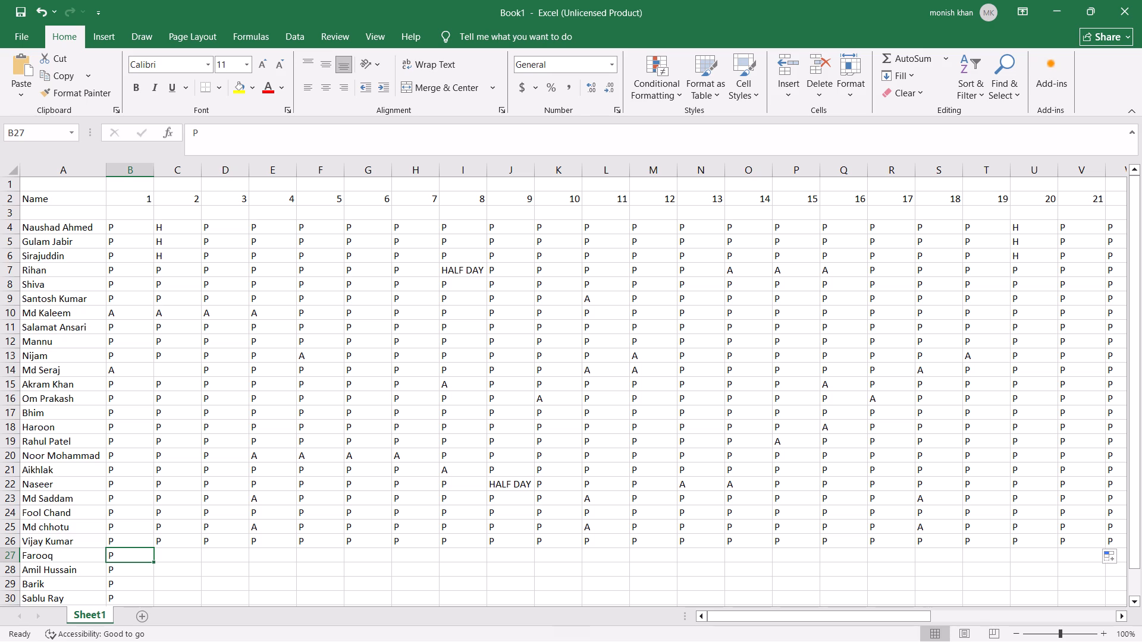
pyautogui.moveTo(151, 561); pyautogui.dragTo(1141, 540)
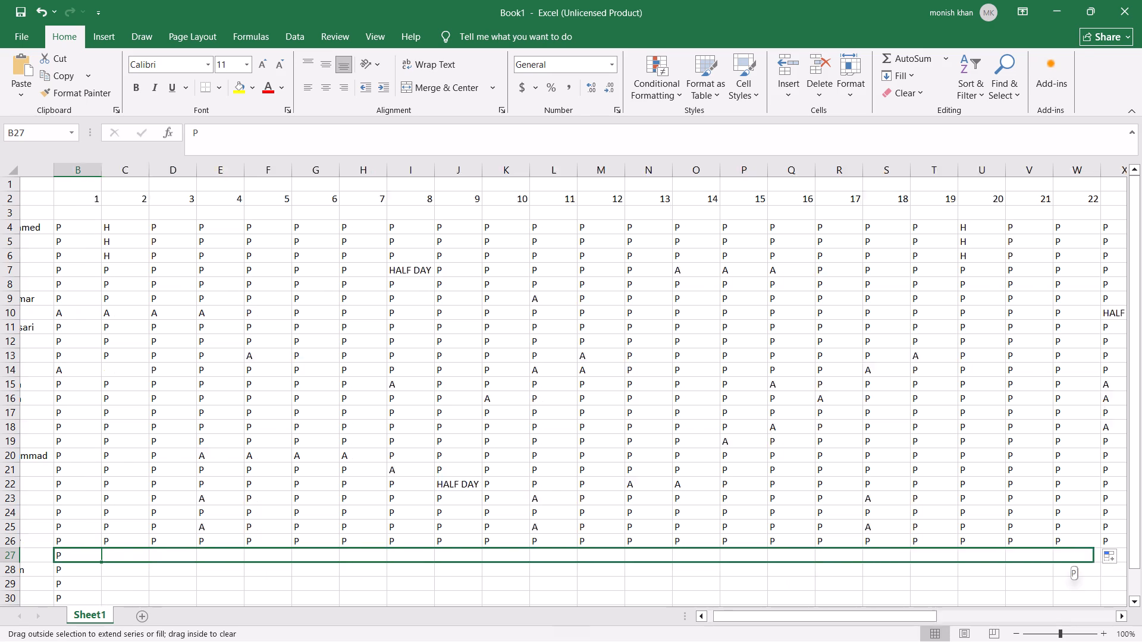
pyautogui.moveTo(1141, 540); pyautogui.dragTo(1067, 540)
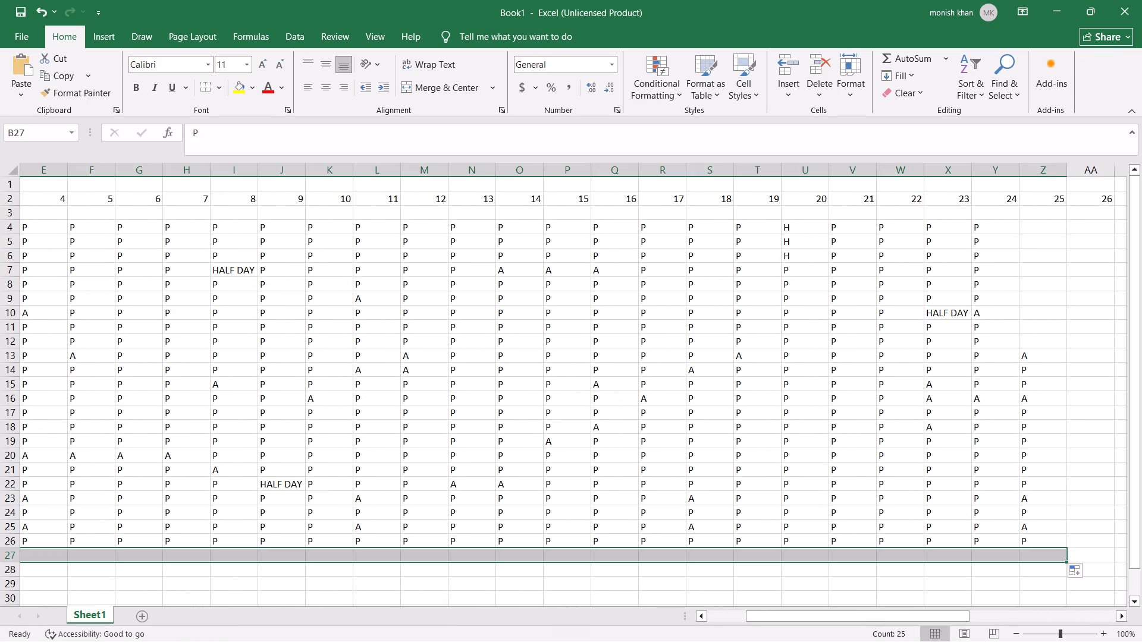
pyautogui.click(1067, 540)
# Replace the row 27 mark under heading 5, cell F27, with A.
pyautogui.hscroll(3, 1067, 540)
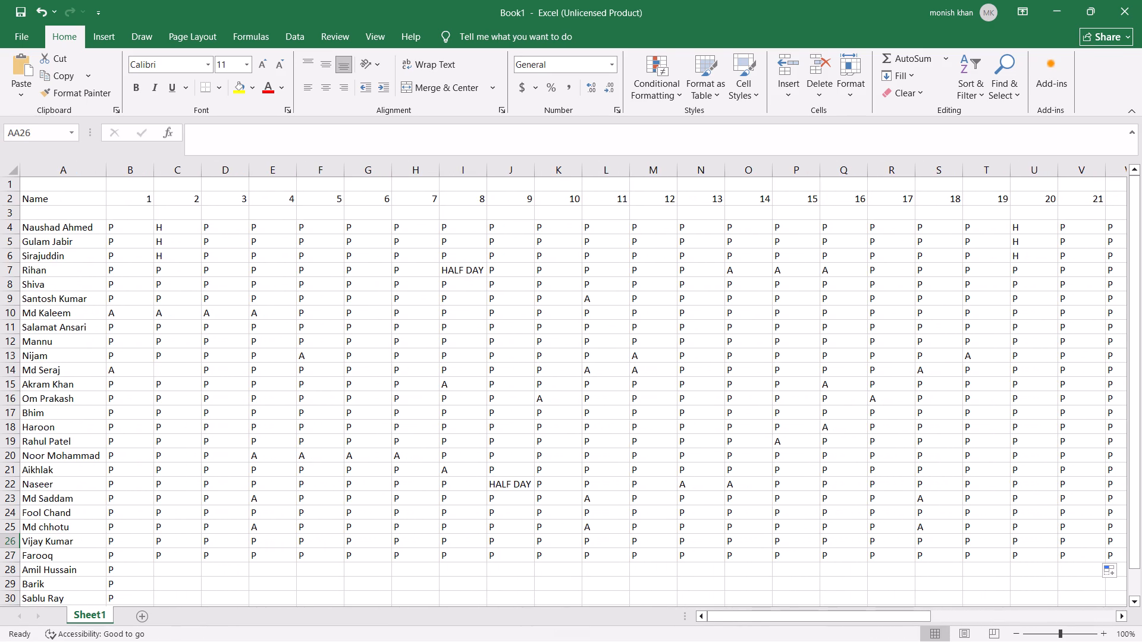
pyautogui.click(328, 558)
pyautogui.press('BackSpace')
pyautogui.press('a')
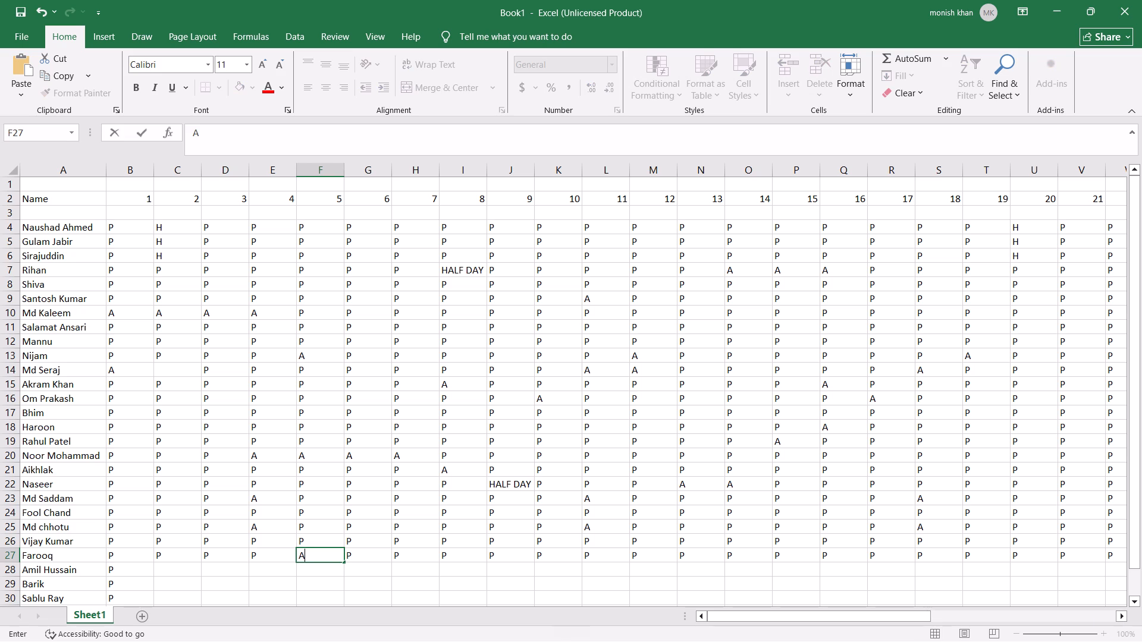
pyautogui.press('Right')
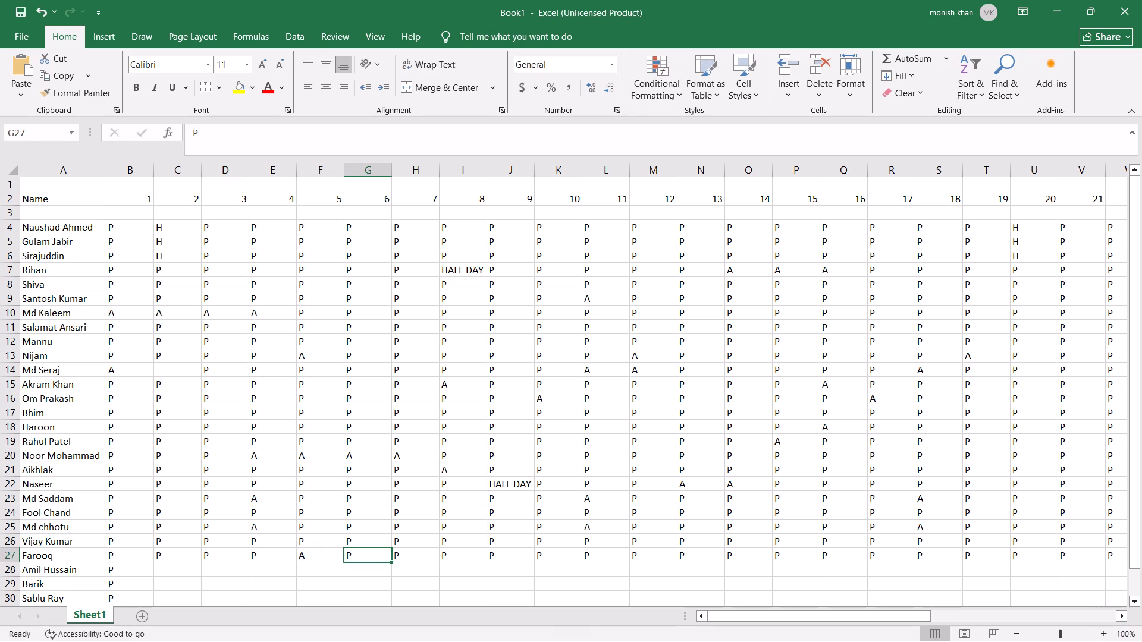
# Replace the row 27 mark under heading 13, cell N27, with HALF DAY.
pyautogui.press('Right')
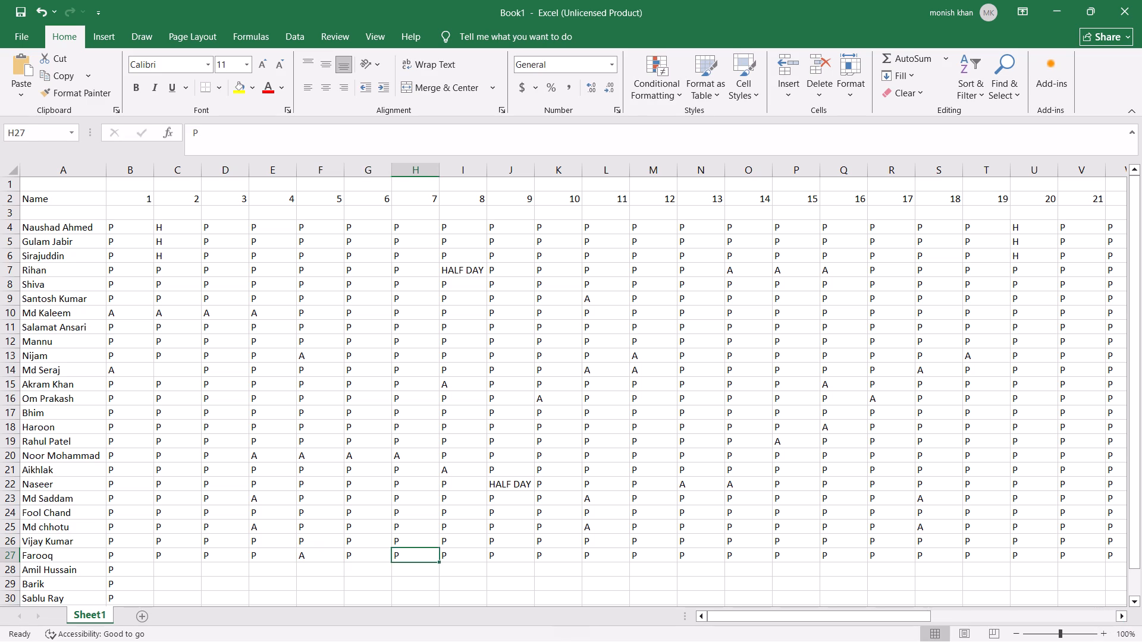
pyautogui.press('Right')
pyautogui.press('Right')
pyautogui.press('Right')
pyautogui.press('Right')
pyautogui.press('Right')
pyautogui.press('Right')
pyautogui.press('BackSpace')
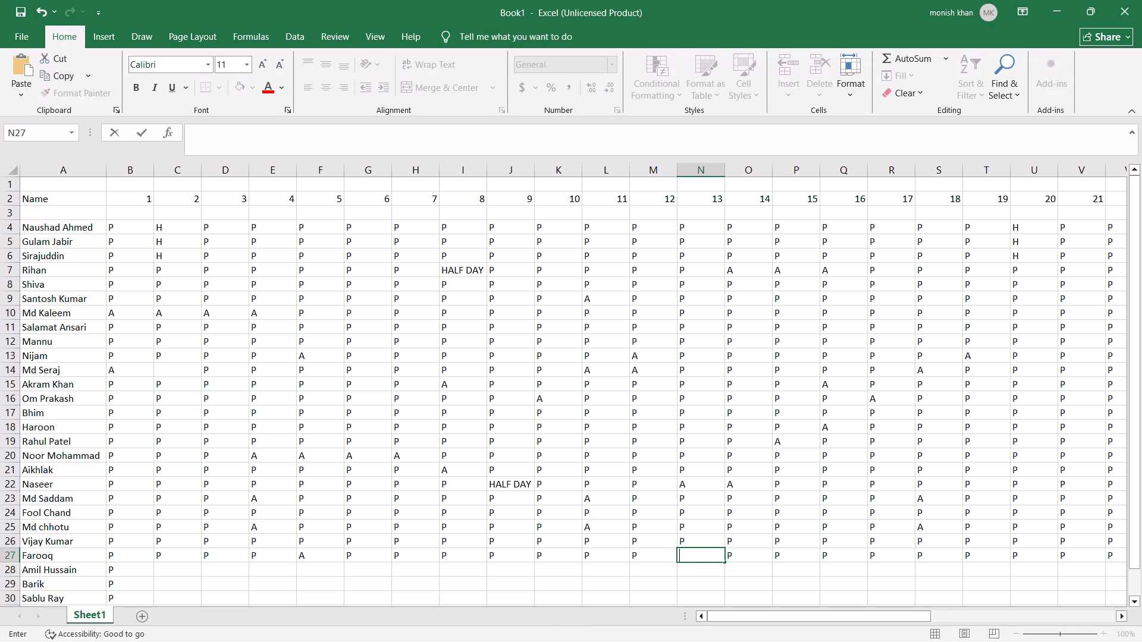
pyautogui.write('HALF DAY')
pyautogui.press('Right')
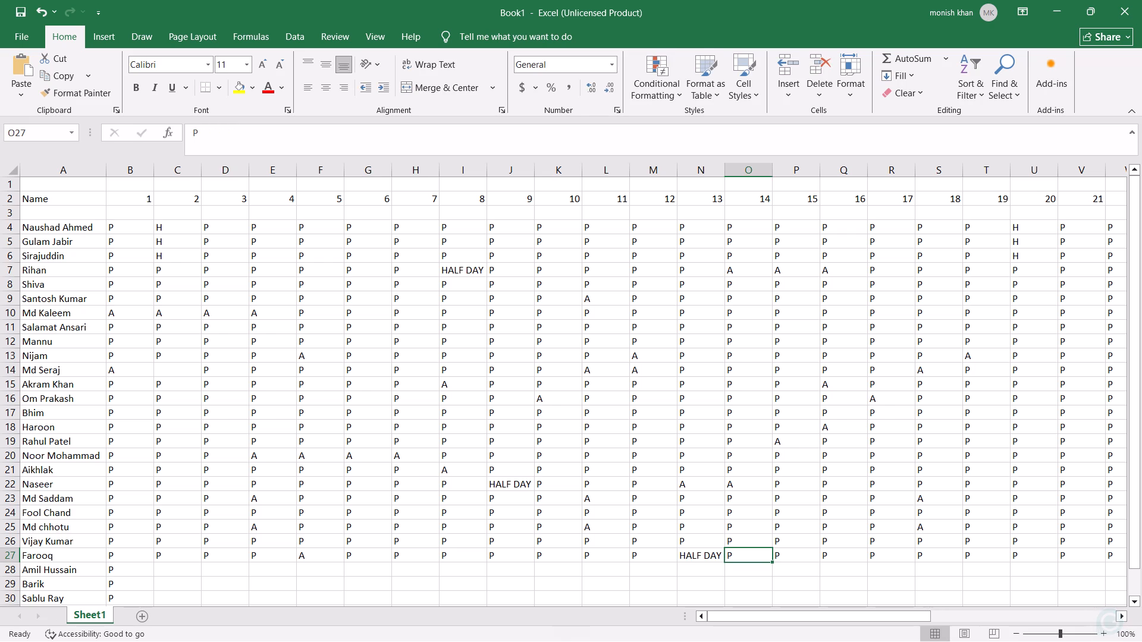
# Replace the row 27 mark under heading 25, cell Z27, with A.
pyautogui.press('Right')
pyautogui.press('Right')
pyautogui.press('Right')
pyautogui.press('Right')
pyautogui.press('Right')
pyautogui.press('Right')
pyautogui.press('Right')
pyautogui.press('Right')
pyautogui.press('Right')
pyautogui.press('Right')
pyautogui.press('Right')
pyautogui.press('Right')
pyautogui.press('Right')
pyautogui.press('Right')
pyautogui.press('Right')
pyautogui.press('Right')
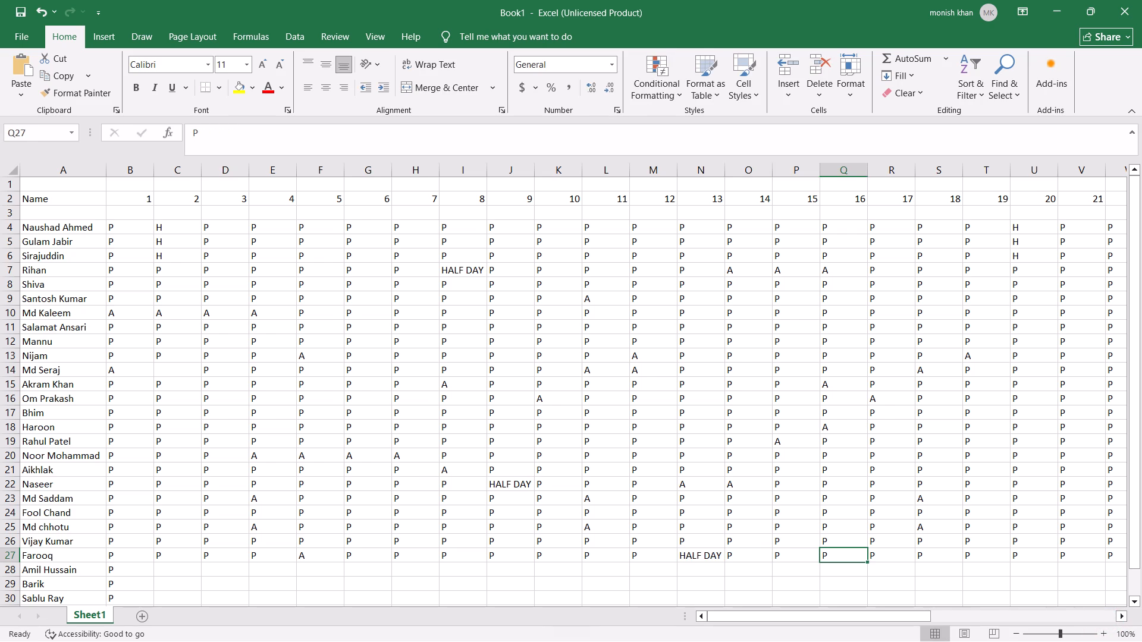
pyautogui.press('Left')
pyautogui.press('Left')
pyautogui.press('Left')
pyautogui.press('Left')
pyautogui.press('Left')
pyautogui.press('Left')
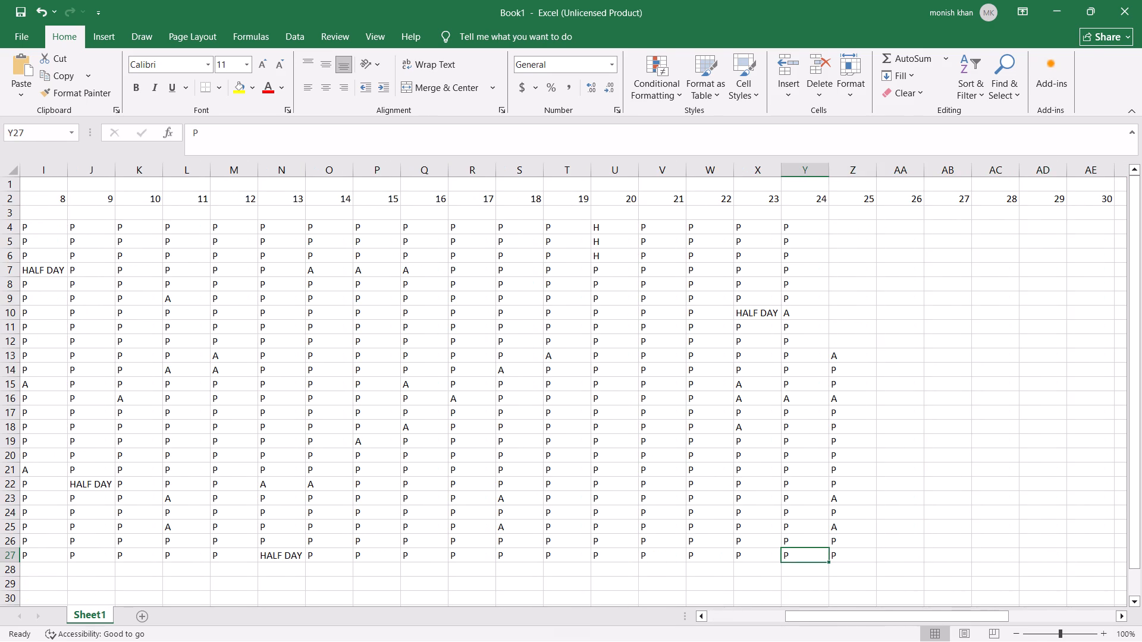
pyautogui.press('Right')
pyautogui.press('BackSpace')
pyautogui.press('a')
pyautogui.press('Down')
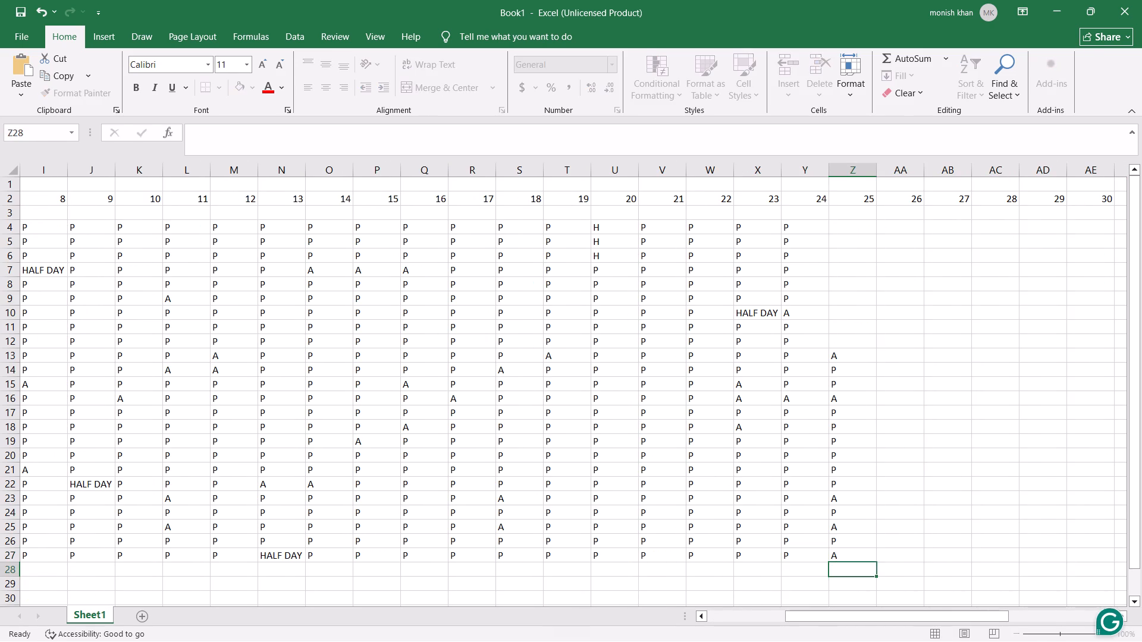
# Fill row 28 with P under headings 1 to 25, from B28 through Z28.
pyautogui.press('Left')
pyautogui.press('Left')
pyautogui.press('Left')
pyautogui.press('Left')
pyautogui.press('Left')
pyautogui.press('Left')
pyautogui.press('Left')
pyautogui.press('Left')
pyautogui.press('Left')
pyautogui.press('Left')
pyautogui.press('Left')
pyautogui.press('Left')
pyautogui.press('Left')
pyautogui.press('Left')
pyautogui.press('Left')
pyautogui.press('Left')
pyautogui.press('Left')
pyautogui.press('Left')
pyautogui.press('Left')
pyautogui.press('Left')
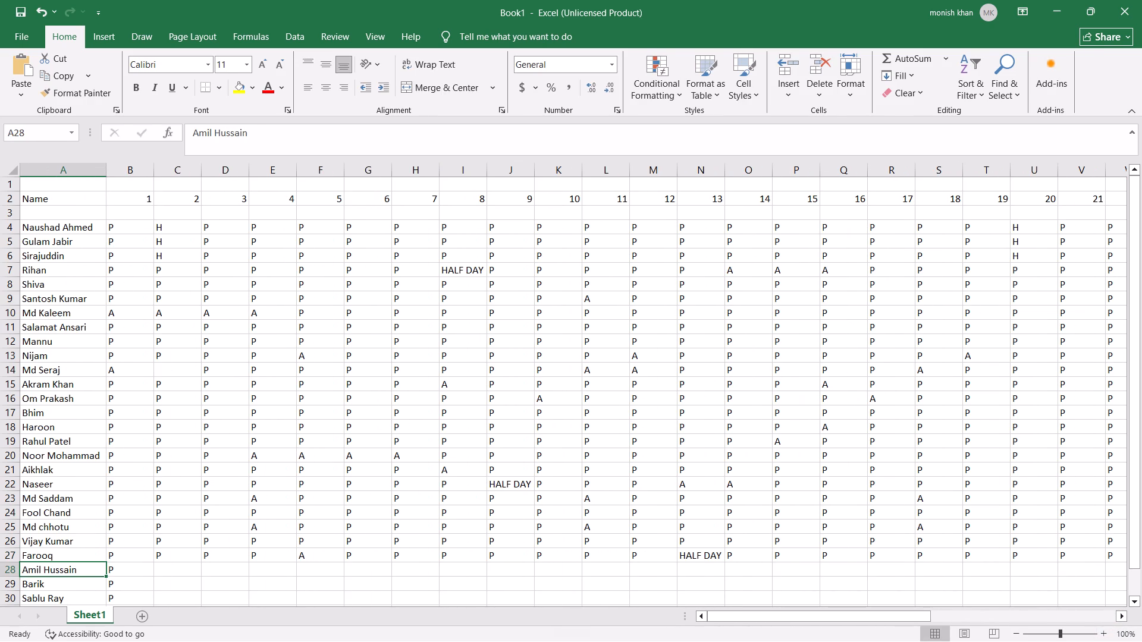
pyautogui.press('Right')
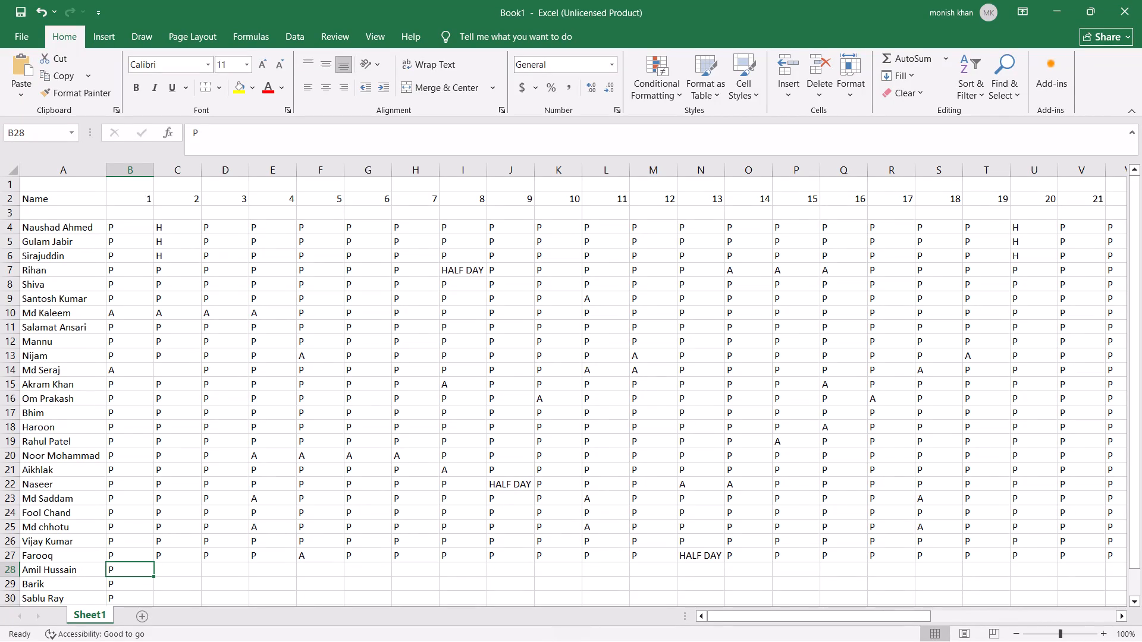
pyautogui.moveTo(155, 574); pyautogui.dragTo(583, 544)
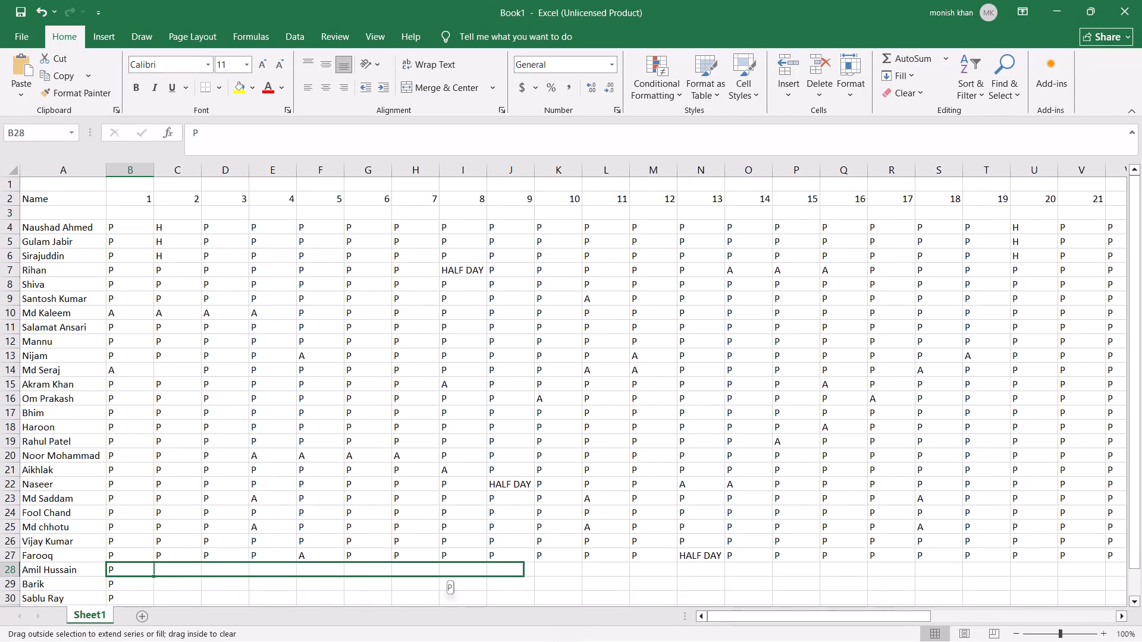
pyautogui.moveTo(583, 544); pyautogui.dragTo(1141, 581)
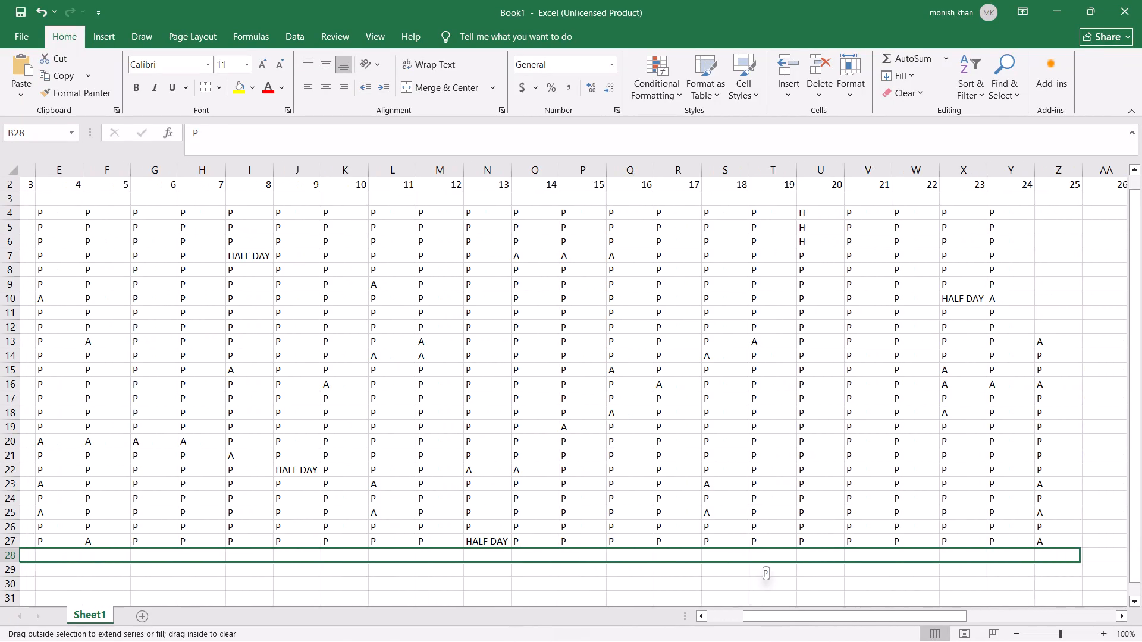
pyautogui.moveTo(1141, 581); pyautogui.dragTo(1058, 543)
# Replace the row 28 mark under heading 5, cell F28, with A.
pyautogui.hscroll(2, 1058, 543)
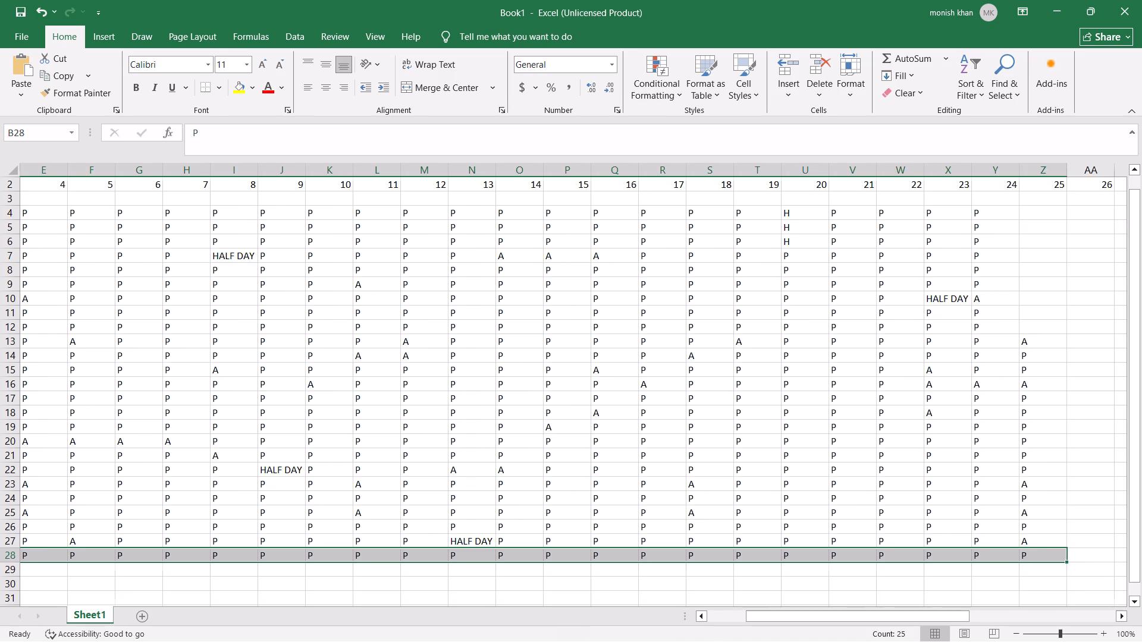
pyautogui.hscroll(1, 1058, 543)
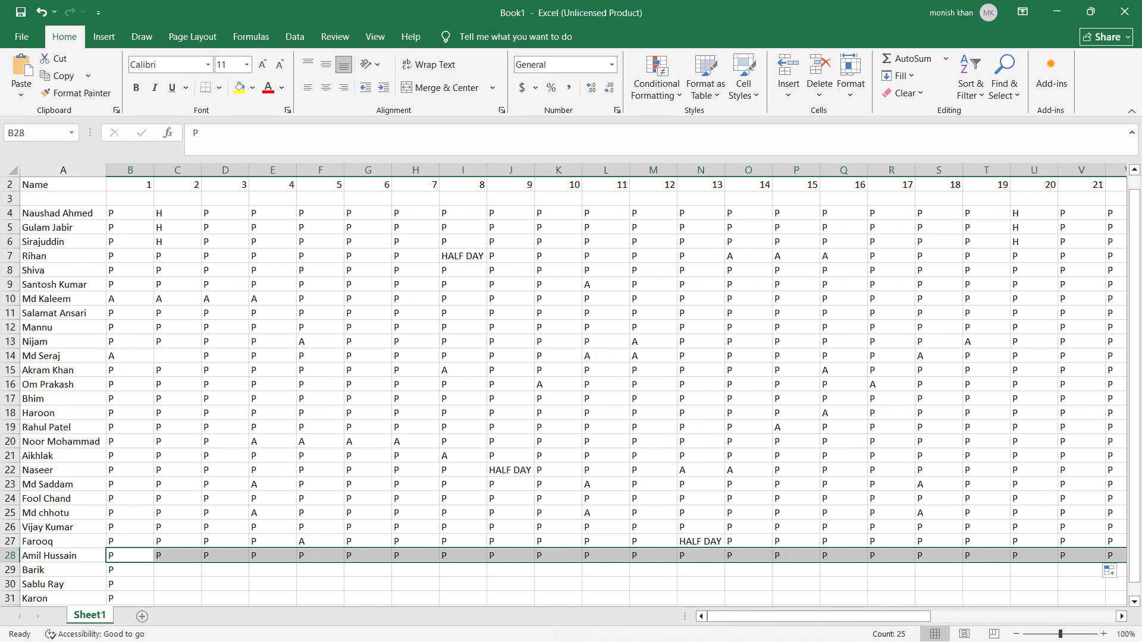
pyautogui.click(310, 555)
pyautogui.press('BackSpace')
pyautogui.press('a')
pyautogui.press('Right')
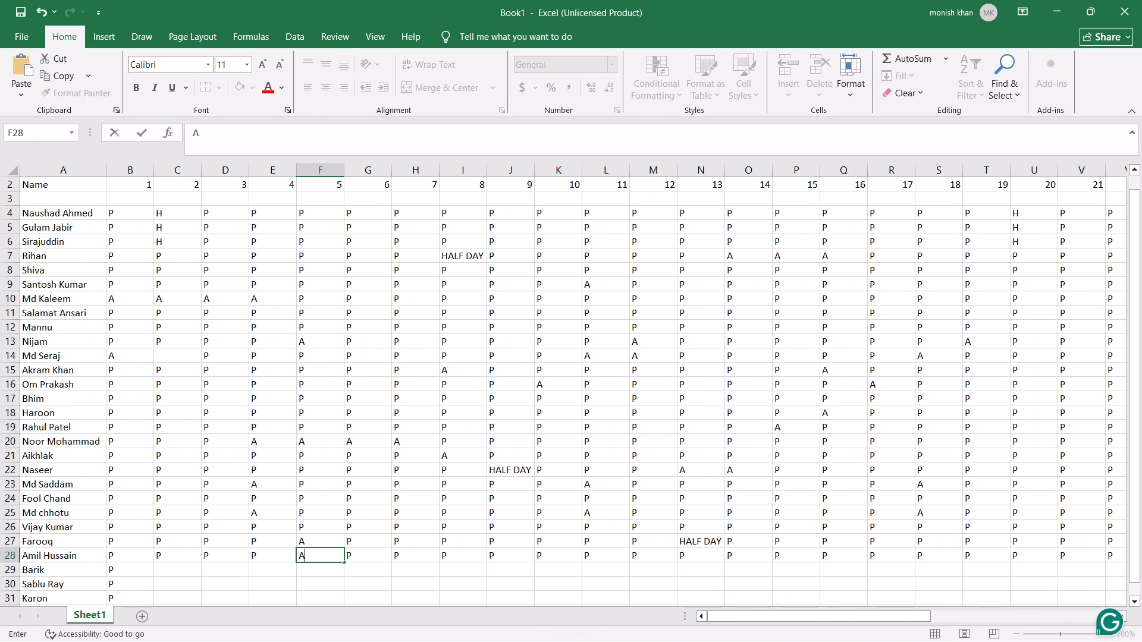
# Replace the row 28 mark under heading 11, cell L28, with A.
pyautogui.press('Right')
pyautogui.press('Right')
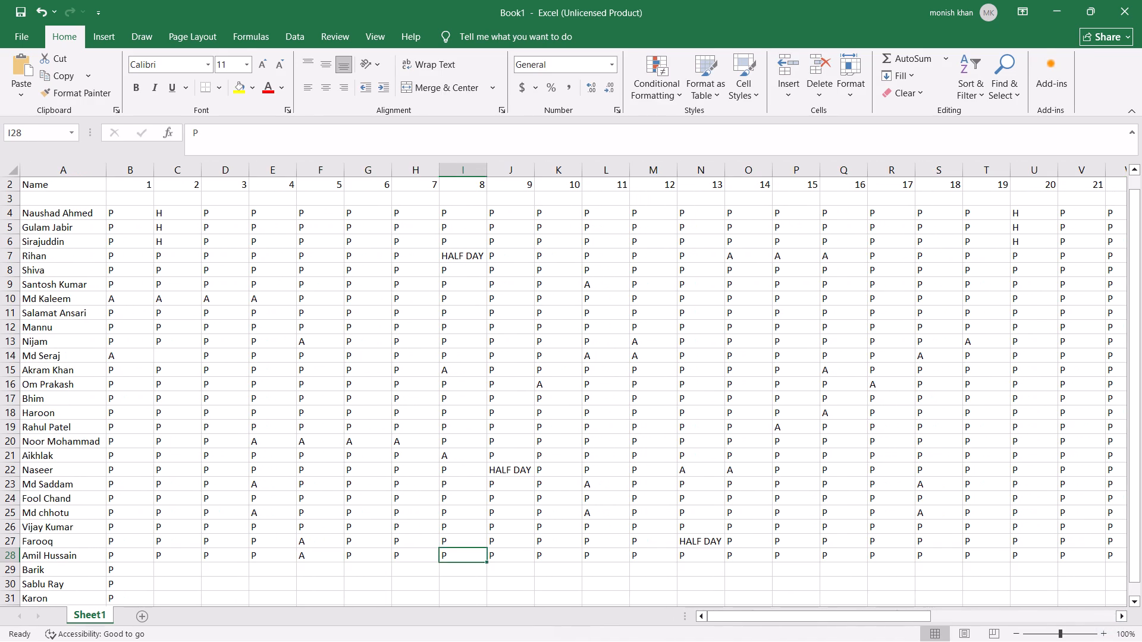
pyautogui.press('Right')
pyautogui.press('Right')
pyautogui.press('Right')
pyautogui.press('BackSpace')
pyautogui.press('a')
pyautogui.press('Right')
# Replace the row 28 mark under heading 18, cell S28, with A.
pyautogui.press('Right')
pyautogui.press('Right')
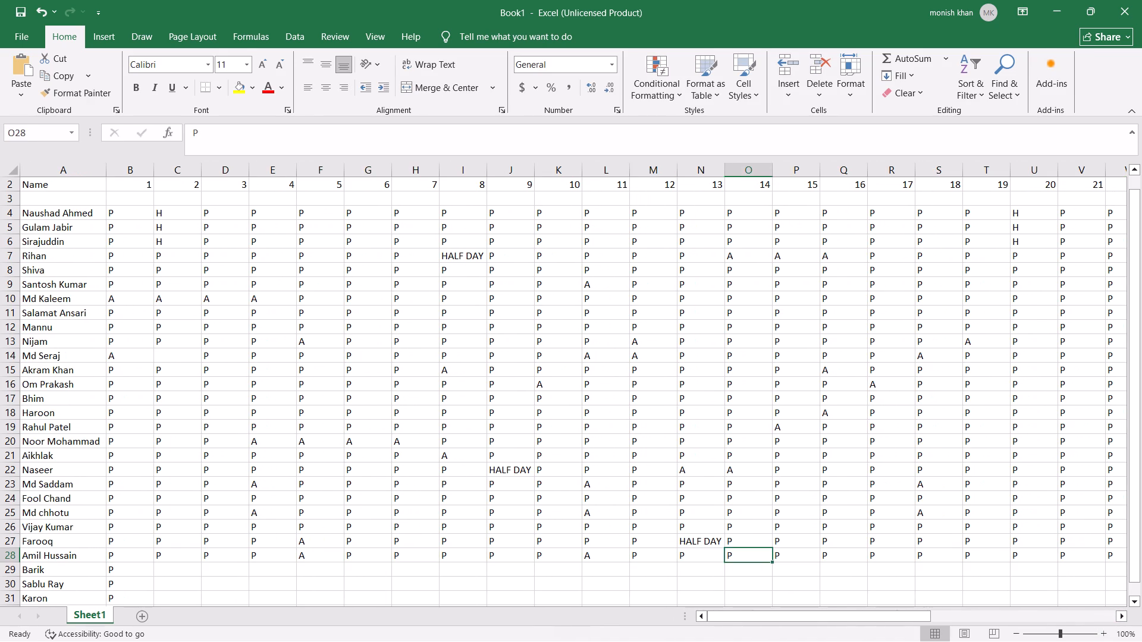
pyautogui.press('Right')
pyautogui.press('Right')
pyautogui.press('Right')
pyautogui.press('Right')
pyautogui.press('Right')
pyautogui.press('Right')
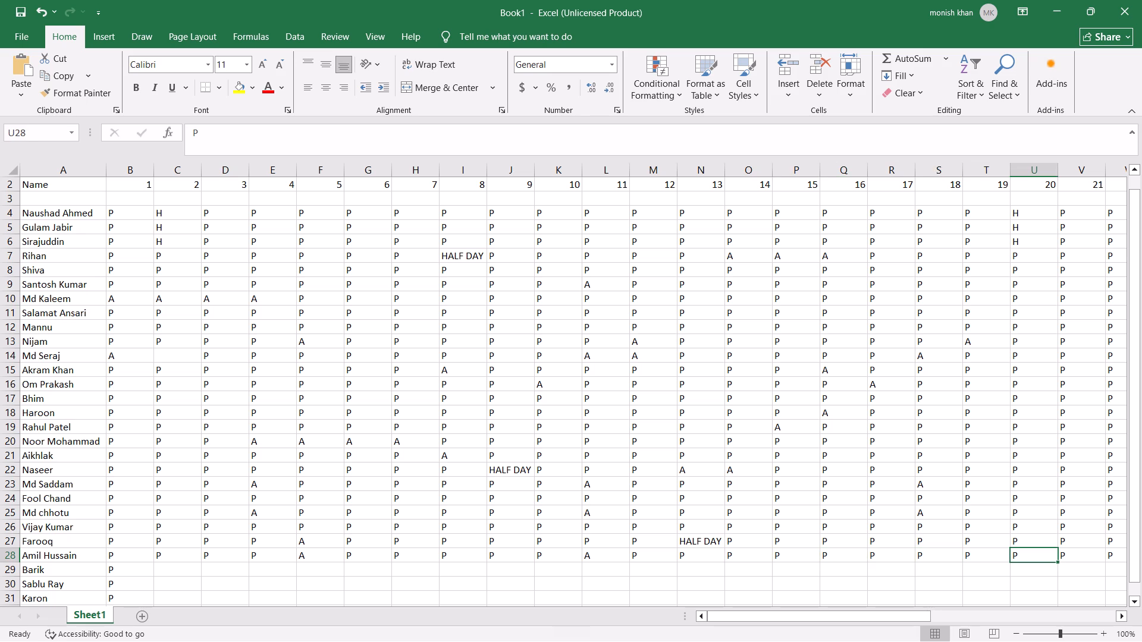
pyautogui.press('Left')
pyautogui.press('Left')
pyautogui.press('BackSpace')
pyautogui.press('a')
pyautogui.press('Right')
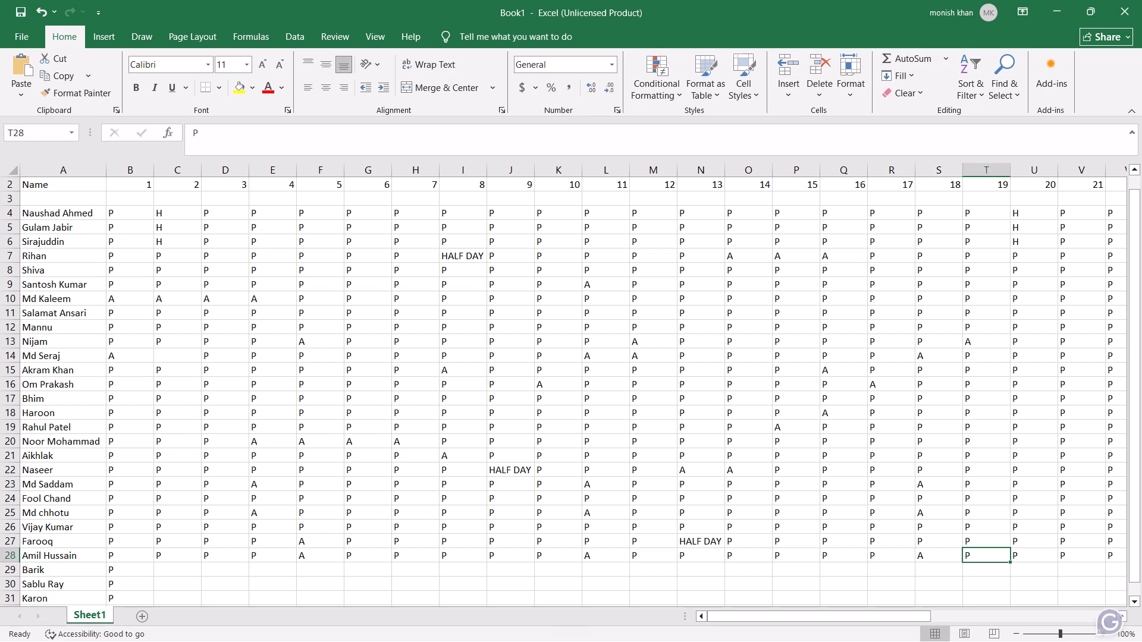
# Replace the row 28 mark under heading 25, cell Z28, with A.
pyautogui.press('Right')
pyautogui.press('Right')
pyautogui.press('Right')
pyautogui.press('Right')
pyautogui.press('Right')
pyautogui.press('Right')
pyautogui.press('Right')
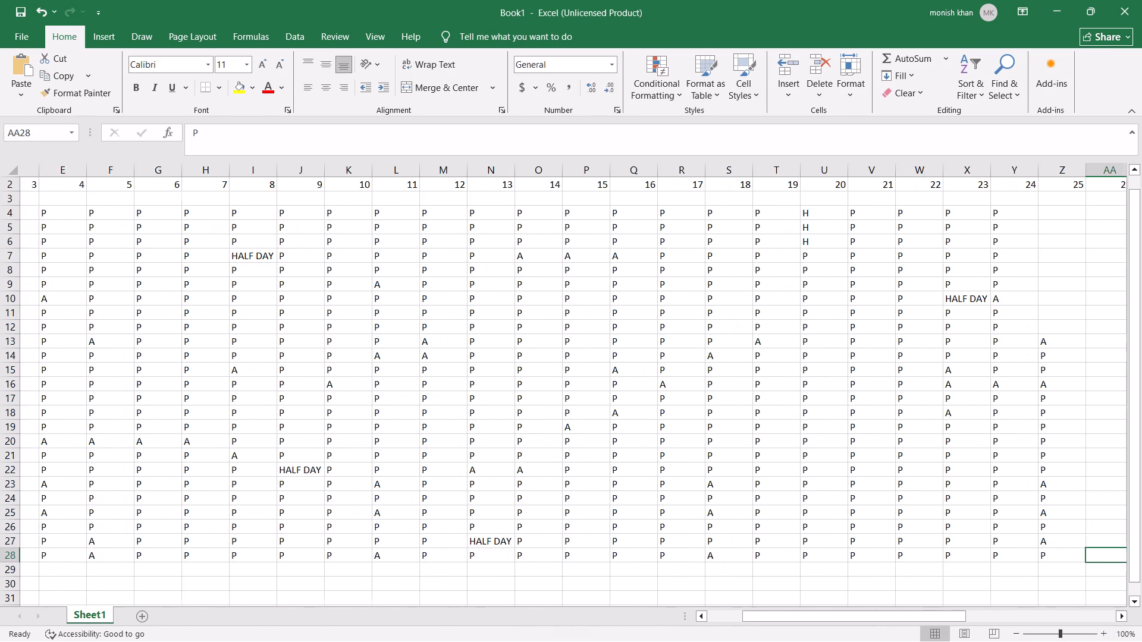
pyautogui.press('Left')
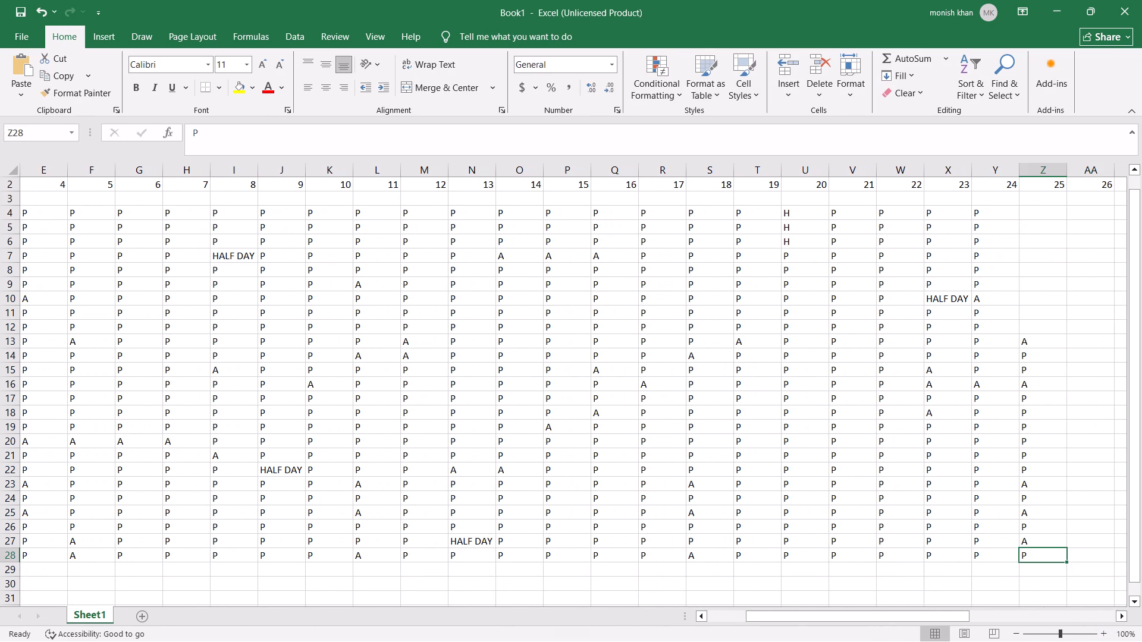
pyautogui.press('BackSpace')
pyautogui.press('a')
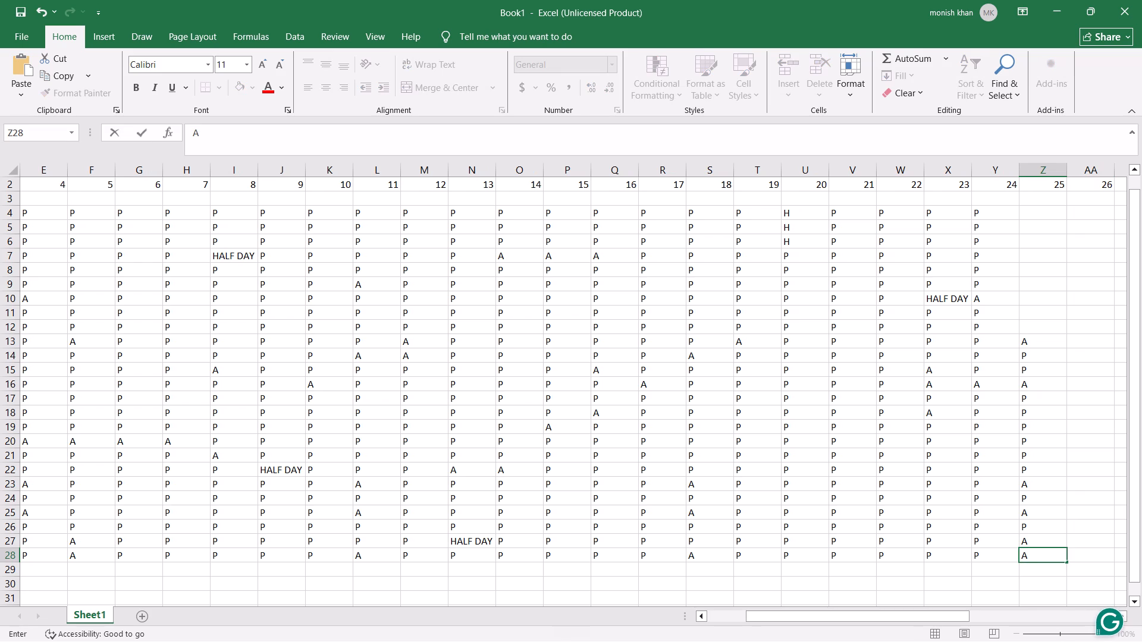
pyautogui.press('Right')
# Enter A in row 28 under heading 26, cell AA28.
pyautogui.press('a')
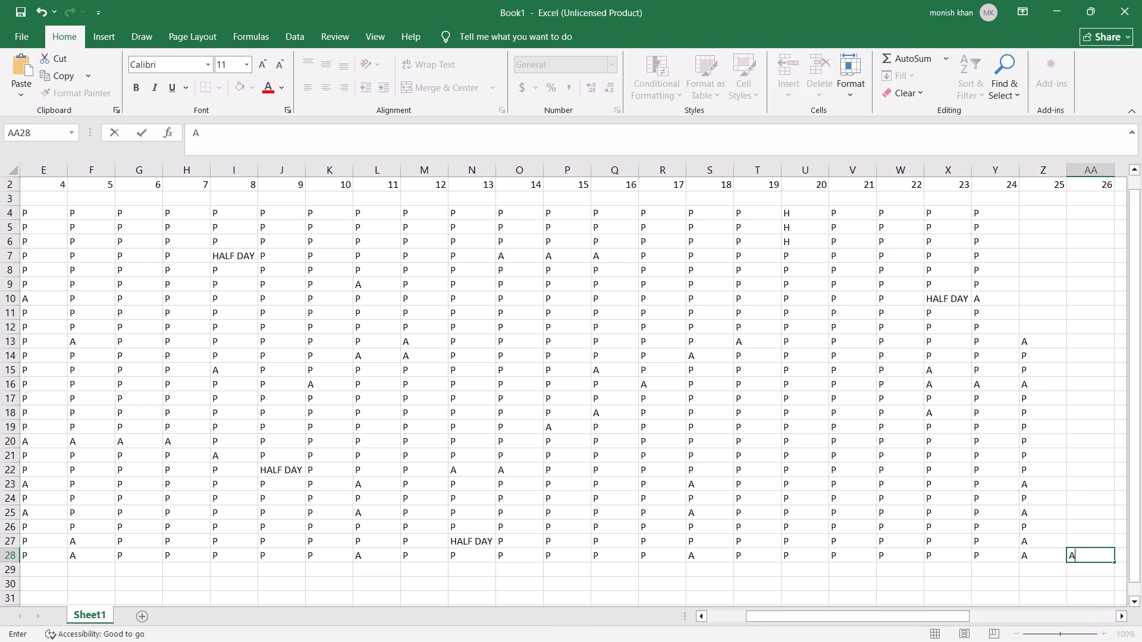
pyautogui.press('Left')
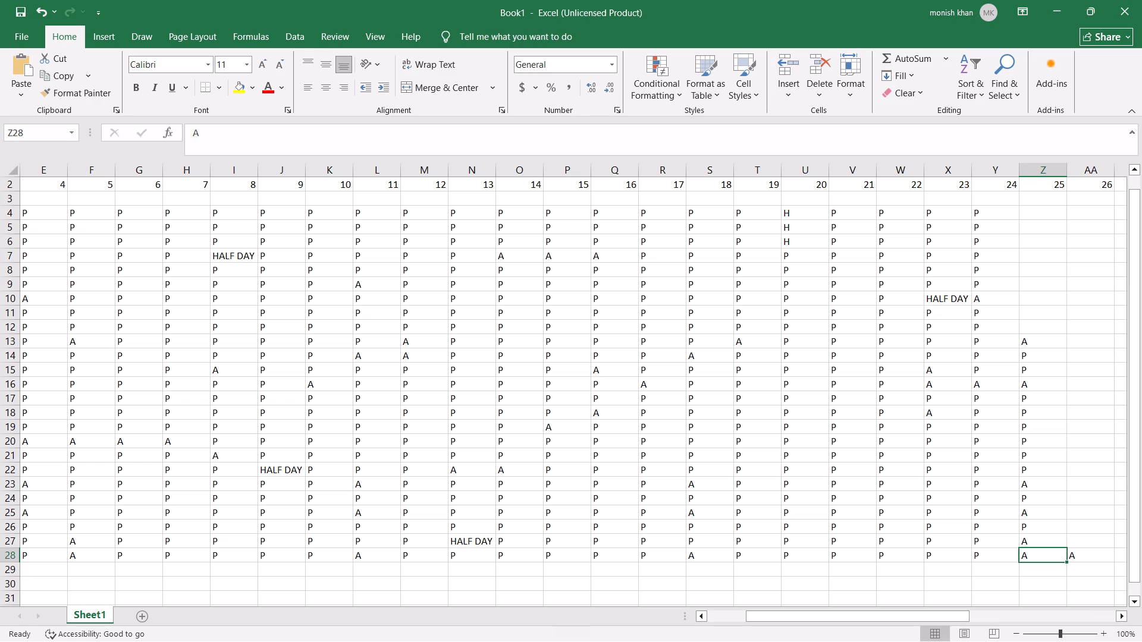
# Fill the P mark from B29 across row 29 through heading 25, column Z.
pyautogui.press('Right')
pyautogui.press('Left')
pyautogui.press('Left')
pyautogui.press('Left')
pyautogui.press('Left')
pyautogui.press('Left')
pyautogui.press('Left')
pyautogui.press('Left')
pyautogui.press('Left')
pyautogui.press('Left')
pyautogui.press('Left')
pyautogui.press('Left')
pyautogui.press('Left')
pyautogui.press('Left')
pyautogui.press('Left')
pyautogui.press('Left')
pyautogui.press('Left')
pyautogui.press('Left')
pyautogui.press('Left')
pyautogui.press('Left')
pyautogui.press('Left')
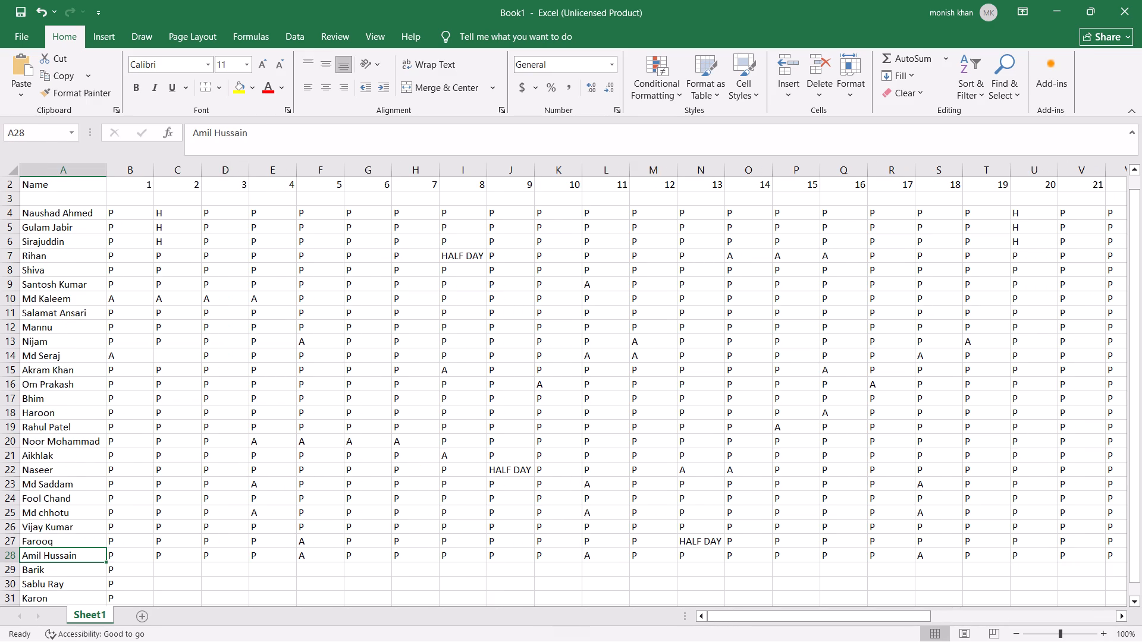
pyautogui.press('Right')
pyautogui.press('Down')
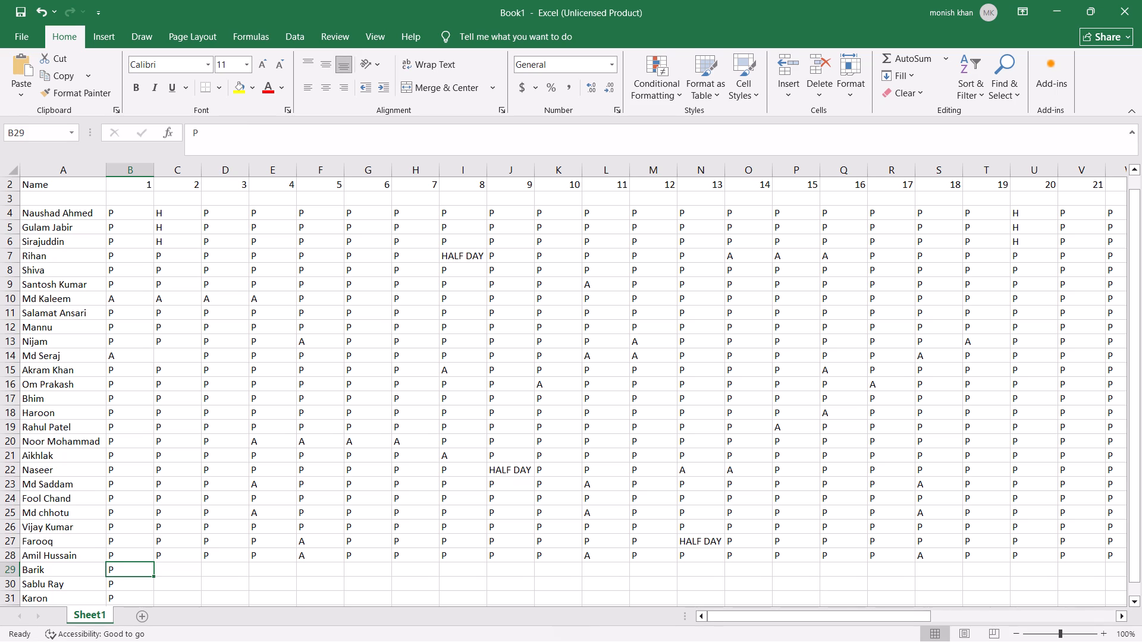
pyautogui.moveTo(153, 574); pyautogui.dragTo(763, 556)
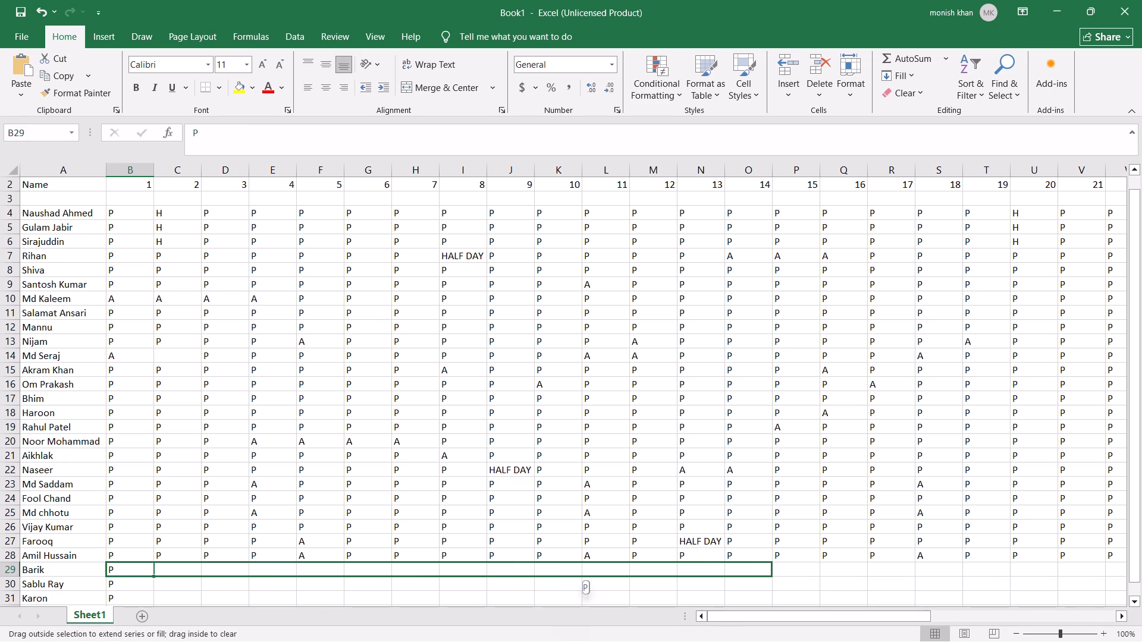
pyautogui.moveTo(763, 556); pyautogui.dragTo(1048, 542)
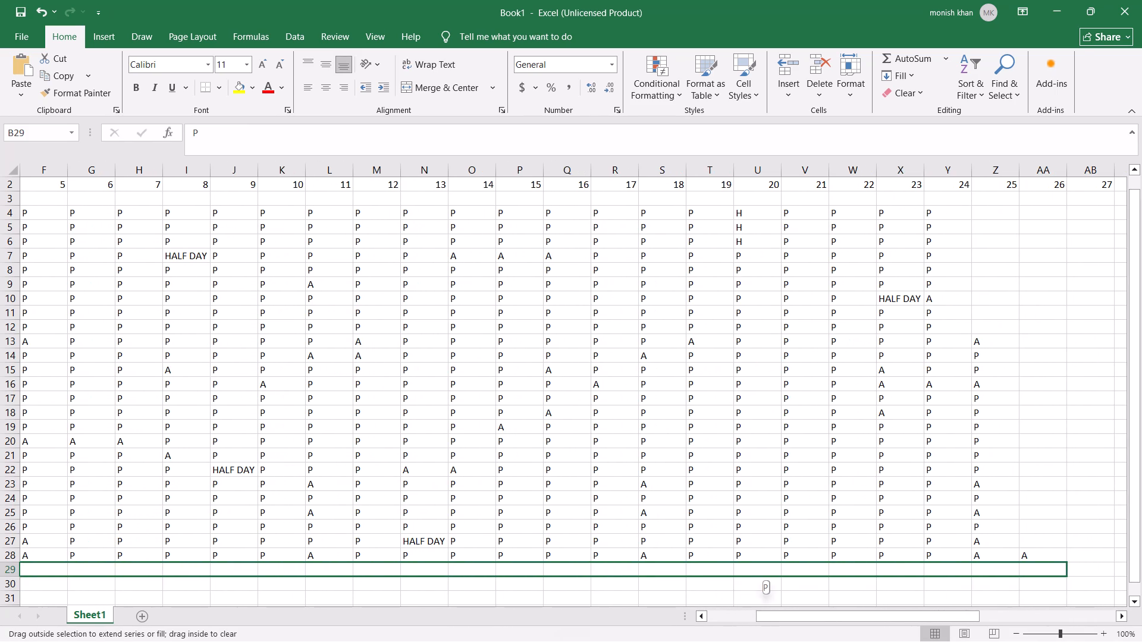
pyautogui.moveTo(1048, 542); pyautogui.dragTo(1003, 545)
pyautogui.hscroll(5, 1003, 545)
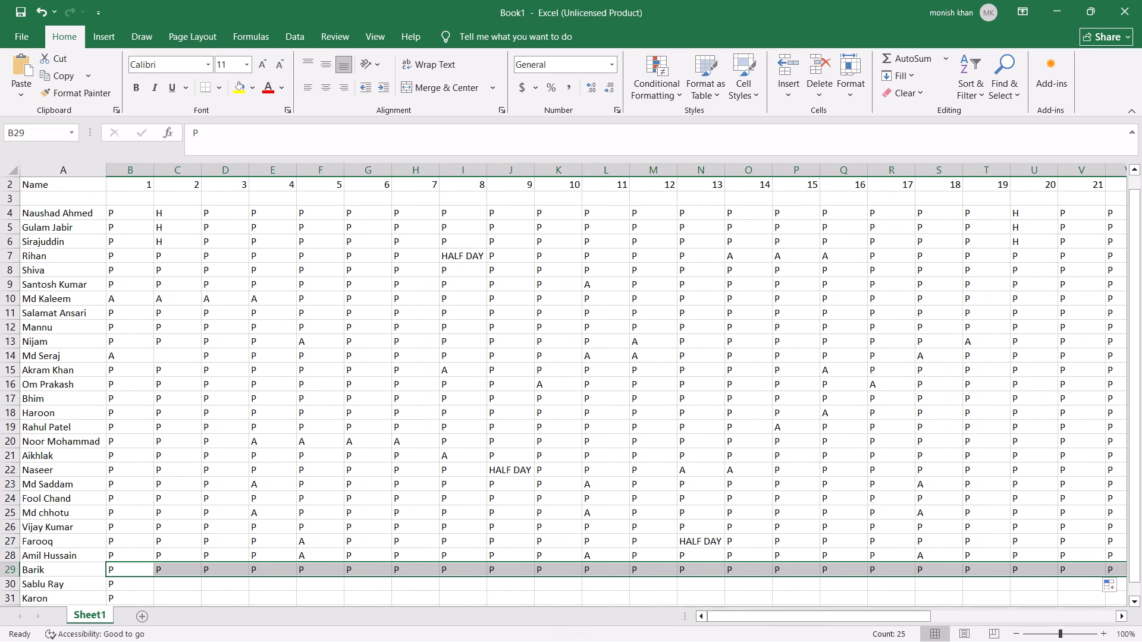
# Replace the row 29 mark under heading 1, cell B29, with A.
pyautogui.click(212, 583)
pyautogui.click(175, 583)
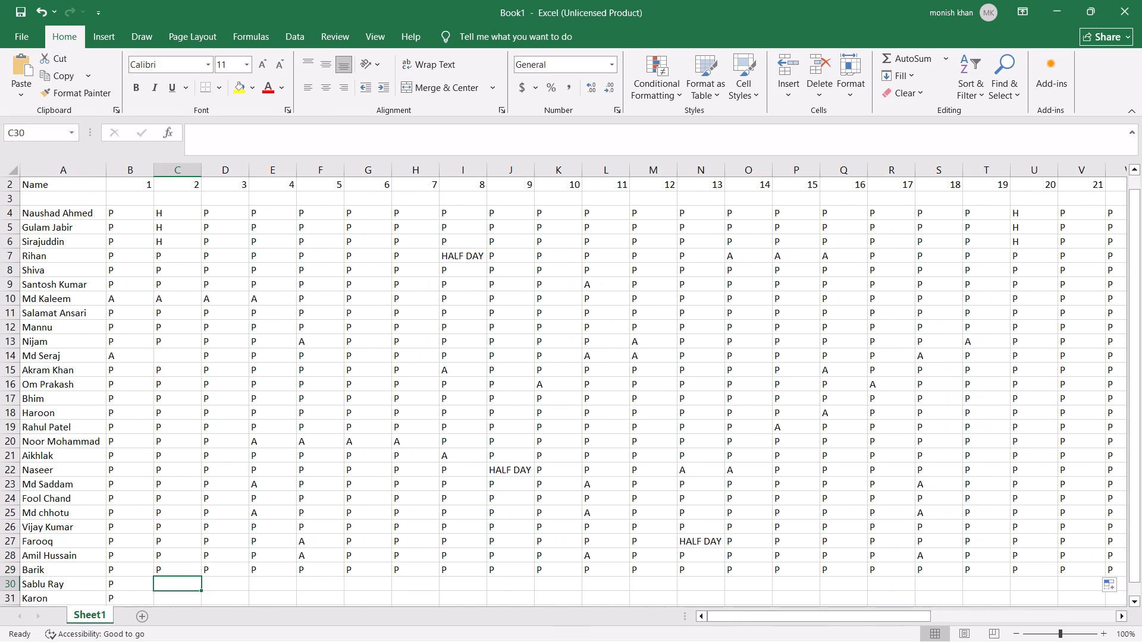
pyautogui.click(138, 569)
pyautogui.press('BackSpace')
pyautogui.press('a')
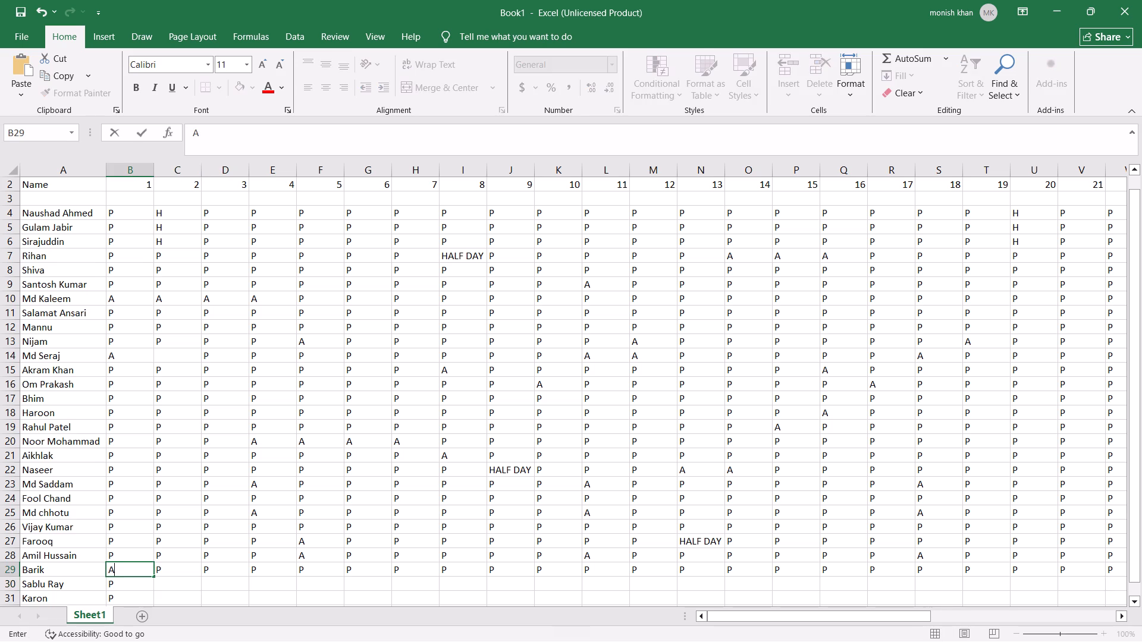
pyautogui.press('Right')
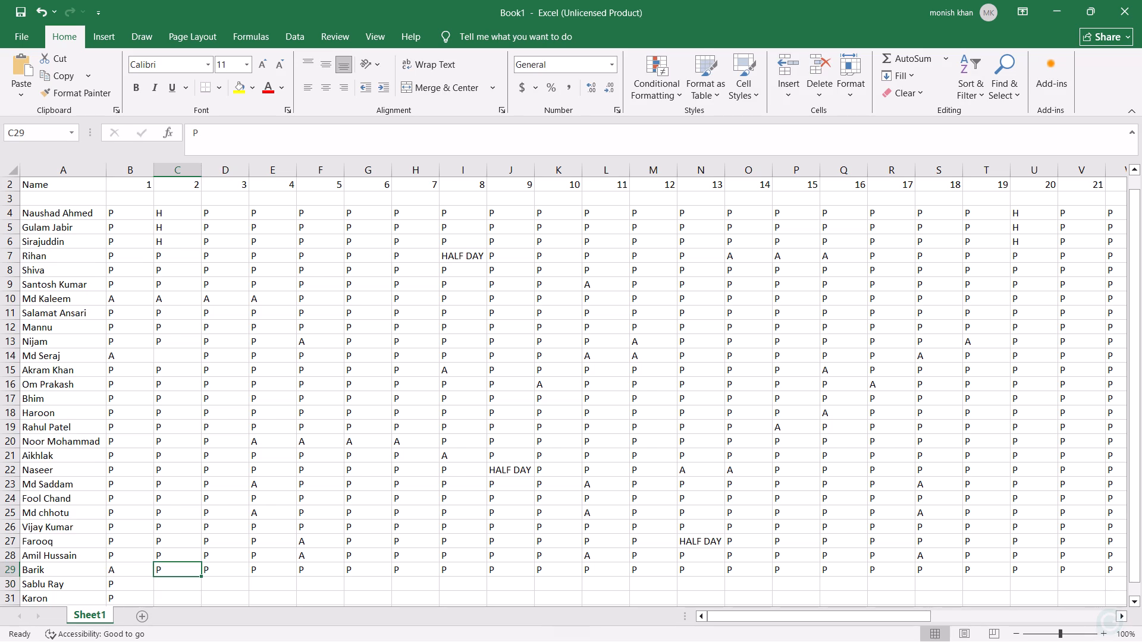
# Replace the row 29 marks under headings 8 and 9, cells I29 and J29, with A.
pyautogui.press('Right')
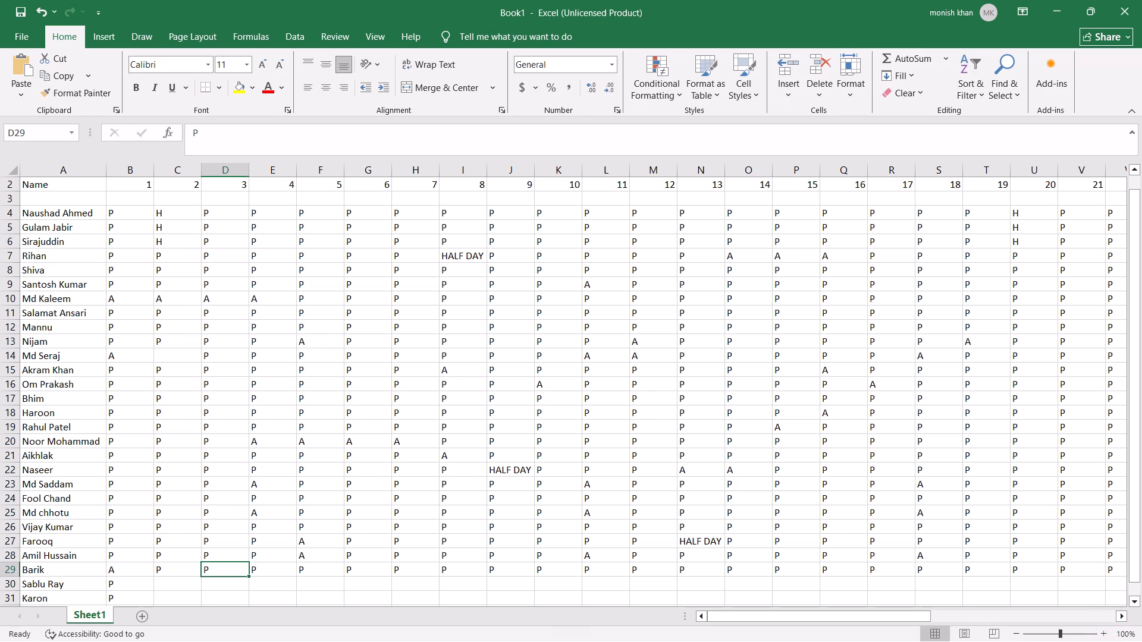
pyautogui.press('Right')
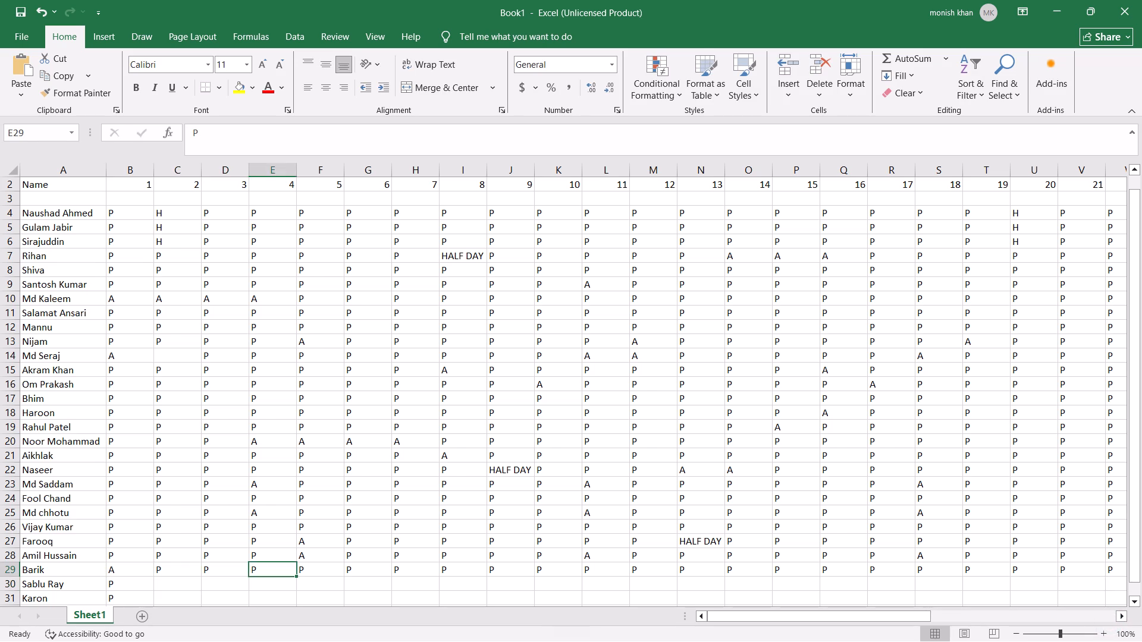
pyautogui.press('Right')
pyautogui.press('Right')
pyautogui.press('Right')
pyautogui.press('Right')
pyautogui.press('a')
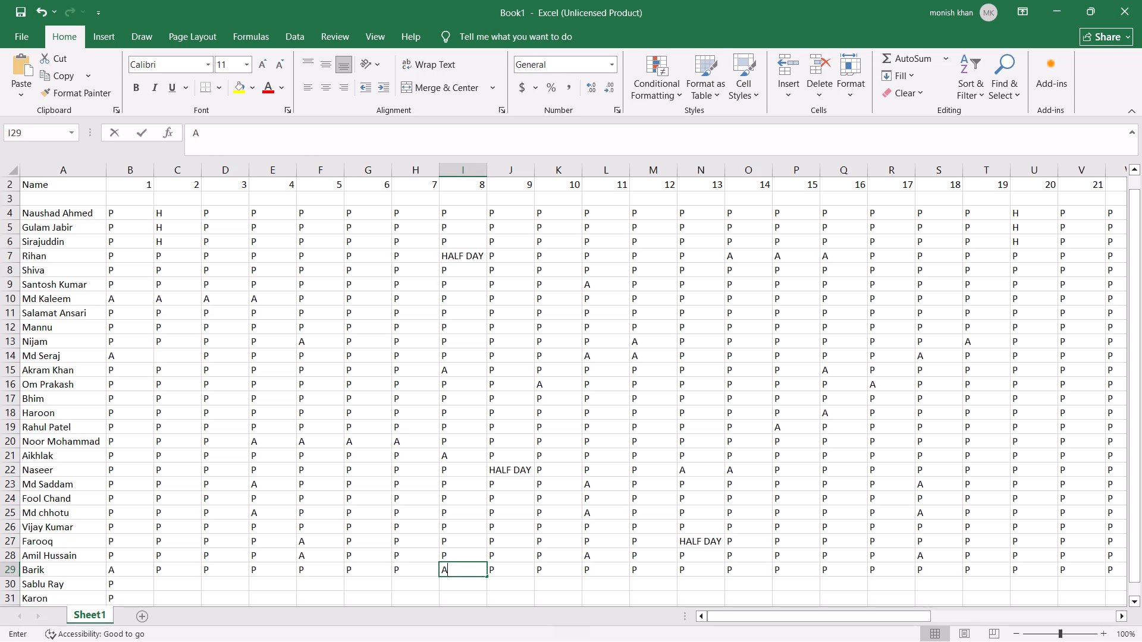
pyautogui.press('Right')
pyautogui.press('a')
pyautogui.press('Right')
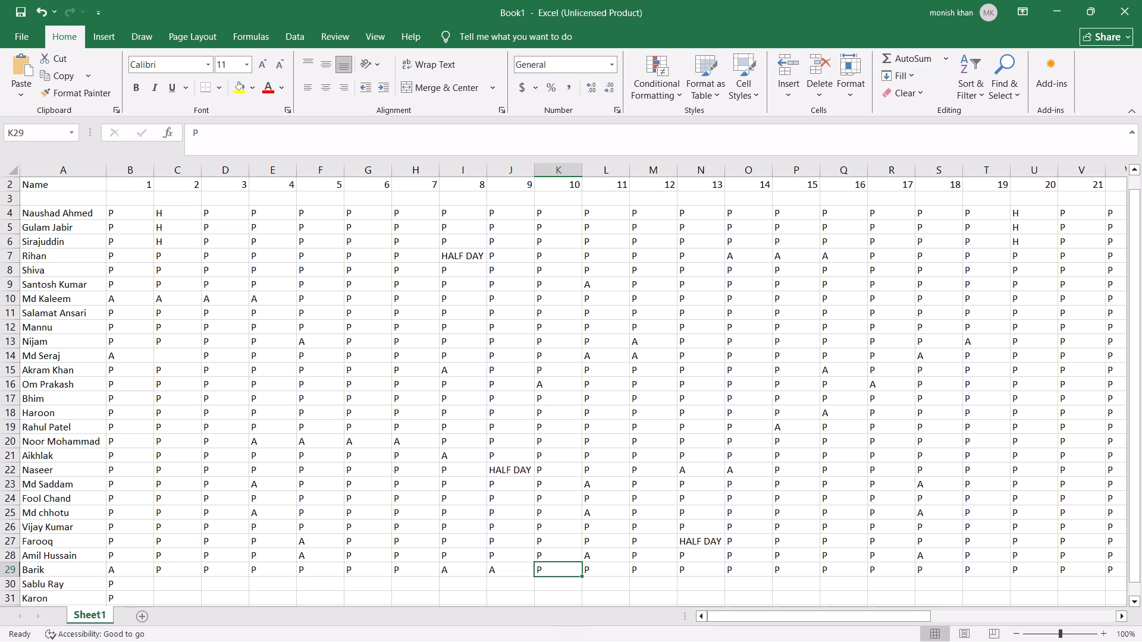
# Replace the row 29 mark under heading 23, cell X29, with A.
pyautogui.press('Right')
pyautogui.press('Right')
pyautogui.press('Right')
pyautogui.press('Right')
pyautogui.press('Right')
pyautogui.press('Right')
pyautogui.press('Right')
pyautogui.press('Right')
pyautogui.press('Right')
pyautogui.press('Right')
pyautogui.press('Right')
pyautogui.press('Right')
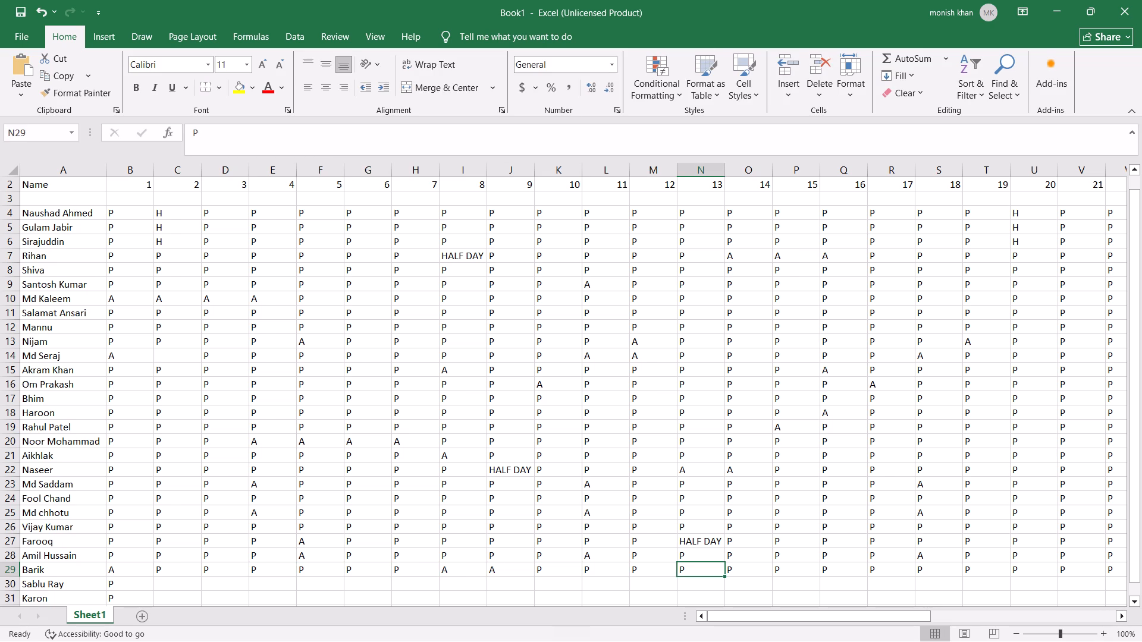
pyautogui.press('Right')
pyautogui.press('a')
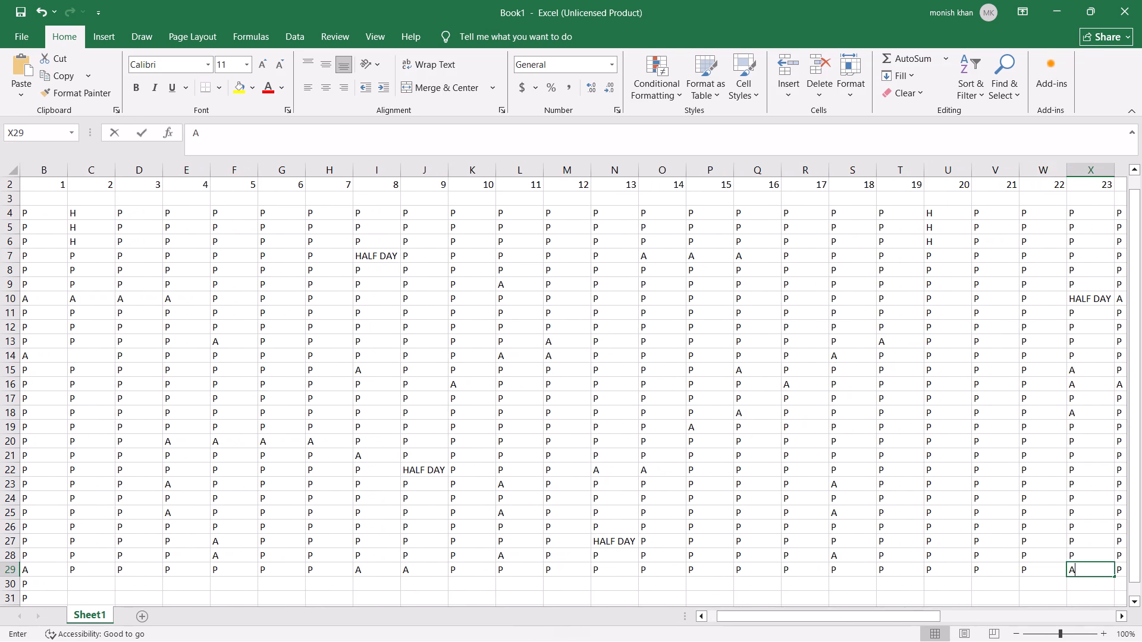
pyautogui.press('Right')
pyautogui.press('Right')
pyautogui.press('Right')
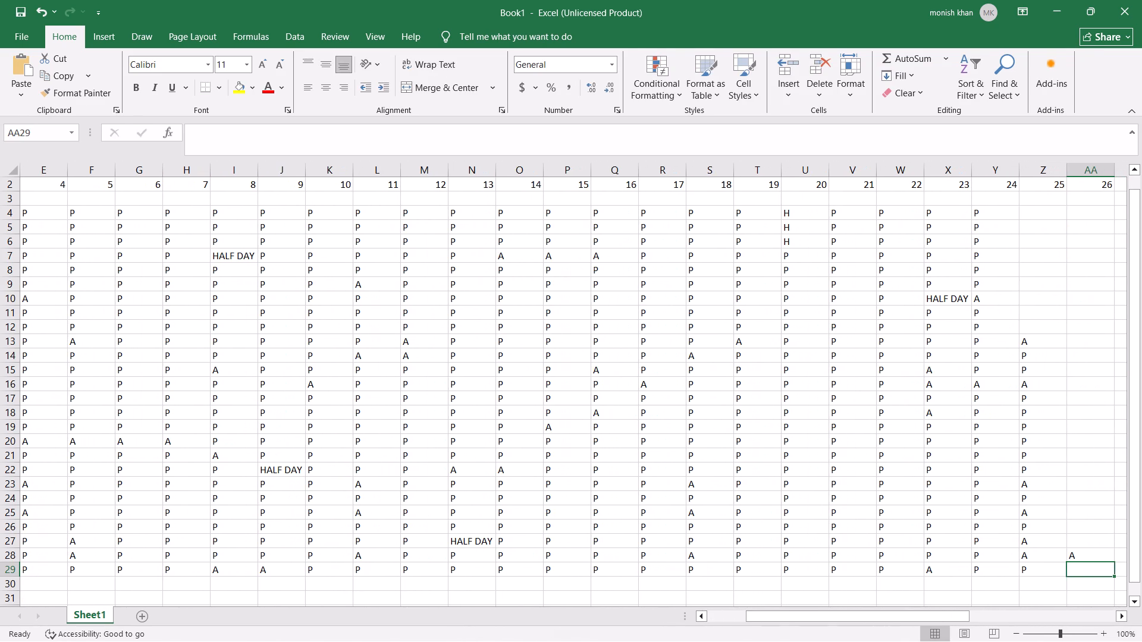
# Fill the P mark from B30 across row 30 through heading 25, column Z.
pyautogui.press('Left')
pyautogui.press('Left')
pyautogui.press('Left')
pyautogui.press('Left')
pyautogui.press('Left')
pyautogui.press('Left')
pyautogui.press('Left')
pyautogui.press('Left')
pyautogui.press('Left')
pyautogui.press('Left')
pyautogui.press('Left')
pyautogui.press('Left')
pyautogui.press('Left')
pyautogui.press('Left')
pyautogui.press('Left')
pyautogui.press('Left')
pyautogui.press('Left')
pyautogui.press('Left')
pyautogui.press('Left')
pyautogui.press('Left')
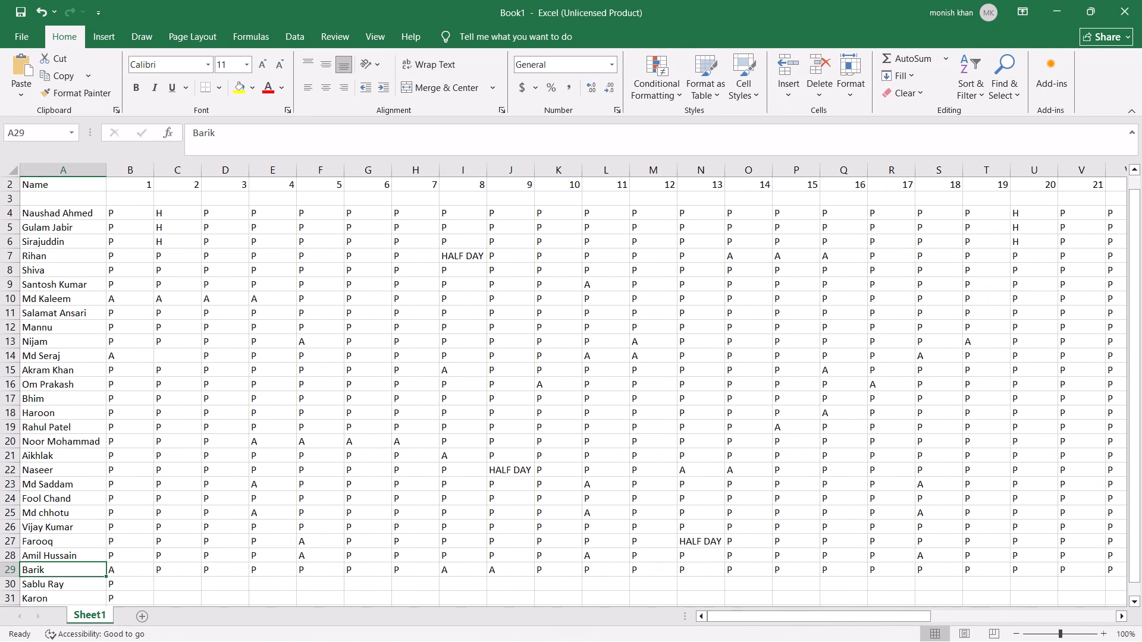
pyautogui.press('Down')
pyautogui.scroll(-2, 138, 569)
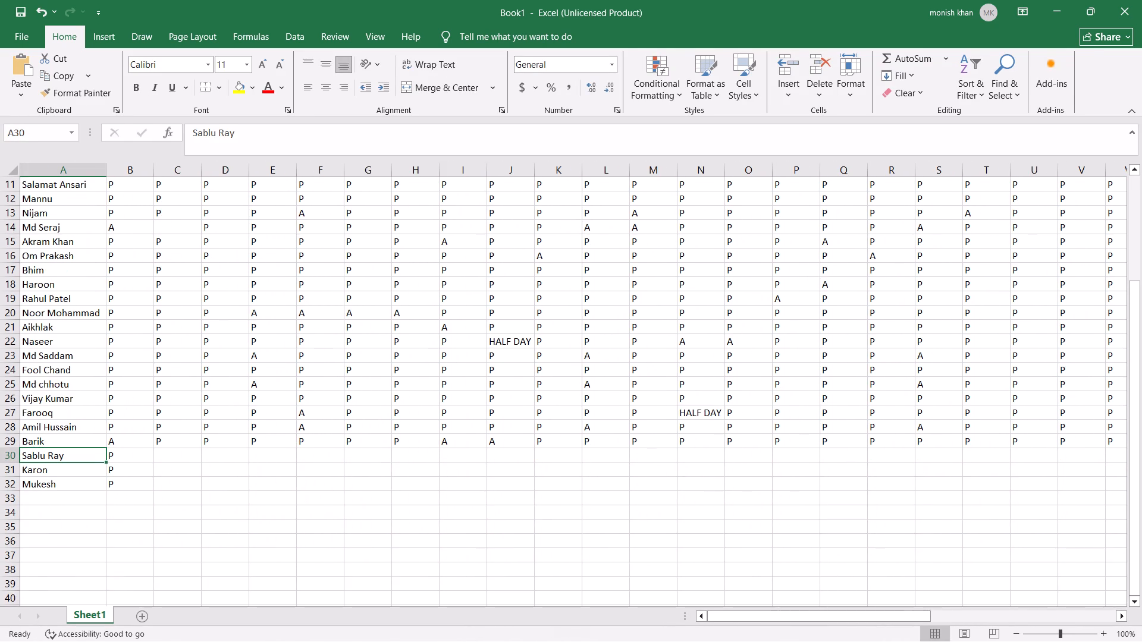
pyautogui.click(130, 462)
pyautogui.click(146, 449)
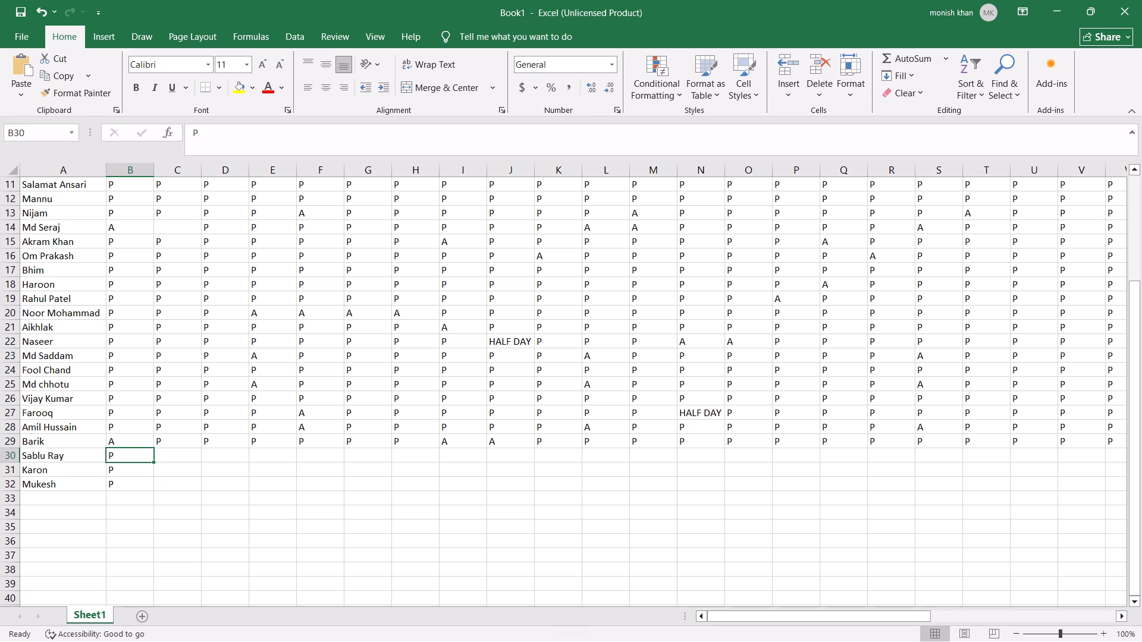
pyautogui.moveTo(152, 461); pyautogui.dragTo(824, 421)
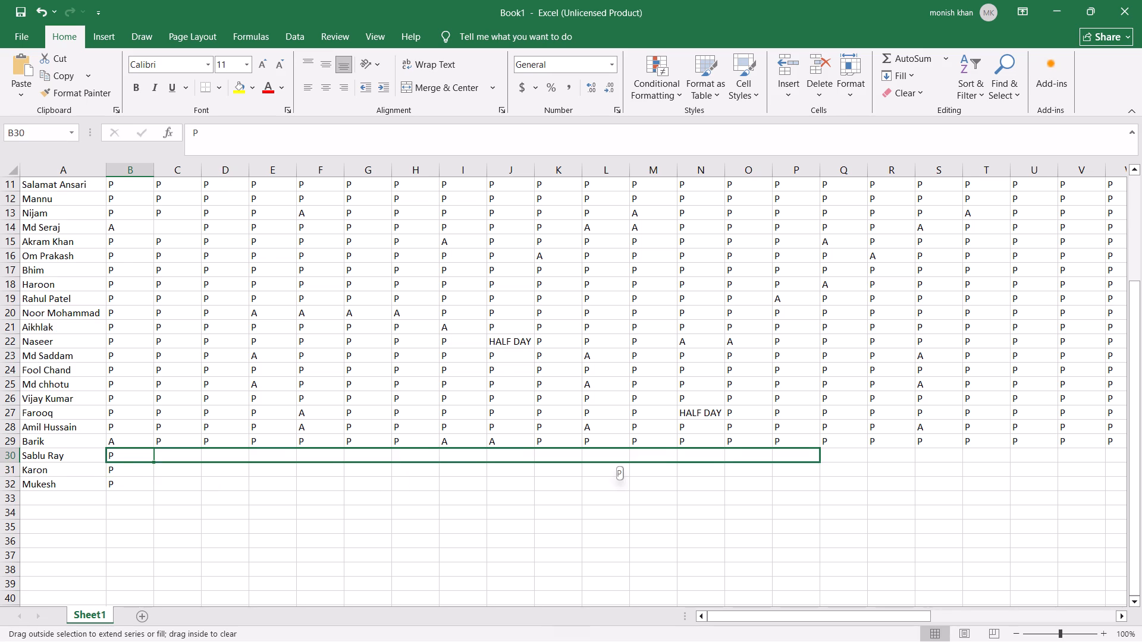
pyautogui.moveTo(824, 421); pyautogui.dragTo(995, 423)
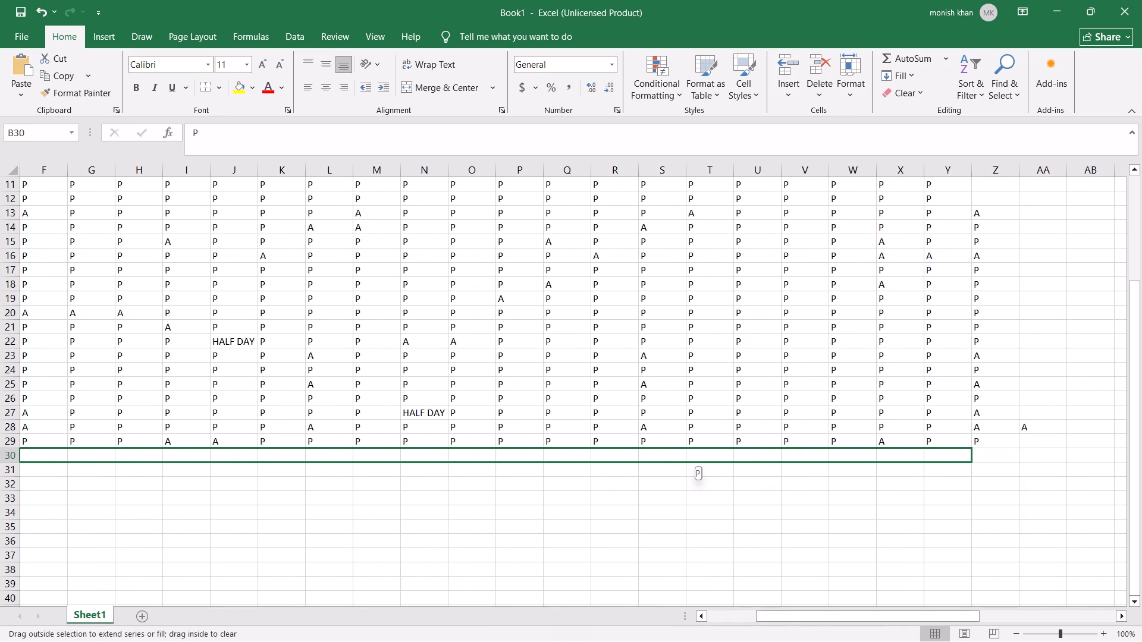
pyautogui.moveTo(995, 423); pyautogui.dragTo(1007, 426)
pyautogui.hscroll(4, 1007, 426)
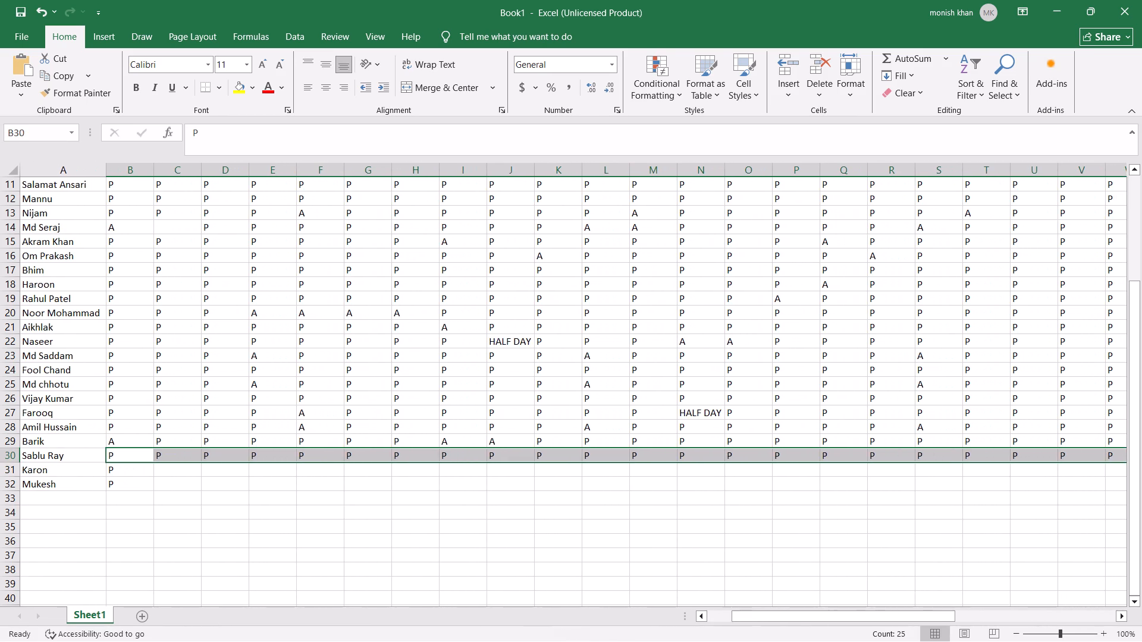
# Replace the row 30 mark under heading 6, cell G30, with A.
pyautogui.scroll(2, 1007, 426)
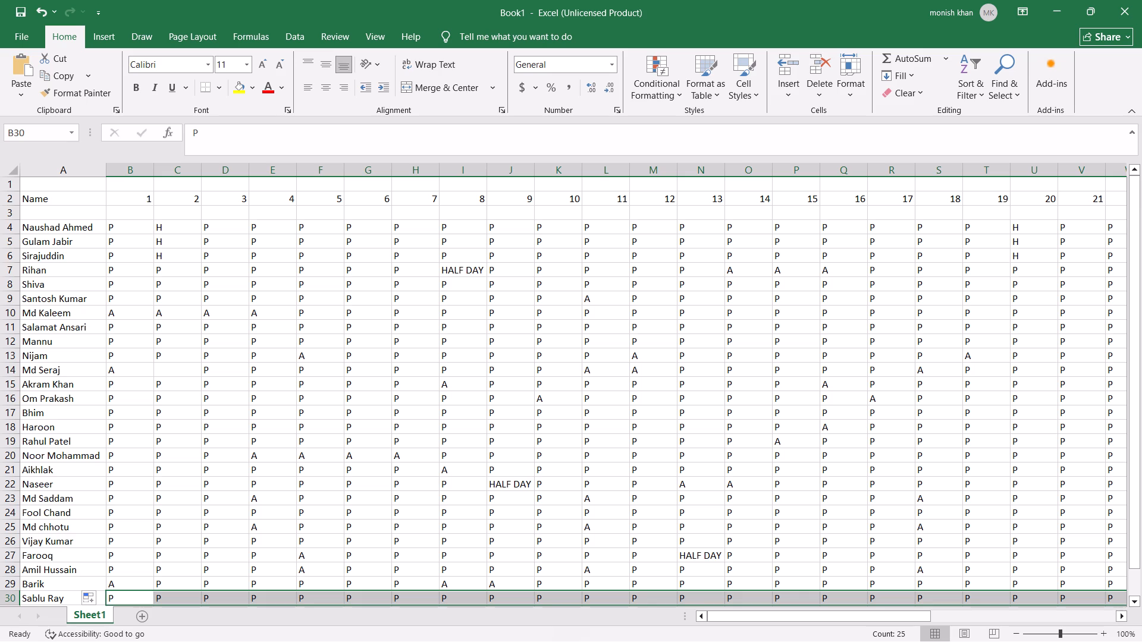
pyautogui.click(368, 600)
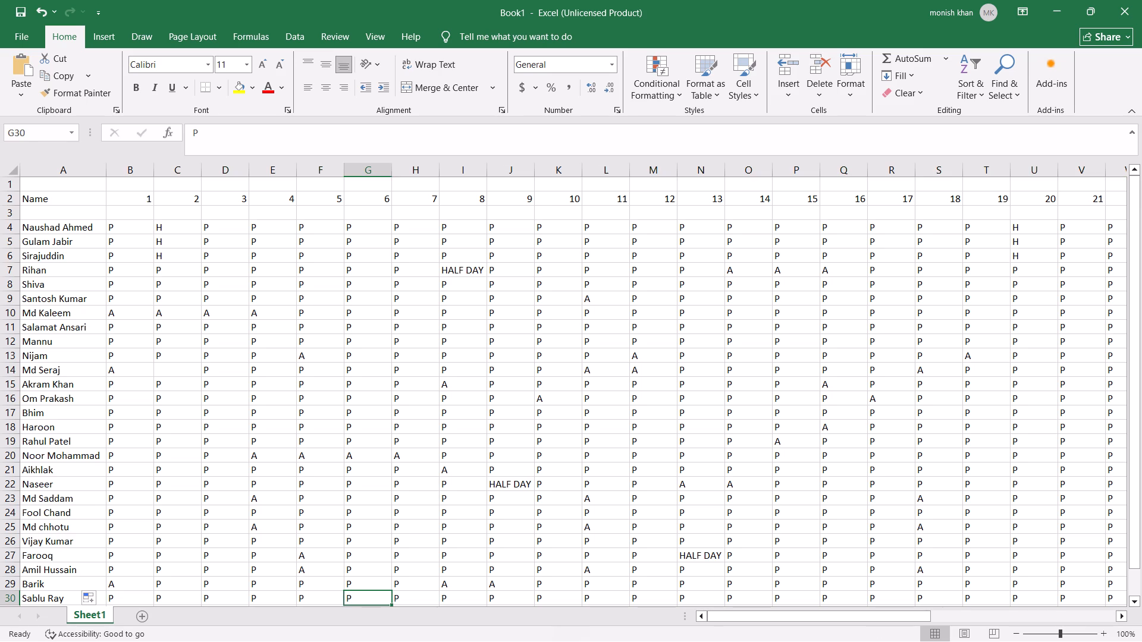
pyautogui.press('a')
pyautogui.press('Right')
# Replace the row 30 marks under headings 11 and 12, cells L30 and M30, with A.
pyautogui.press('Right')
pyautogui.press('Right')
pyautogui.press('Right')
pyautogui.press('Right')
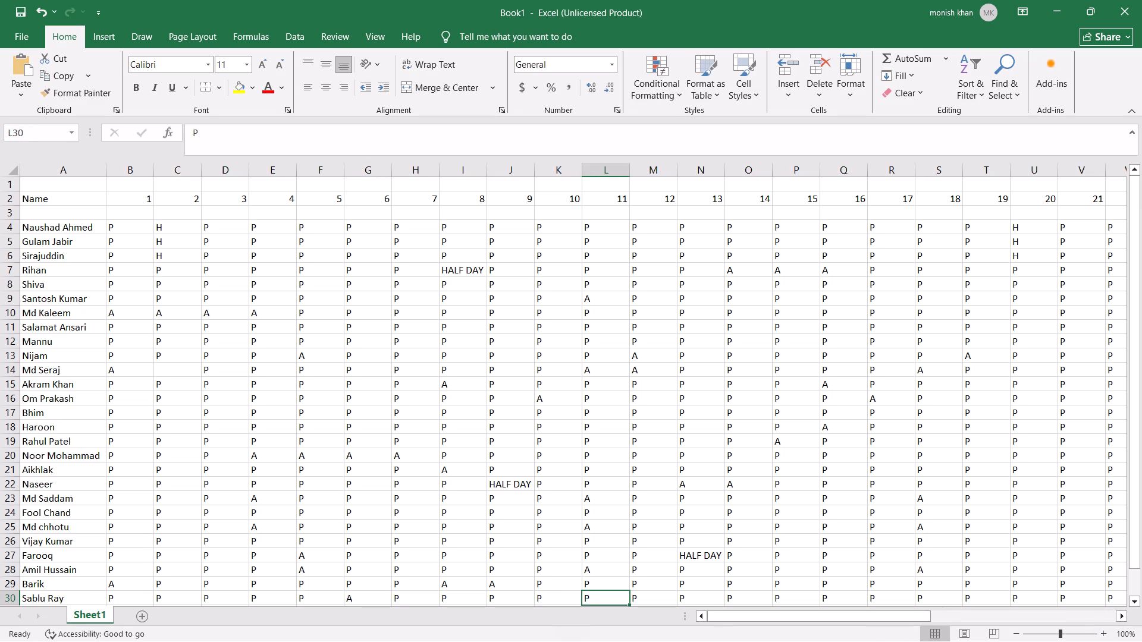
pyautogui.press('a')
pyautogui.press('Right')
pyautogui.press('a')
pyautogui.press('Right')
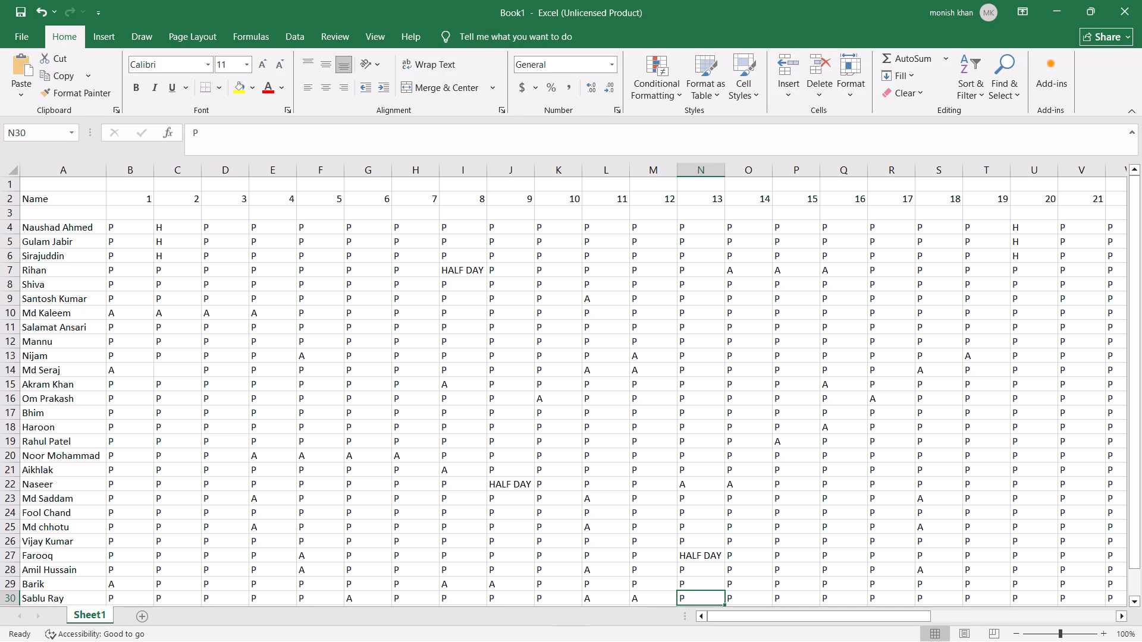
# Replace the row 30 marks under headings 16, 17 and 18, cells Q30 to S30, with A.
pyautogui.press('Right')
pyautogui.press('Right')
pyautogui.press('Right')
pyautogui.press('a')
pyautogui.press('Right')
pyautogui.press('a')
pyautogui.press('Right')
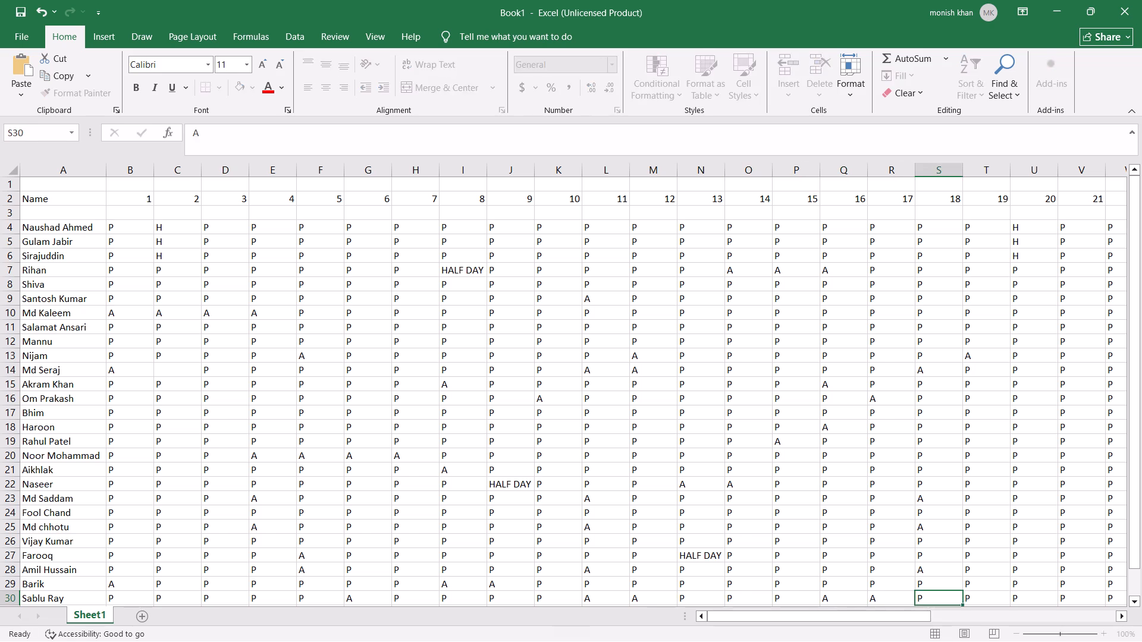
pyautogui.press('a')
pyautogui.press('Right')
# Fill the P mark from B31 across row 31 through heading 25, column Z.
pyautogui.press('Right')
pyautogui.press('Right')
pyautogui.press('Right')
pyautogui.press('Right')
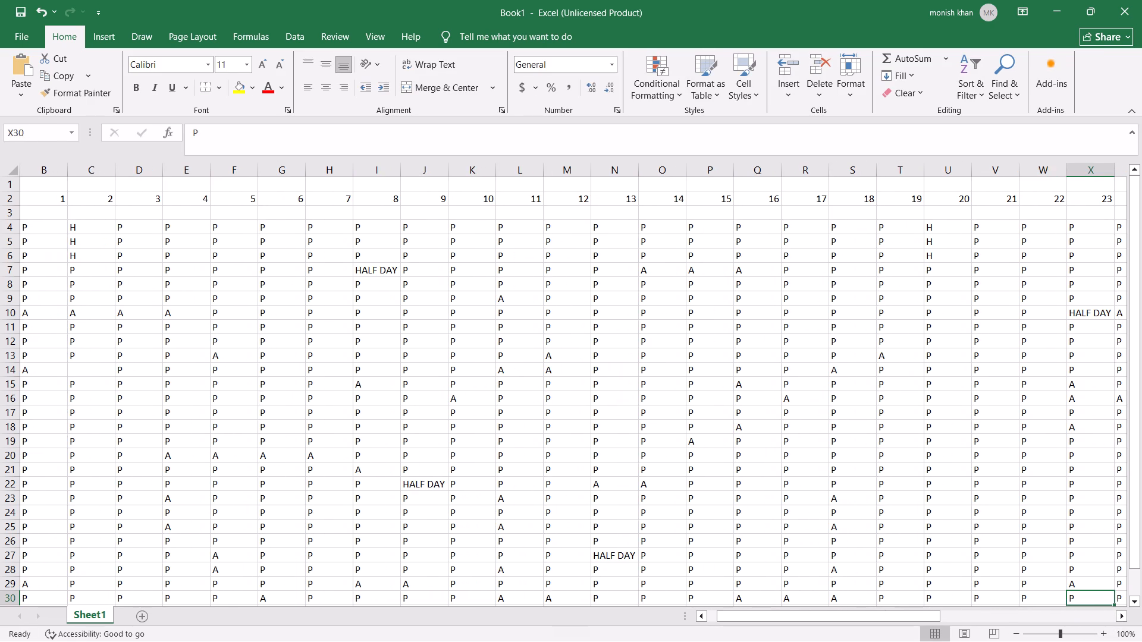
pyautogui.press('Right')
pyautogui.press('Right')
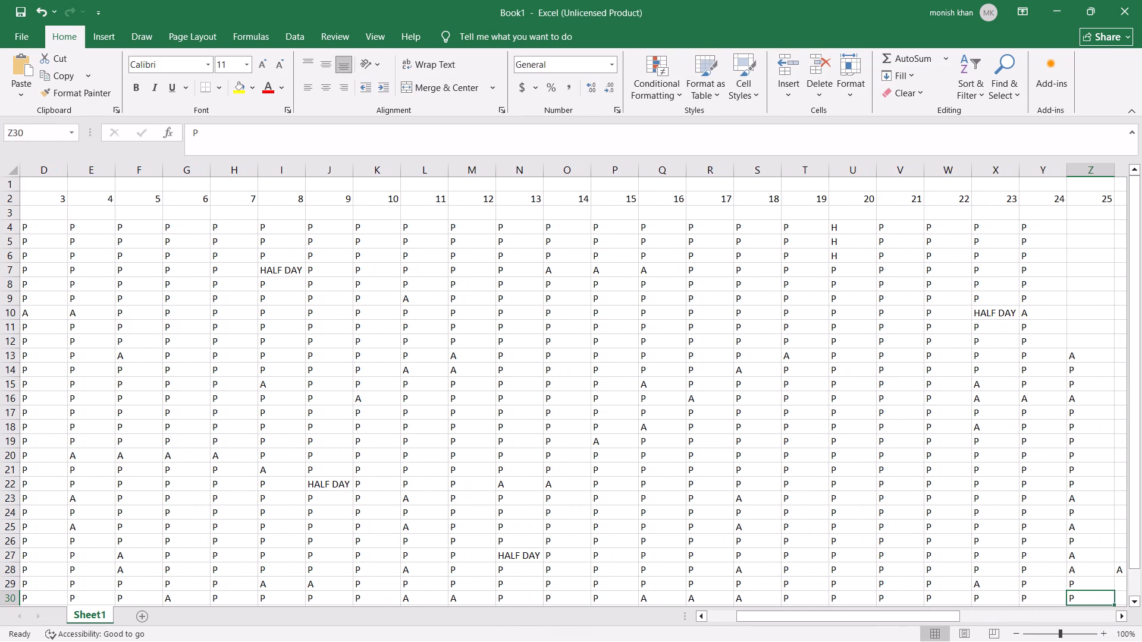
pyautogui.scroll(-2, 368, 600)
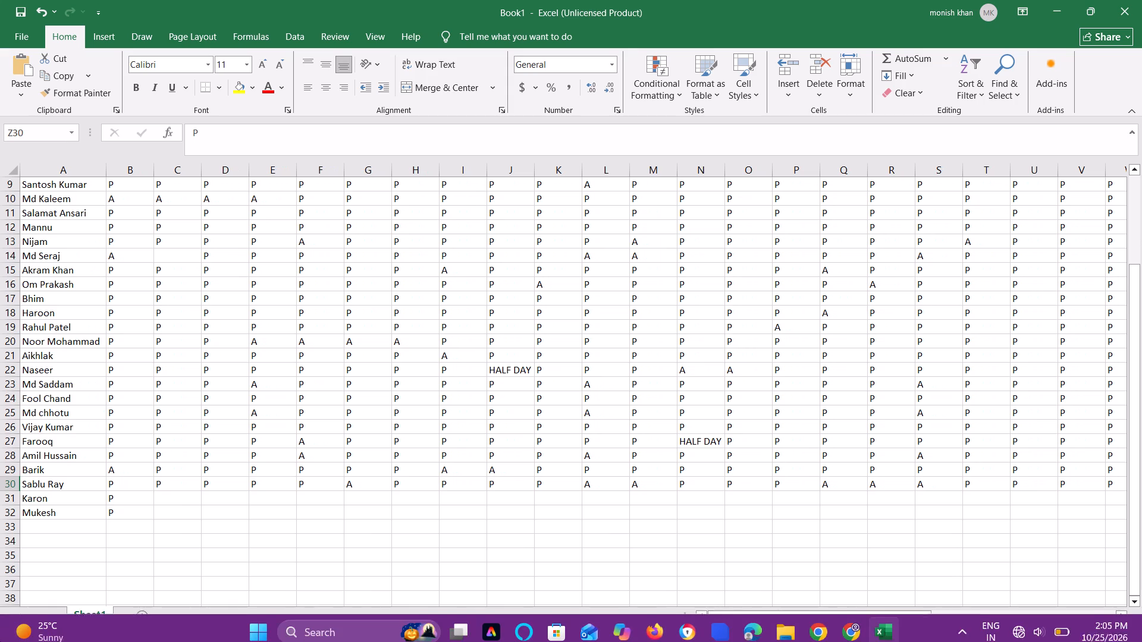
pyautogui.click(155, 498)
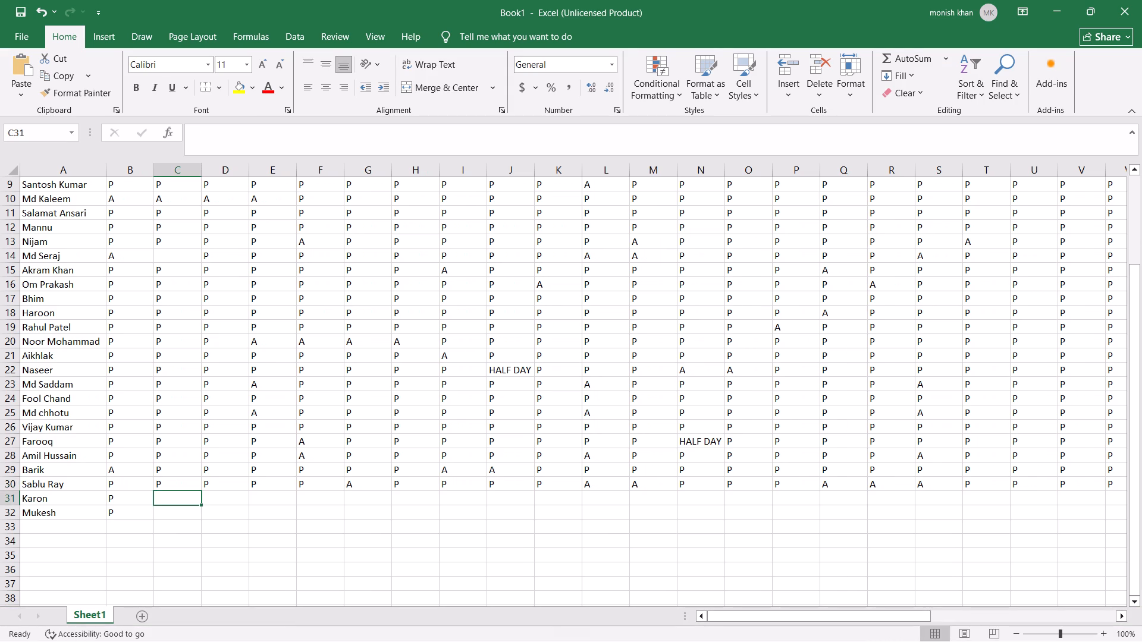
pyautogui.click(145, 497)
pyautogui.moveTo(153, 502); pyautogui.dragTo(818, 451)
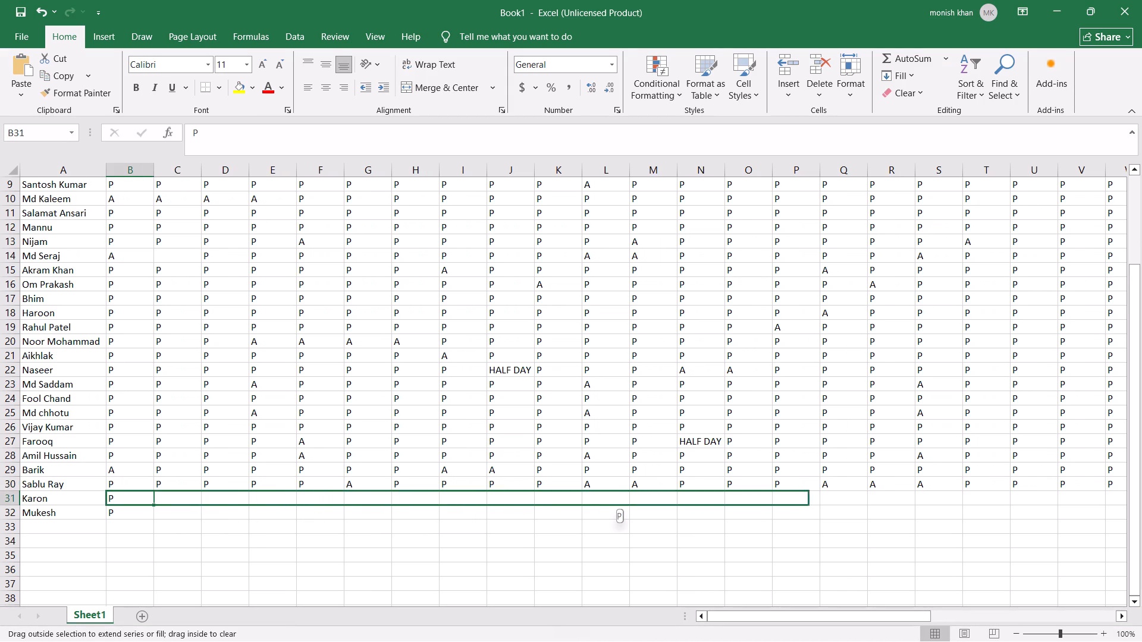
pyautogui.moveTo(818, 451); pyautogui.dragTo(1044, 419)
pyautogui.hscroll(4, 1044, 419)
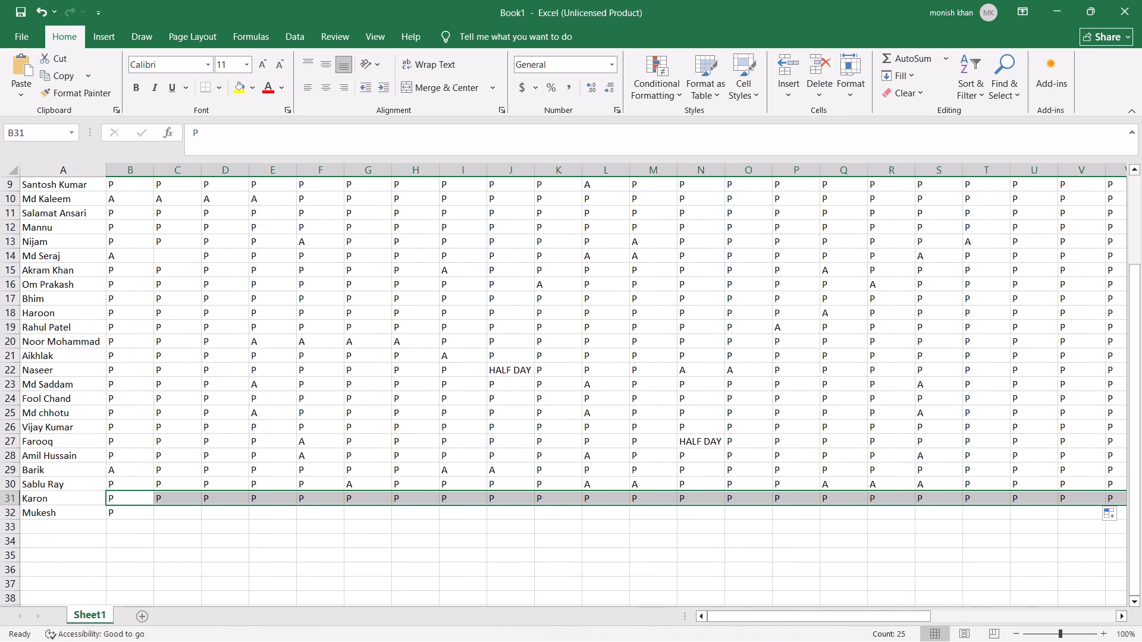
# Correct the spelling of the name in cell A31 to KarAN.
pyautogui.click(73, 498)
pyautogui.doubleClick(73, 498)
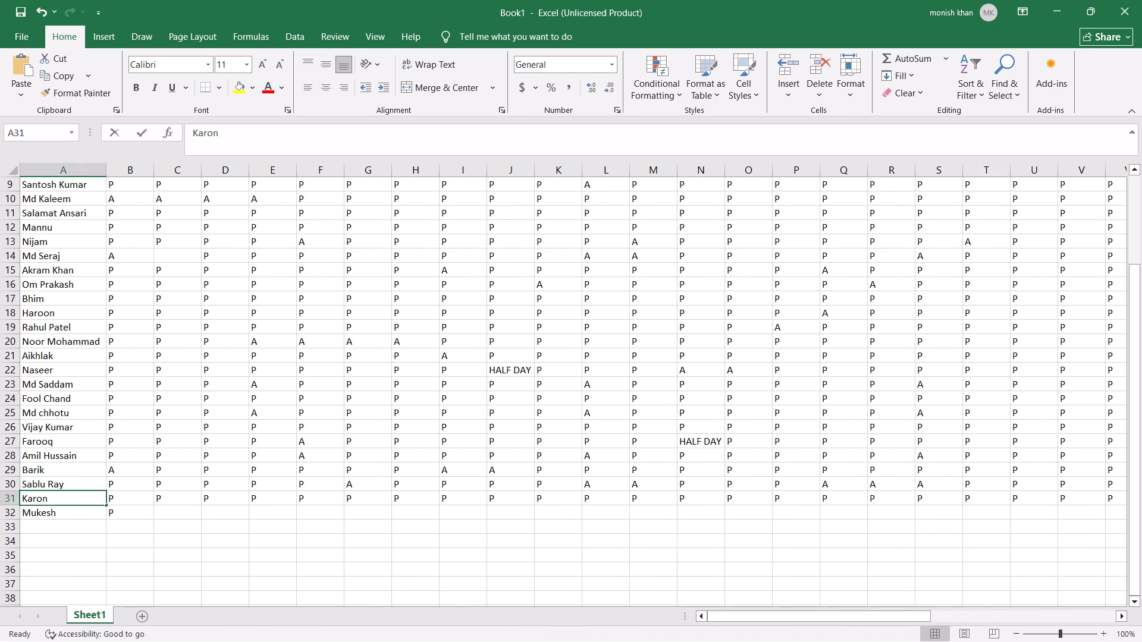
pyautogui.press('BackSpace')
pyautogui.press('BackSpace')
pyautogui.press('BackSpace')
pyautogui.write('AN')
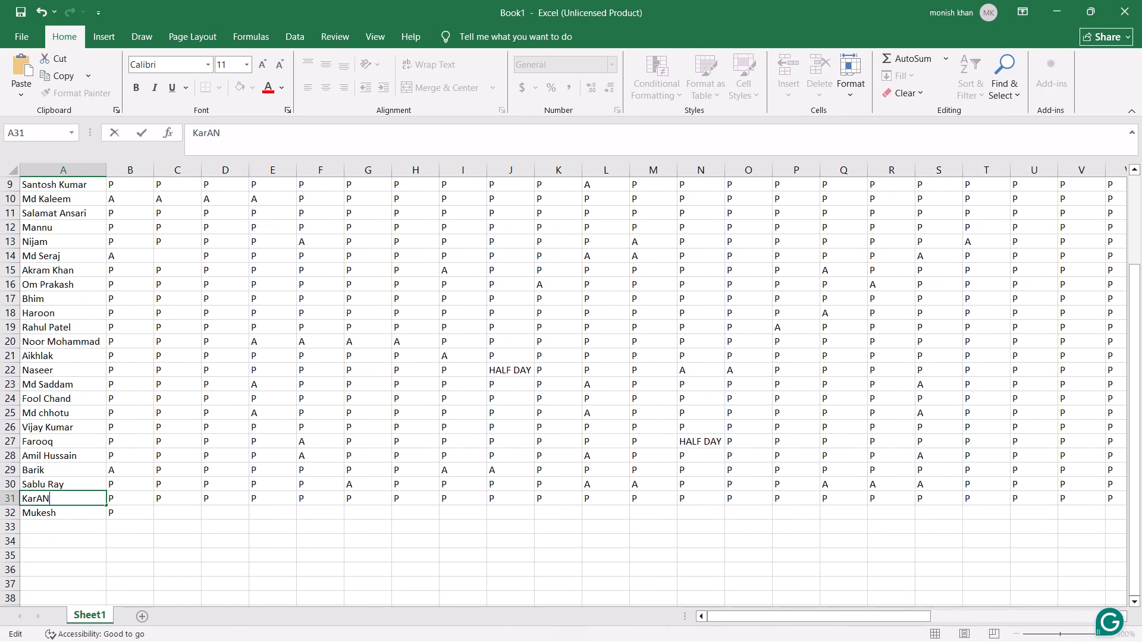
pyautogui.click(148, 518)
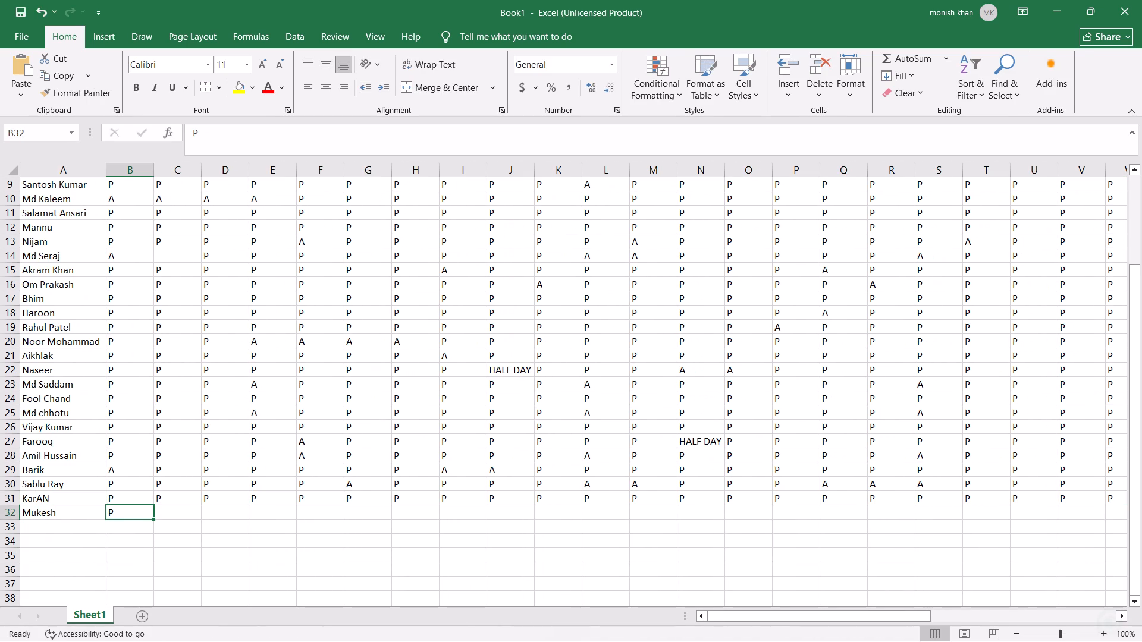
# Correct the capitalisation of the name in cell A31 to Karan.
pyautogui.doubleClick(84, 498)
pyautogui.press('BackSpace')
pyautogui.press('BackSpace')
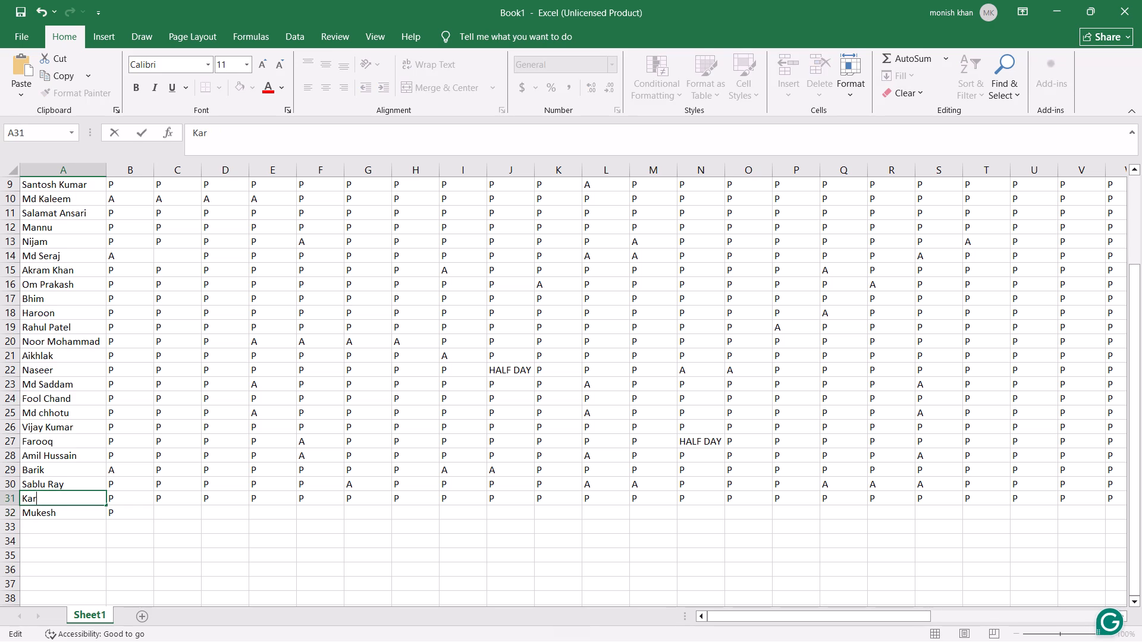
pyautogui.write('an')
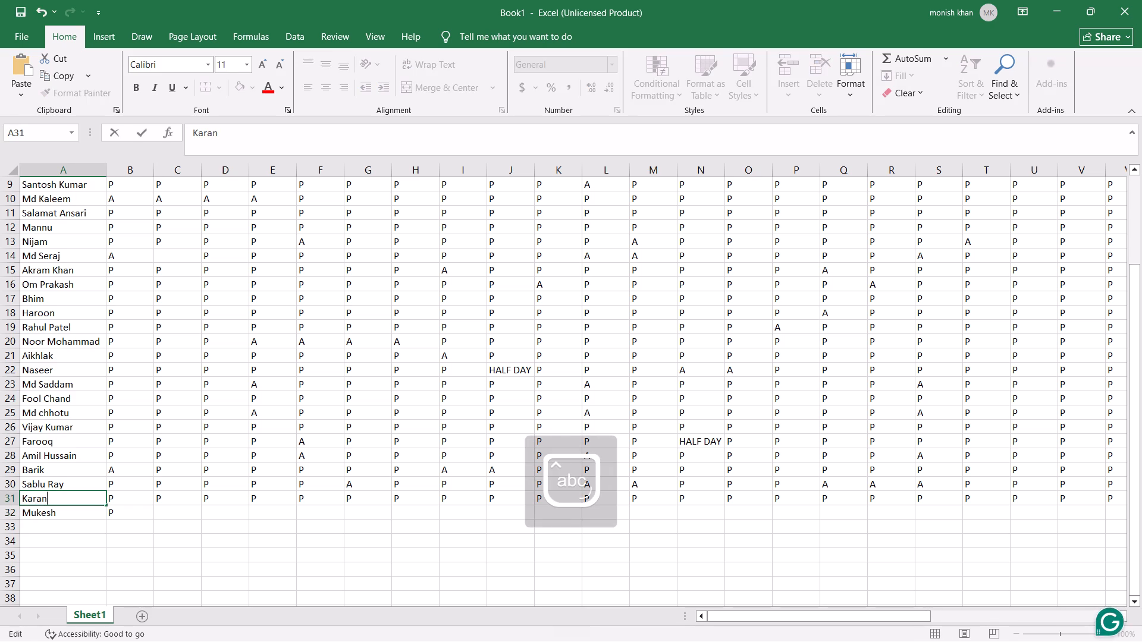
pyautogui.moveTo(136, 514); pyautogui.dragTo(136, 490)
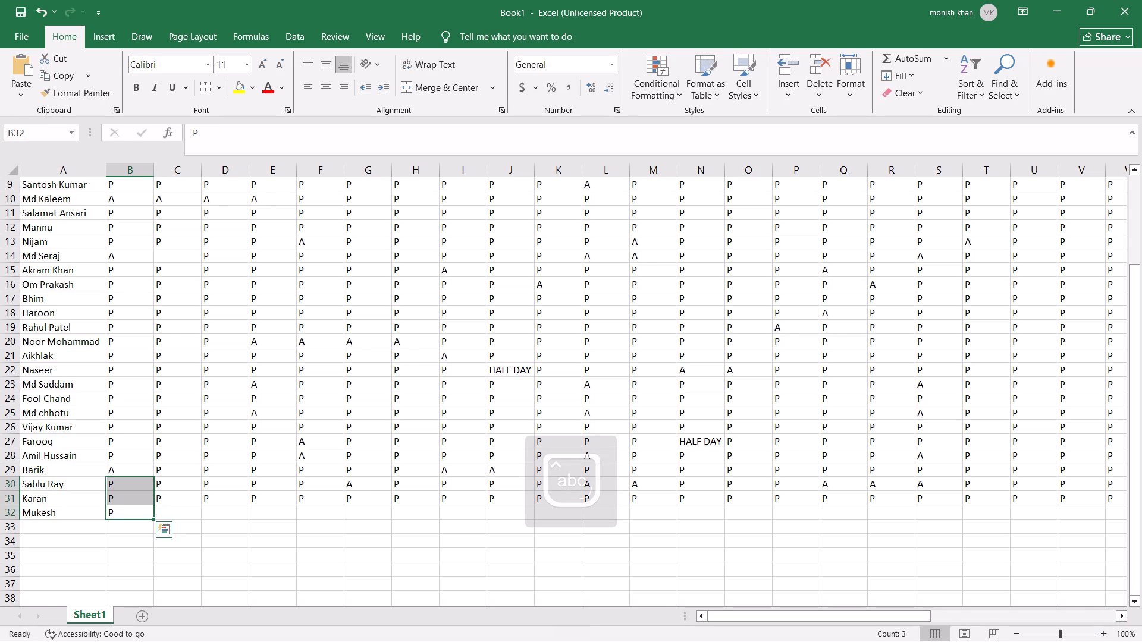
pyautogui.click(180, 526)
# Replace the row 31 marks under headings 1 to 4, cells B31 to E31, with A.
pyautogui.click(132, 495)
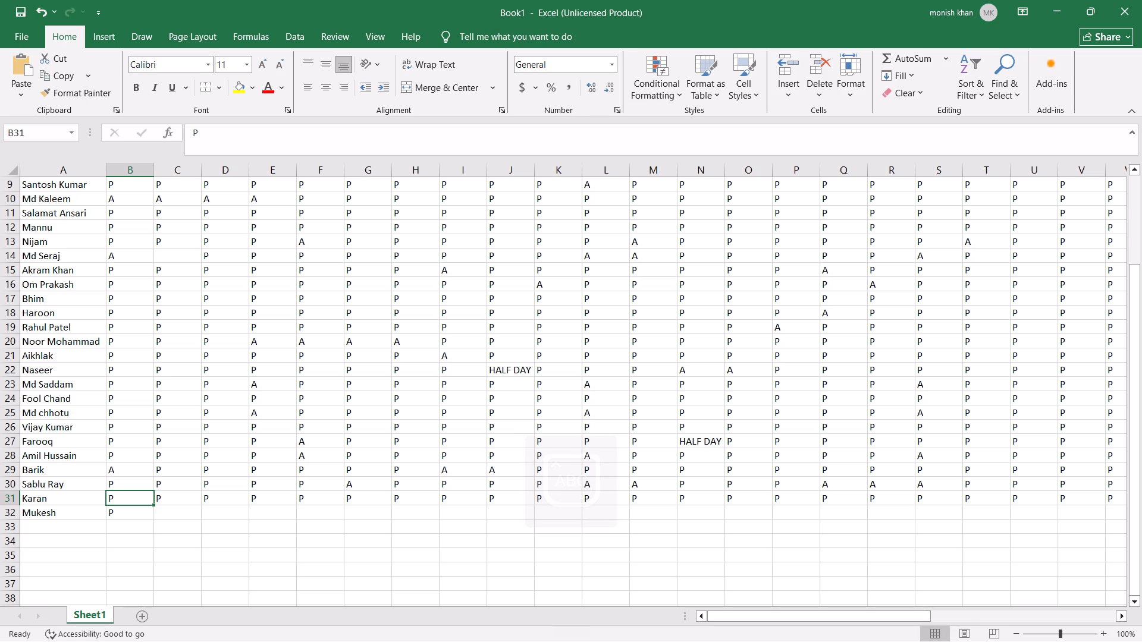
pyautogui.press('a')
pyautogui.press('Right')
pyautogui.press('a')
pyautogui.press('Right')
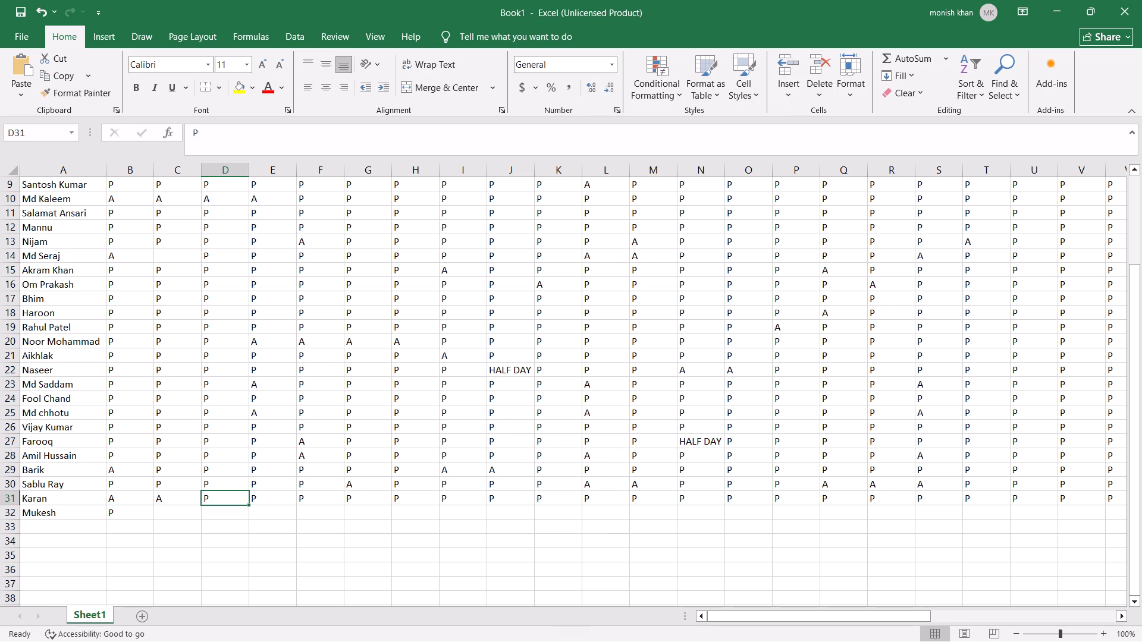
pyautogui.press('Left')
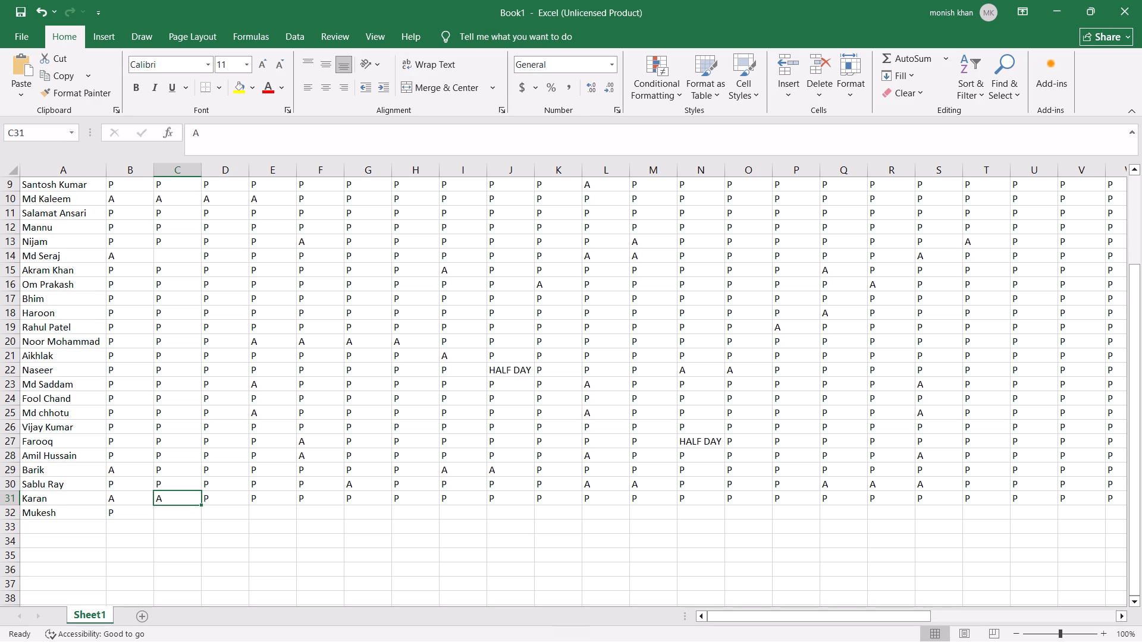
pyautogui.press('BackSpace')
pyautogui.press('Right')
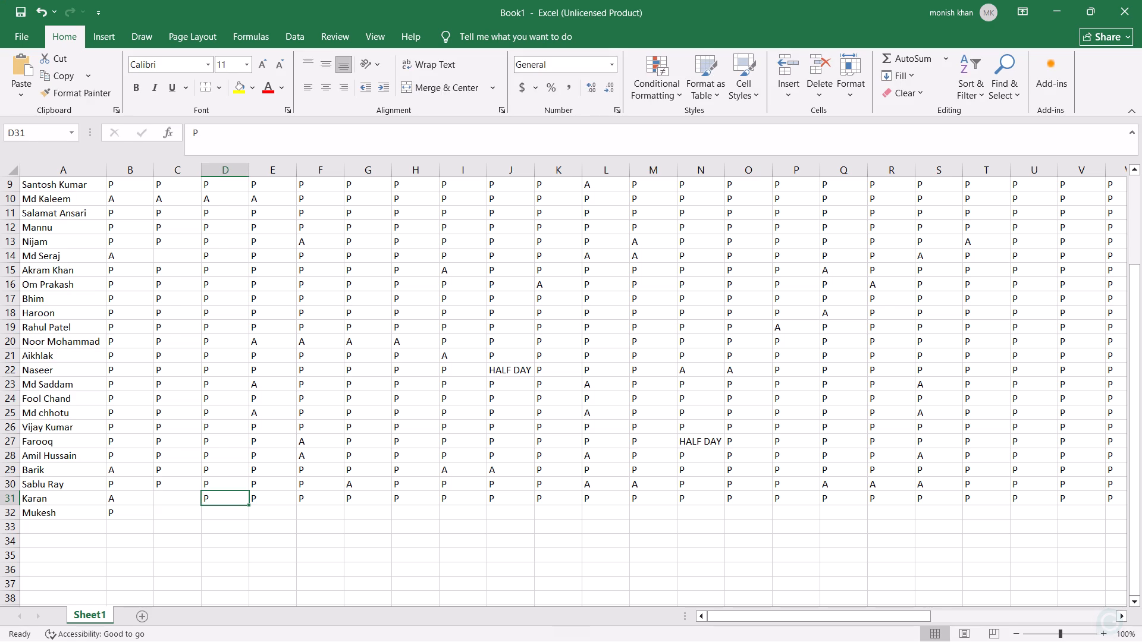
pyautogui.press('Left')
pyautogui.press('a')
pyautogui.press('Right')
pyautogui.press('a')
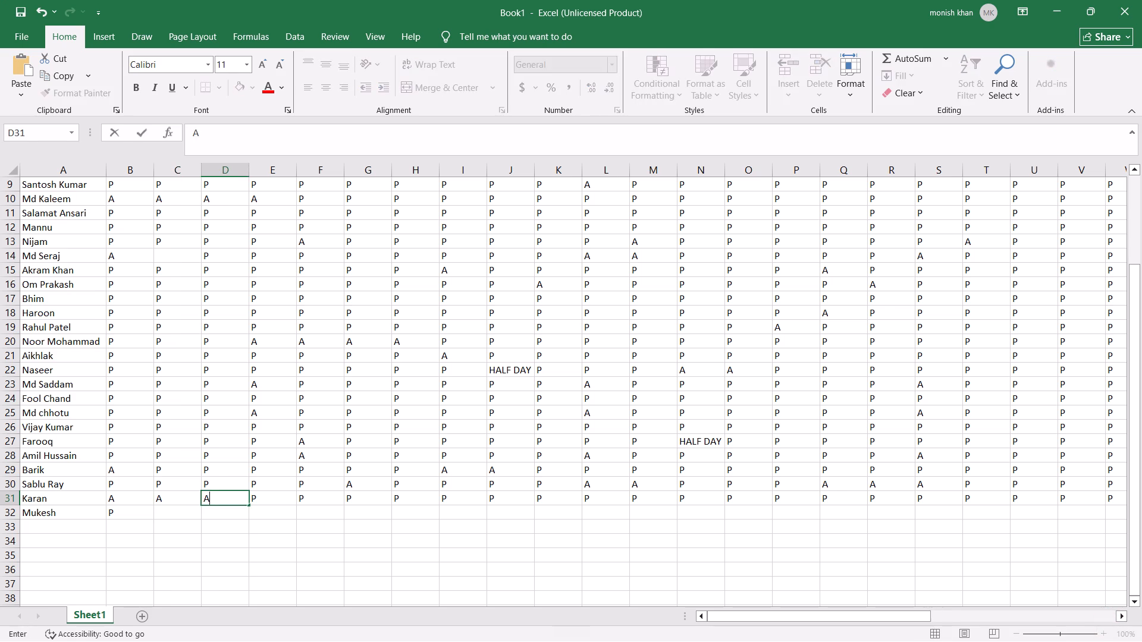
pyautogui.press('Right')
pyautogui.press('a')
pyautogui.scroll(4, 145, 501)
pyautogui.scroll(-1, 145, 501)
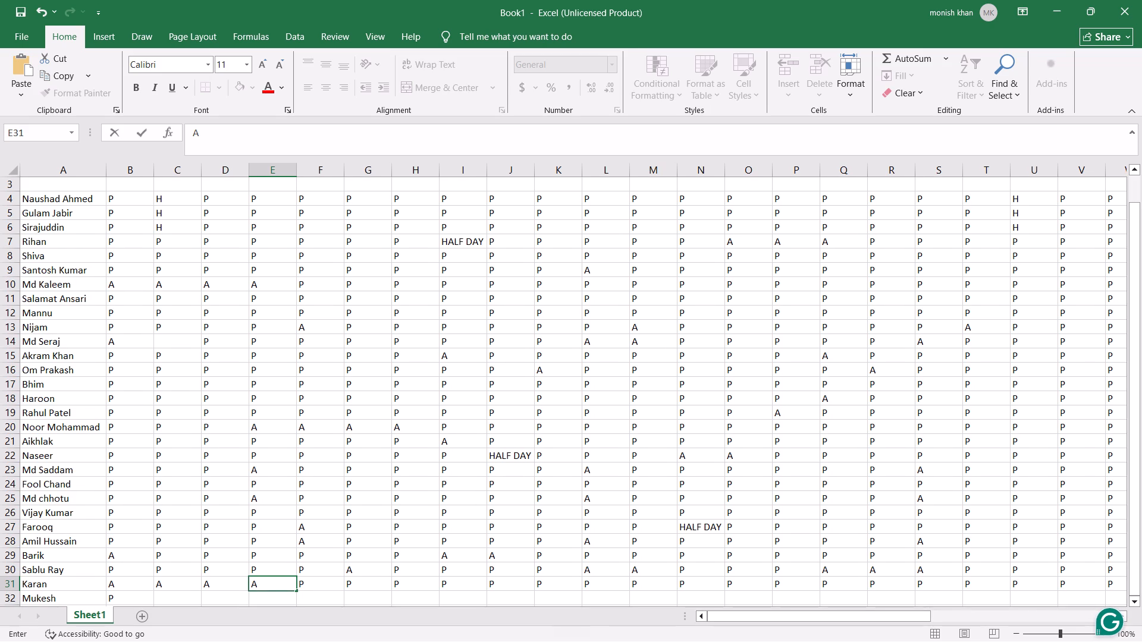
pyautogui.click(315, 578)
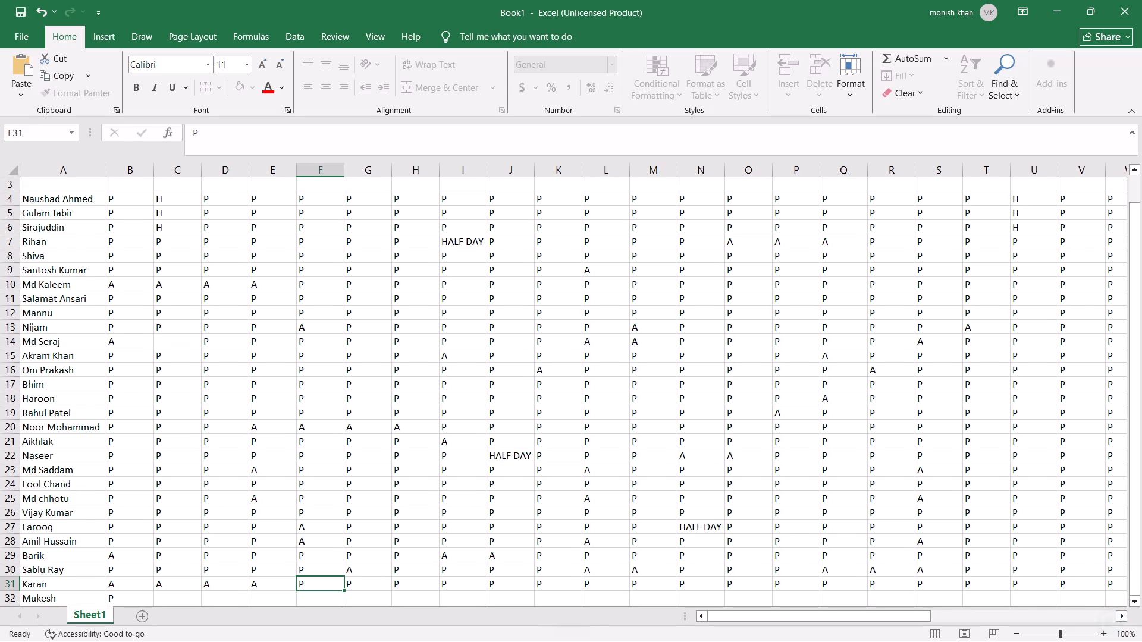
# Replace the row 31 mark under heading 14, cell O31, with A.
pyautogui.click(381, 392)
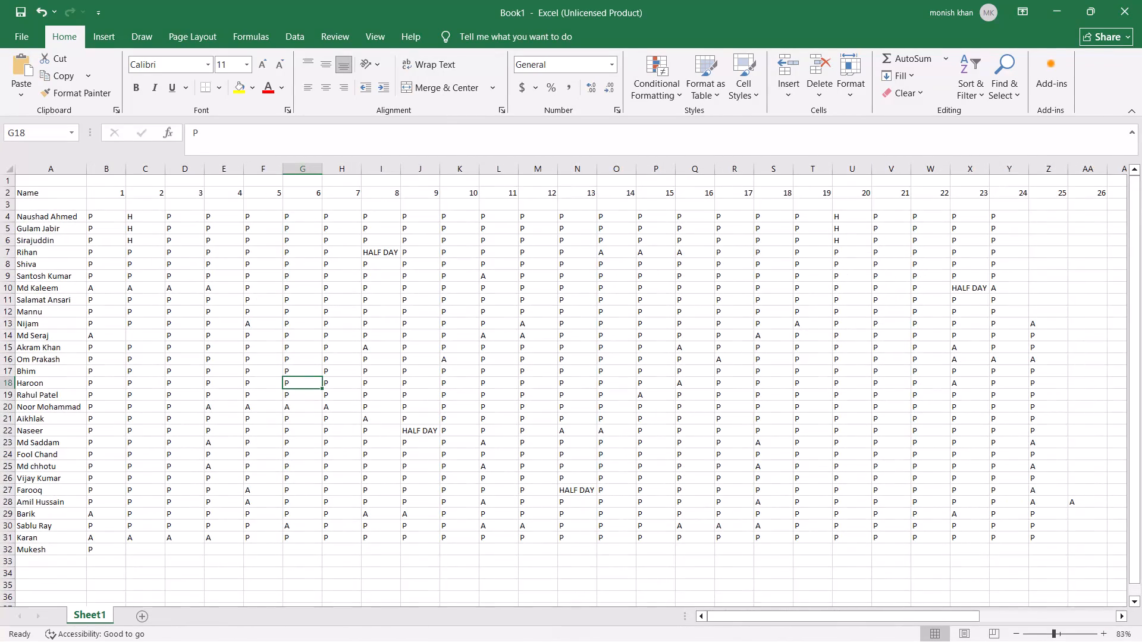
pyautogui.click(137, 540)
pyautogui.press('Right')
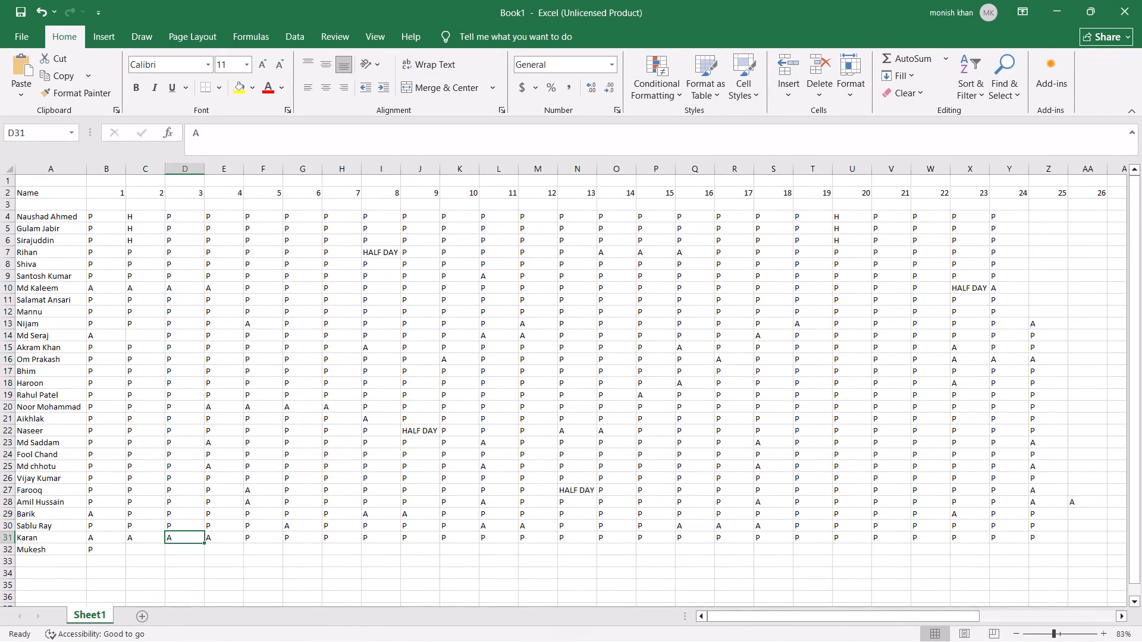
pyautogui.press('Right')
pyautogui.press('Right')
pyautogui.press('Right')
pyautogui.press('Right')
pyautogui.press('Right')
pyautogui.press('Right')
pyautogui.press('Right')
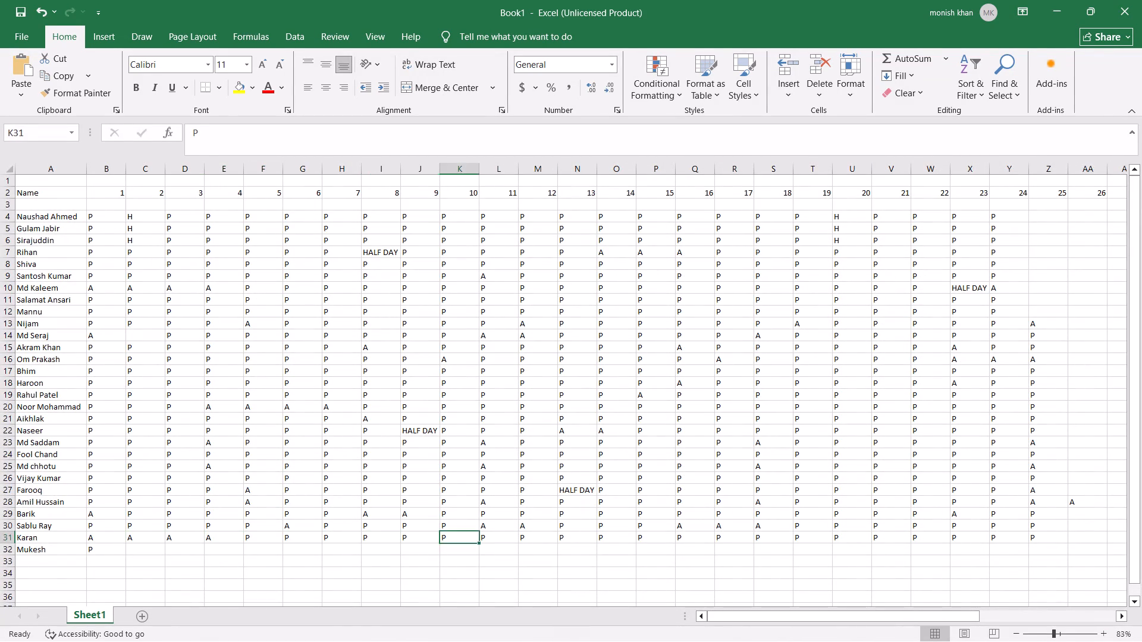
pyautogui.press('Right')
pyautogui.press('Right')
pyautogui.press('Right')
pyautogui.press('Right')
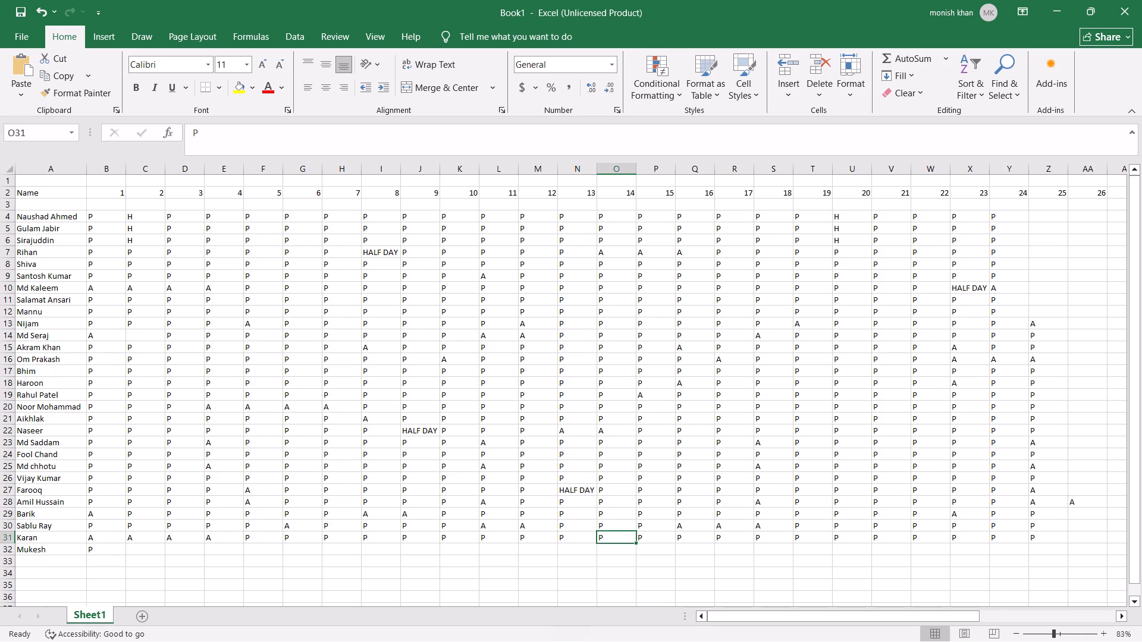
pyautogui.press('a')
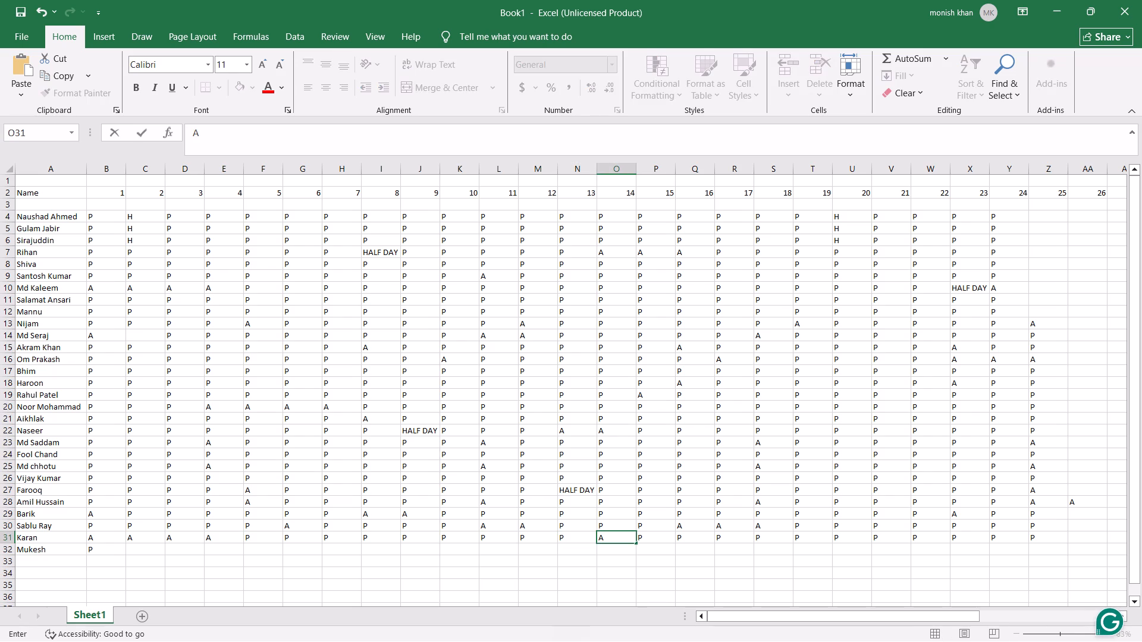
# Fill the P mark from B32 across row 32 through heading 25, column Z.
pyautogui.hscroll(4, 137, 540)
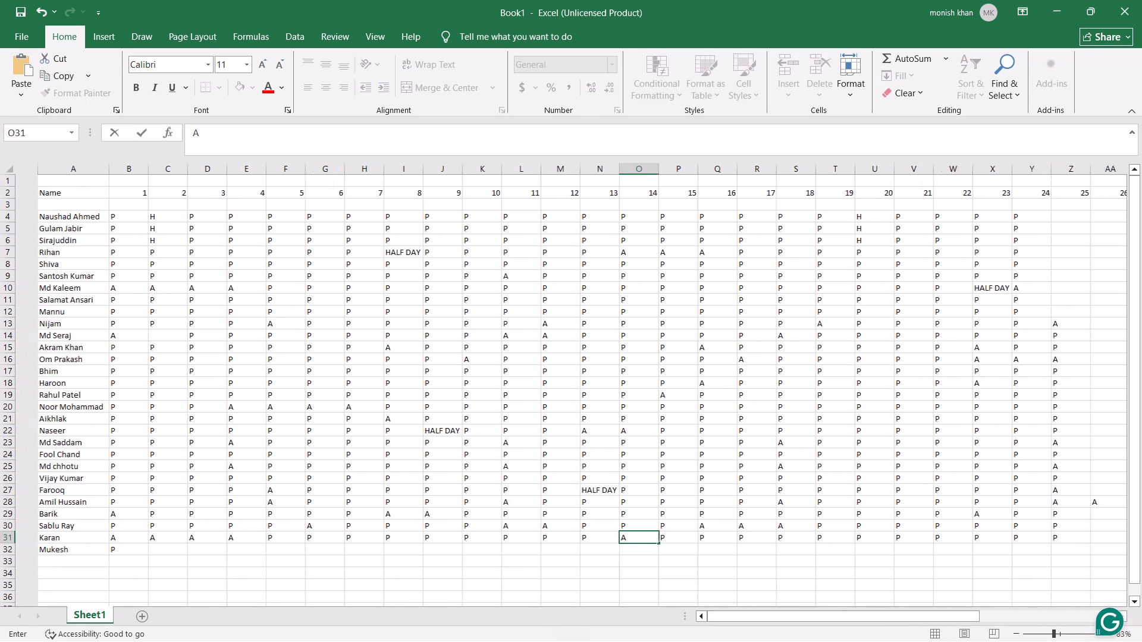
pyautogui.click(114, 547)
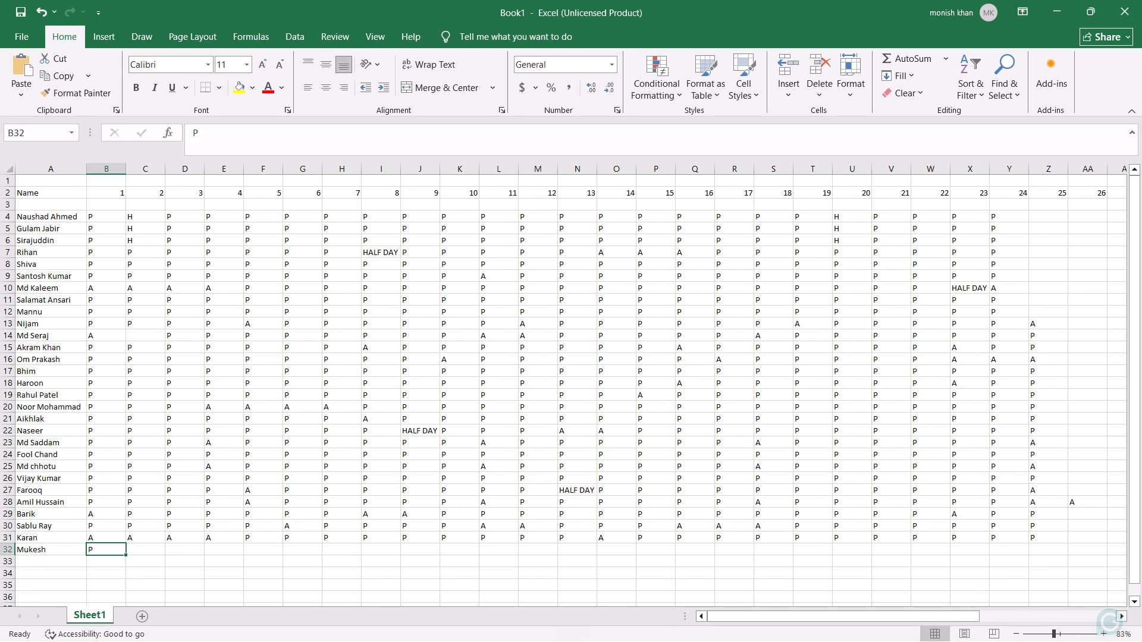
pyautogui.moveTo(124, 555); pyautogui.dragTo(524, 544)
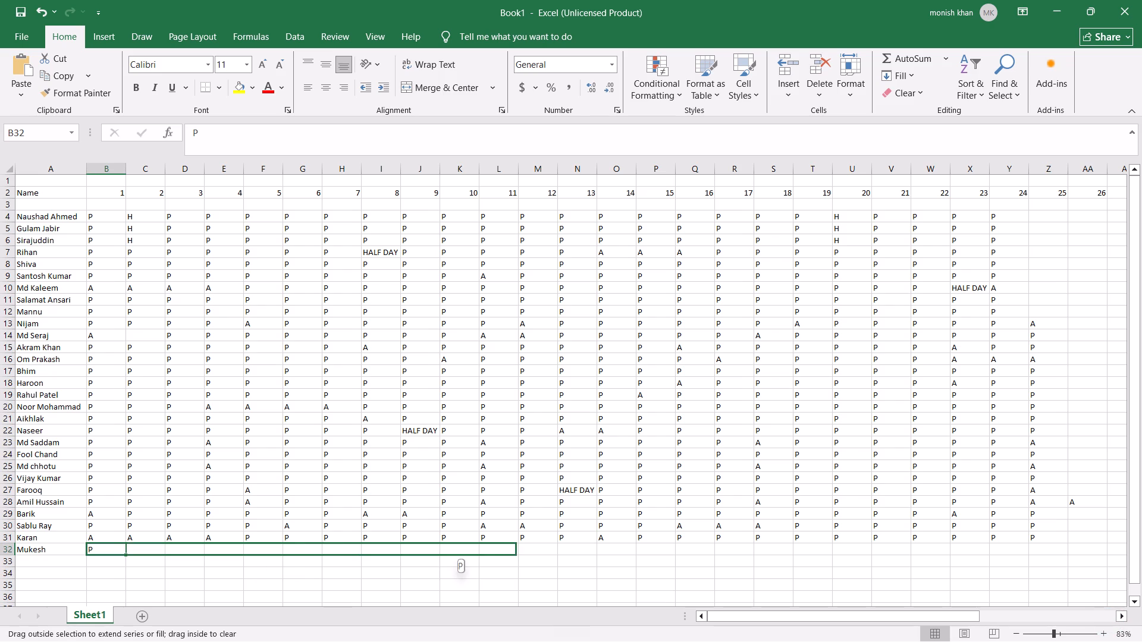
pyautogui.moveTo(524, 544); pyautogui.dragTo(1045, 546)
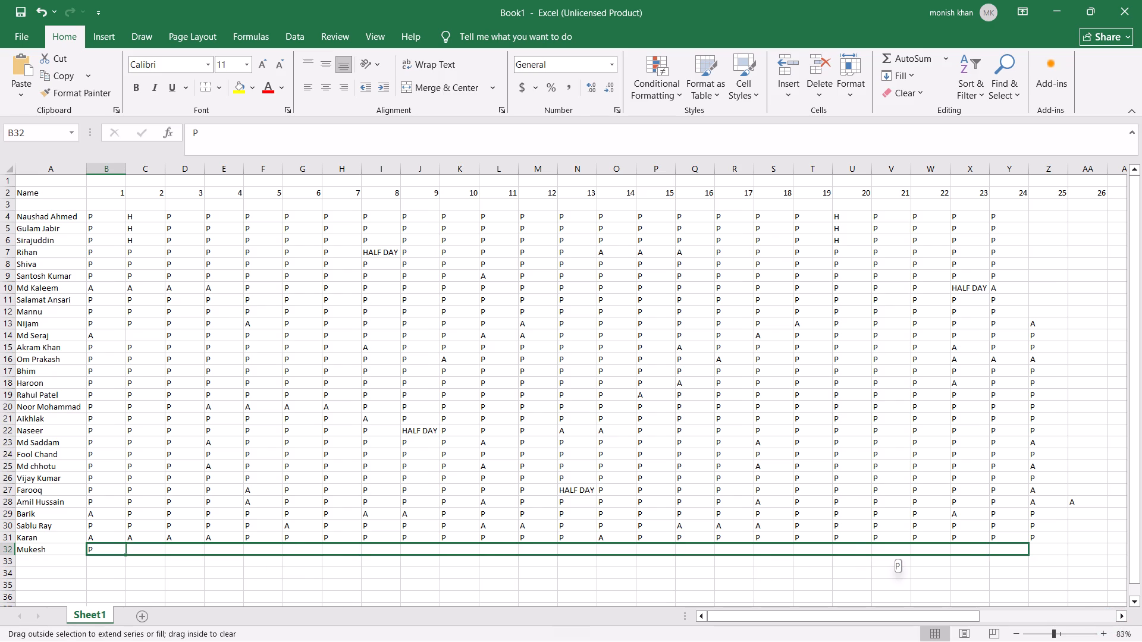
pyautogui.moveTo(1045, 546); pyautogui.dragTo(1056, 548)
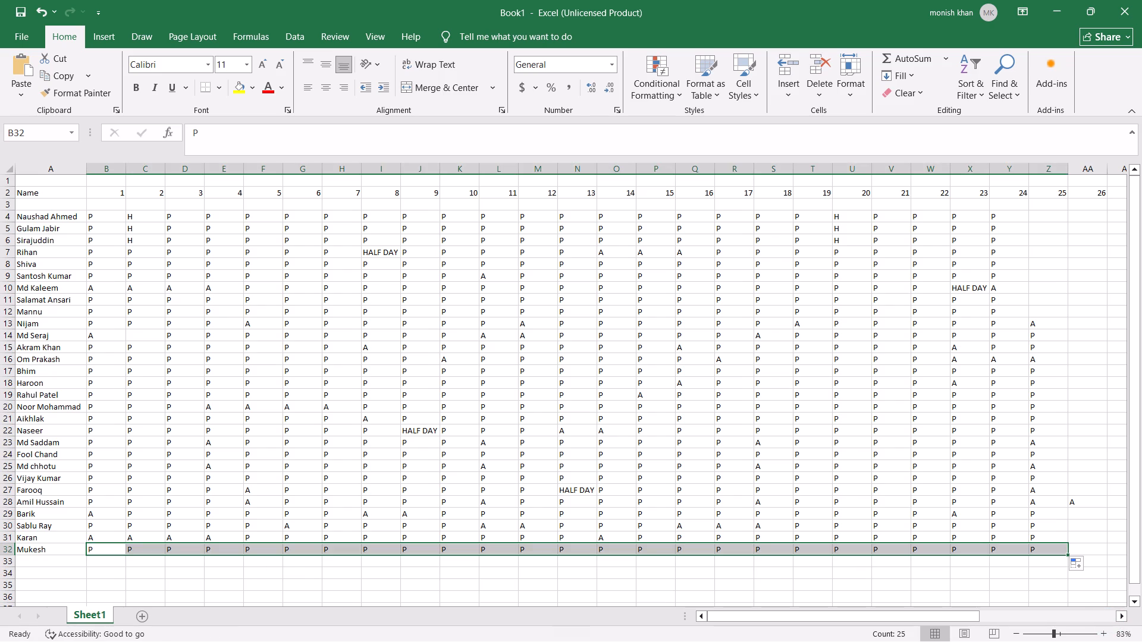
pyautogui.click(178, 573)
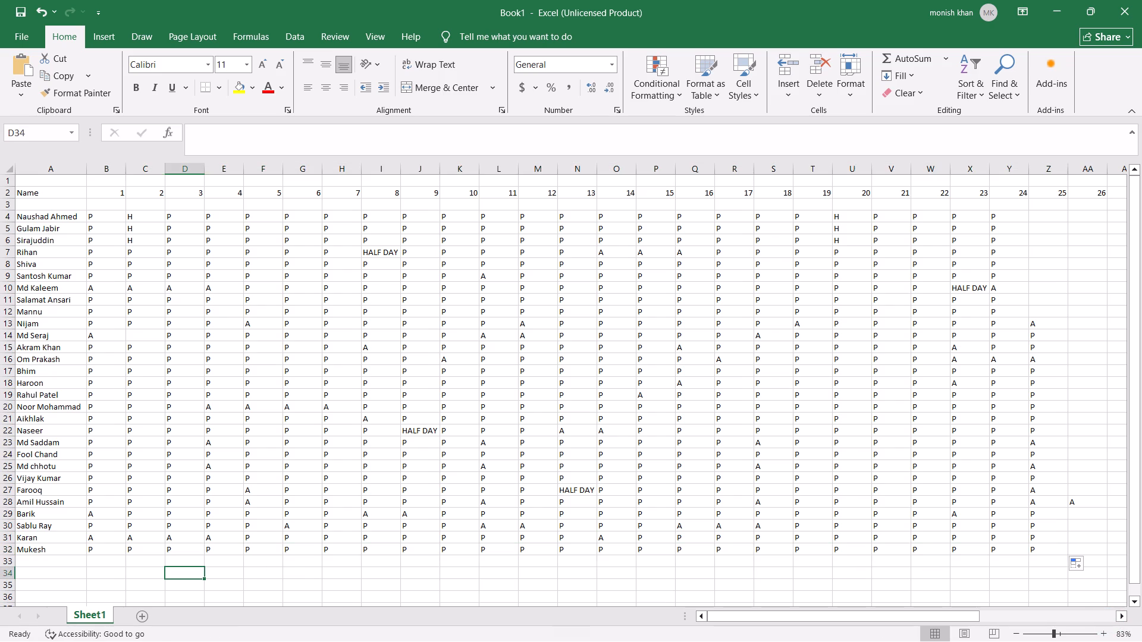
# Replace the row 32 marks under headings 1 to 7, cells B32 to H32, with A.
pyautogui.click(112, 546)
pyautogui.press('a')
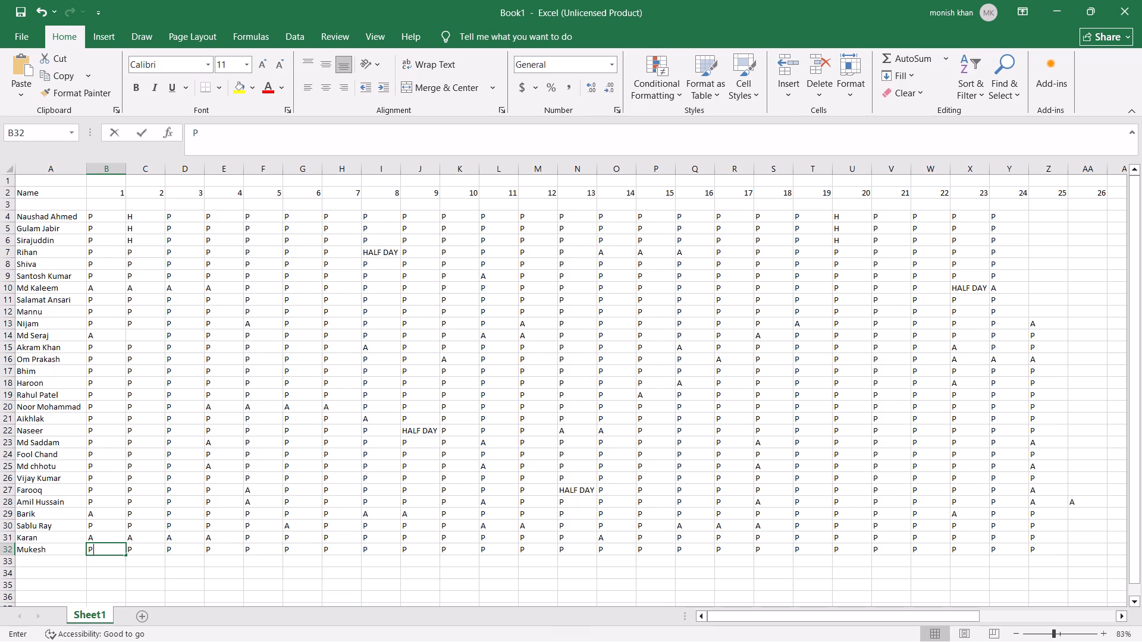
pyautogui.press('Right')
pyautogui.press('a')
pyautogui.press('Right')
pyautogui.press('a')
pyautogui.press('Right')
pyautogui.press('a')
pyautogui.press('Right')
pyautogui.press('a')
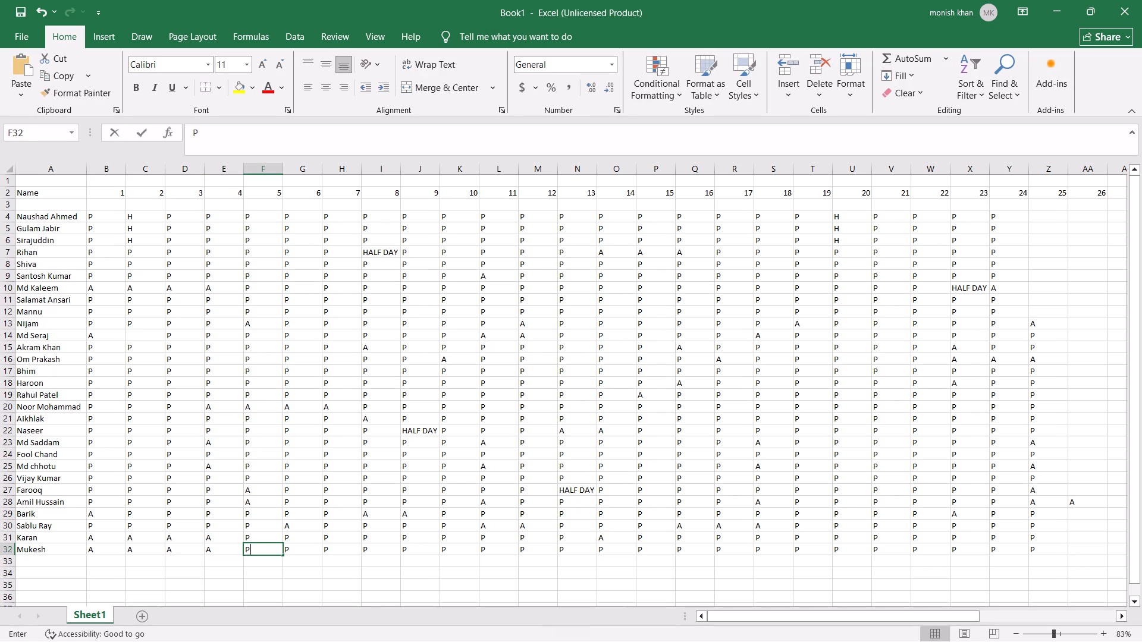
pyautogui.press('Right')
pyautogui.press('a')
pyautogui.press('Right')
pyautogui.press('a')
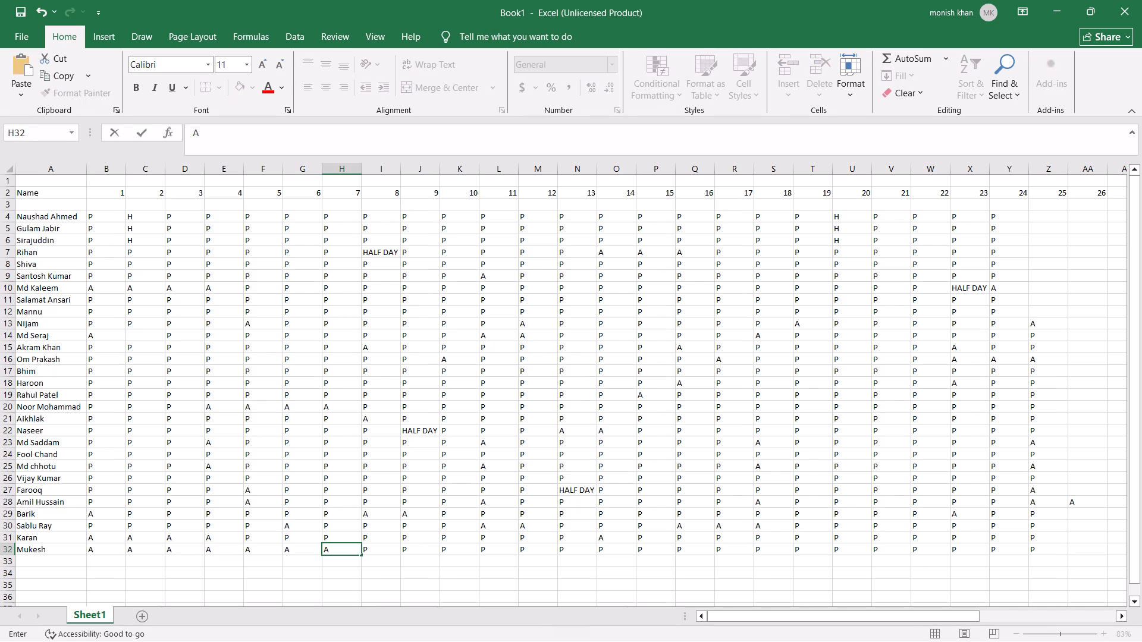
# Replace the row 32 marks under headings 16, 17 and 18, cells Q32 to S32, with A.
pyautogui.press('Right')
pyautogui.press('Right')
pyautogui.press('Right')
pyautogui.press('Right')
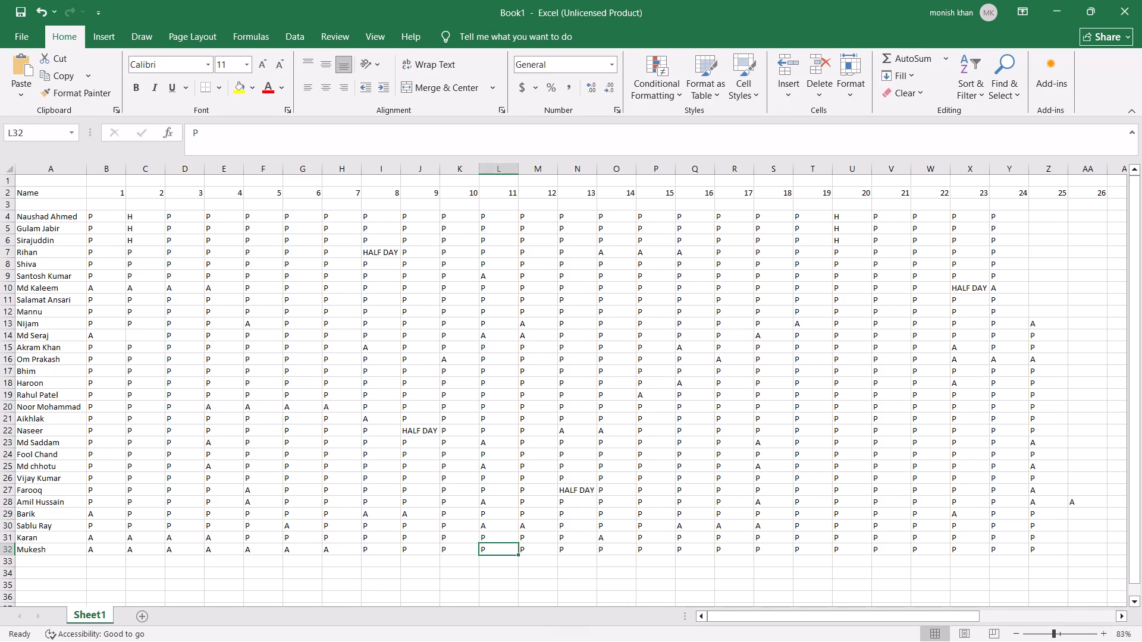
pyautogui.press('Right')
pyautogui.press('Right')
pyautogui.press('Right')
pyautogui.press('Right')
pyautogui.press('Right')
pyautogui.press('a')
pyautogui.press('Right')
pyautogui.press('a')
pyautogui.press('Right')
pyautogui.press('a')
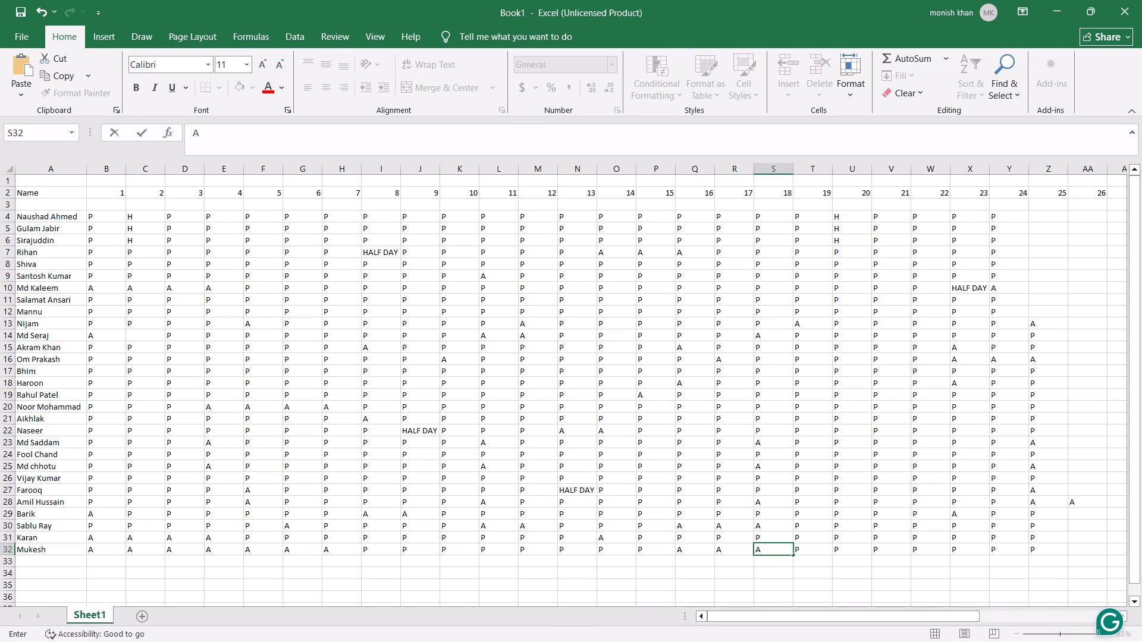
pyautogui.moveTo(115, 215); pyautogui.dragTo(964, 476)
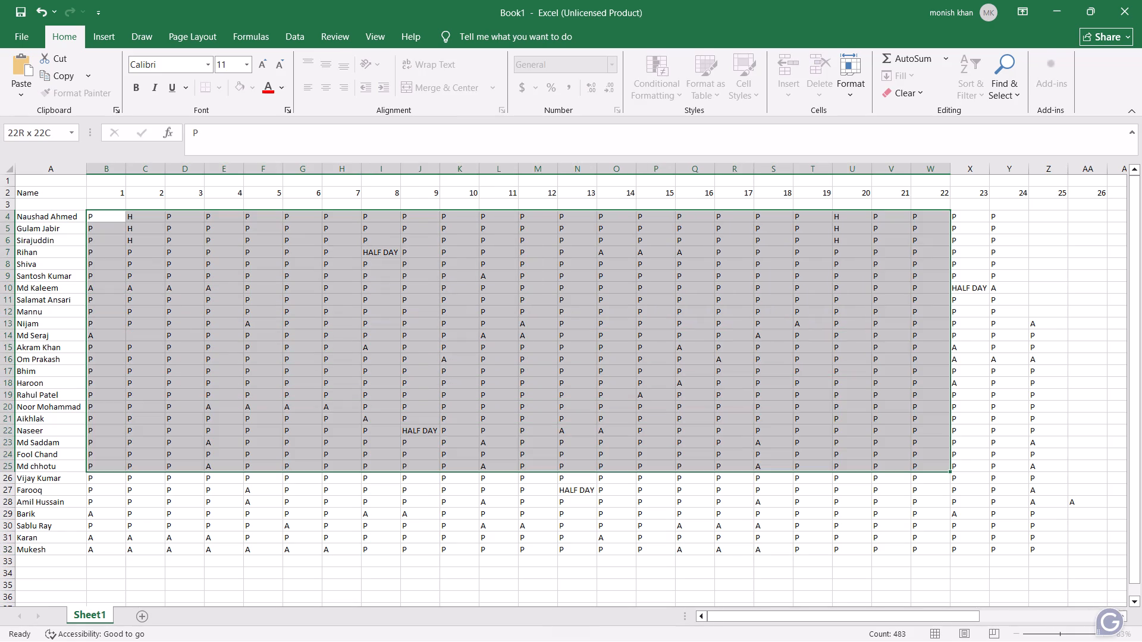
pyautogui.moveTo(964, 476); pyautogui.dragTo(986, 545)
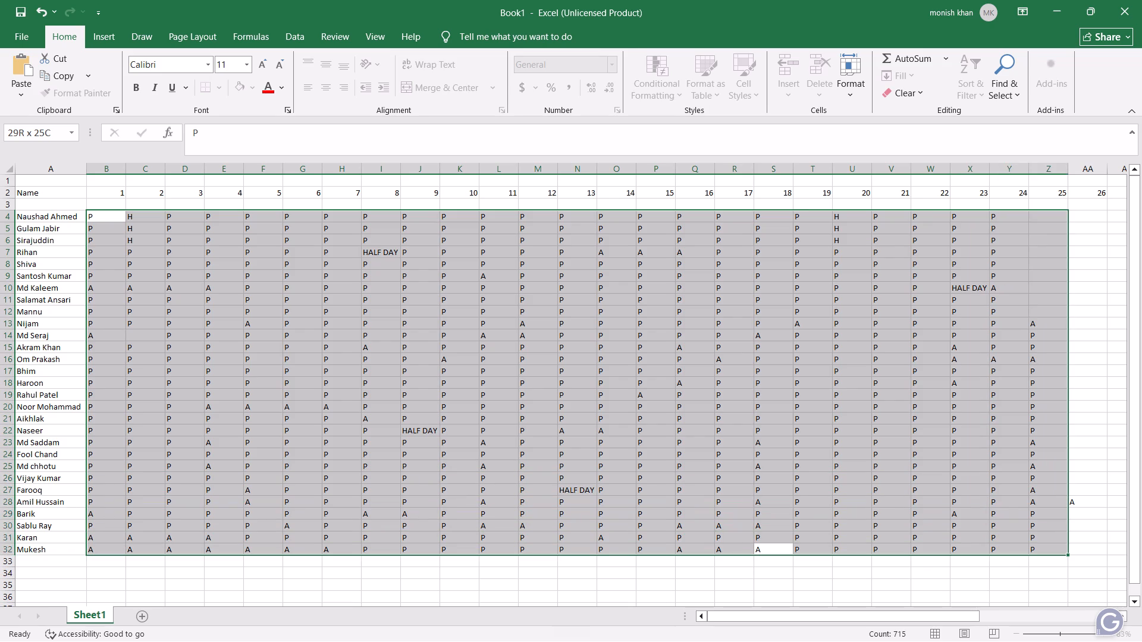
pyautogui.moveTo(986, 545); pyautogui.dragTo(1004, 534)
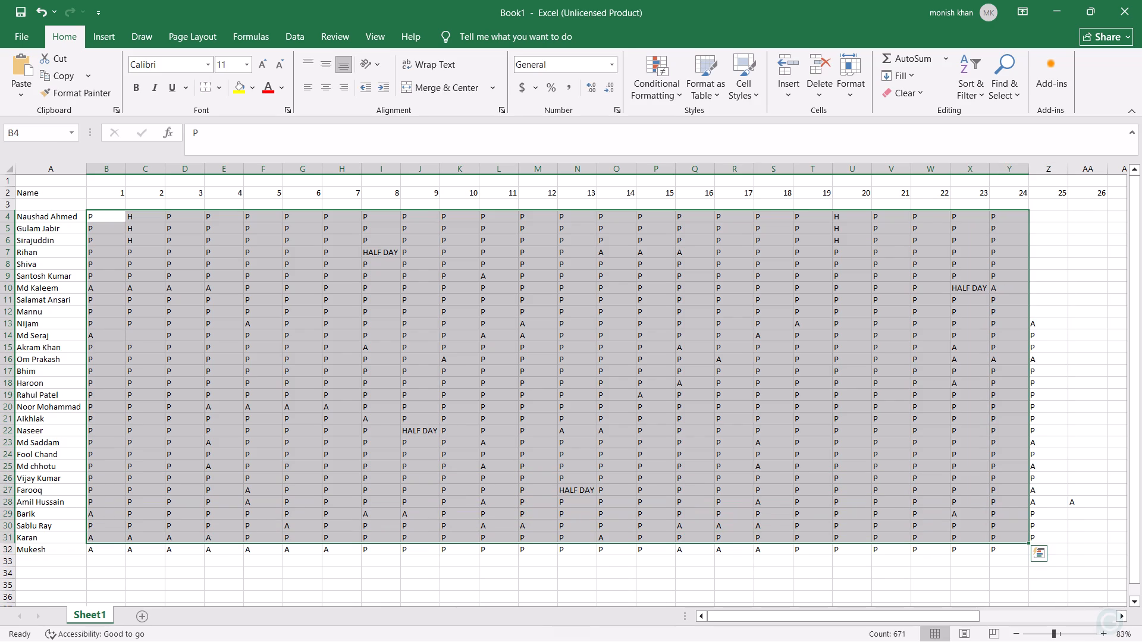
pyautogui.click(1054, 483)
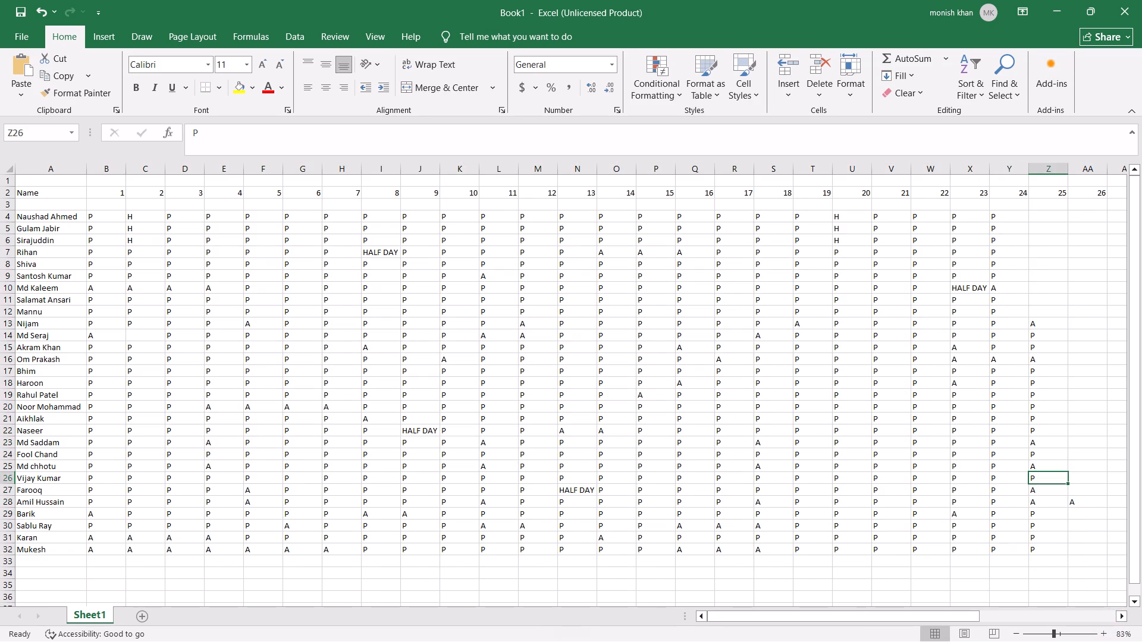
# Increase the font size of all attendance marks in B4 to Z32 to 14.
pyautogui.moveTo(106, 215); pyautogui.dragTo(371, 418)
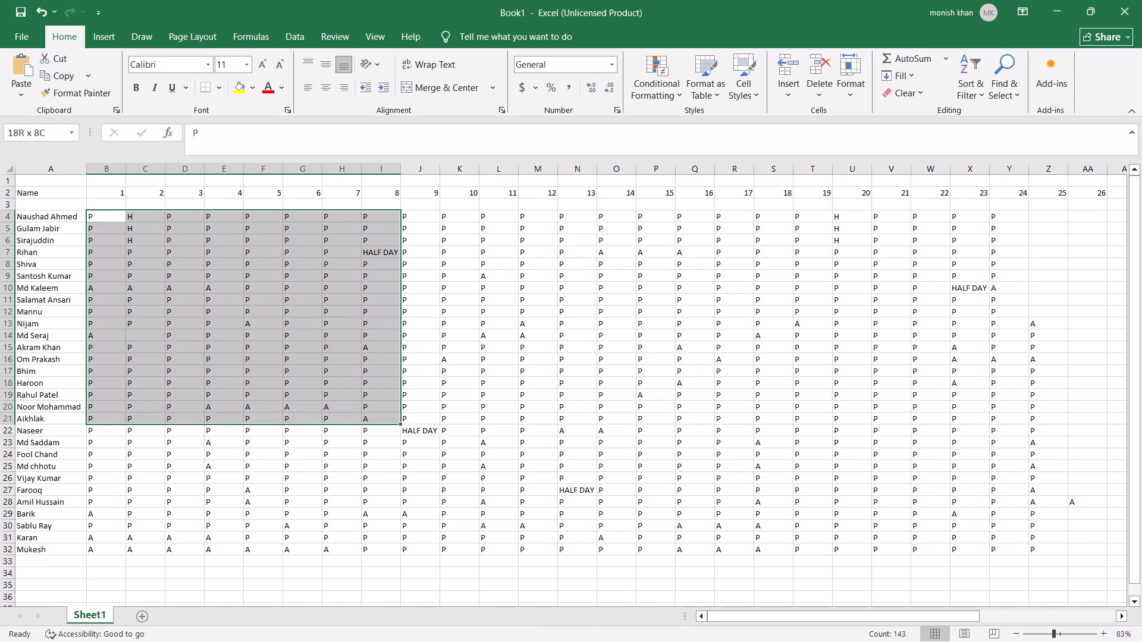
pyautogui.moveTo(371, 418); pyautogui.dragTo(1012, 536)
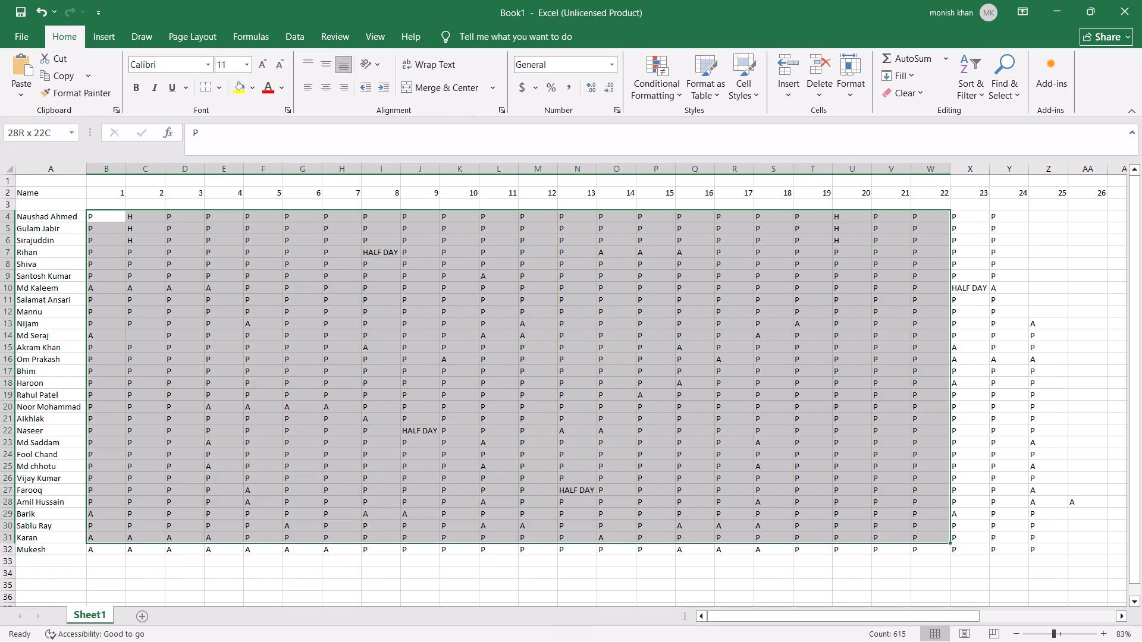
pyautogui.moveTo(1012, 536); pyautogui.dragTo(1049, 555)
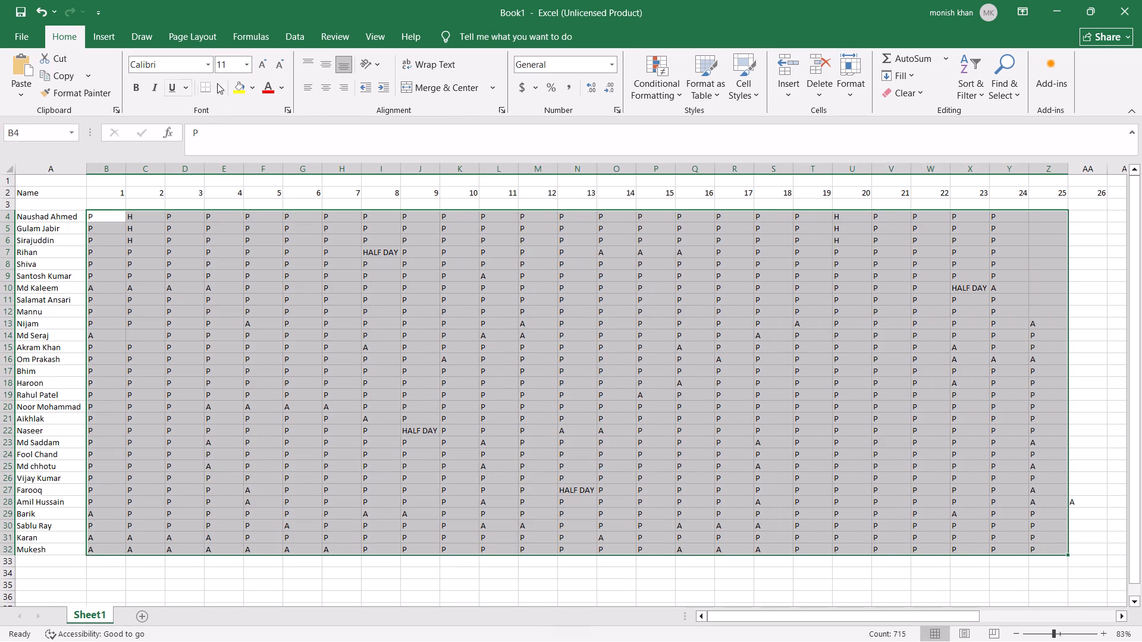
pyautogui.click(266, 61)
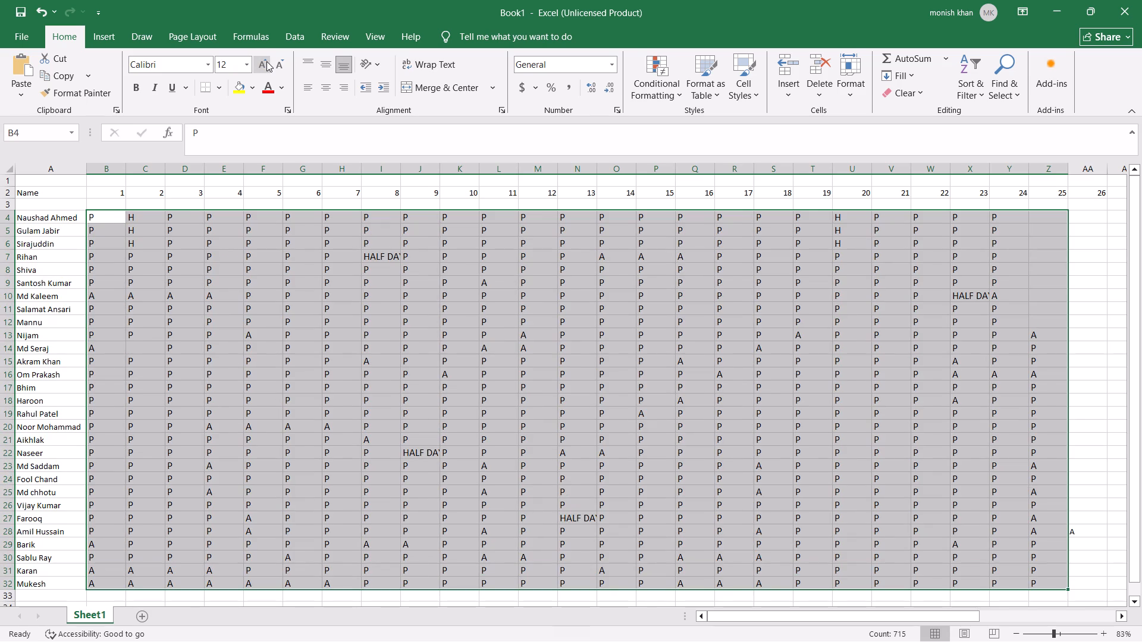
pyautogui.click(266, 61)
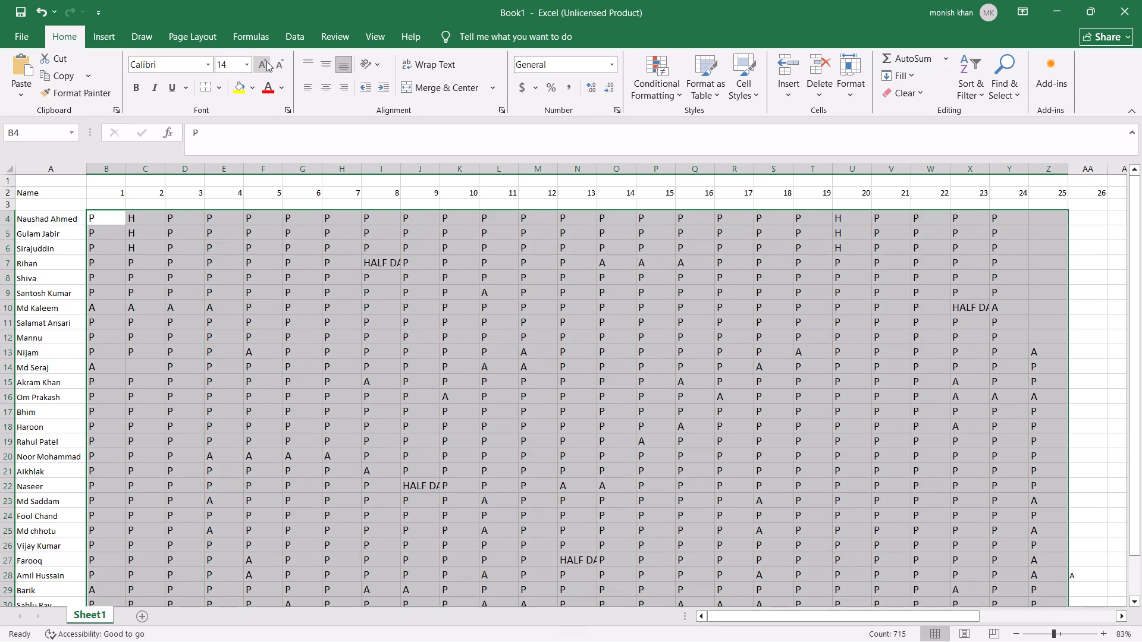
# Centre the attendance marks in B4 to Z32 both vertically and horizontally within their cells.
pyautogui.click(324, 64)
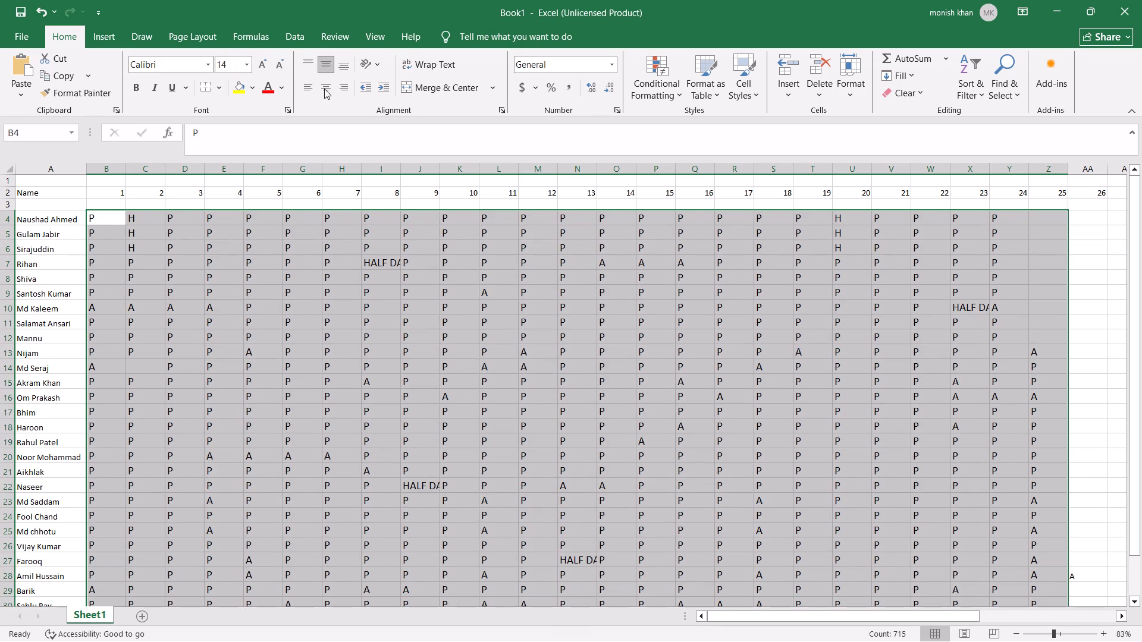
pyautogui.click(324, 89)
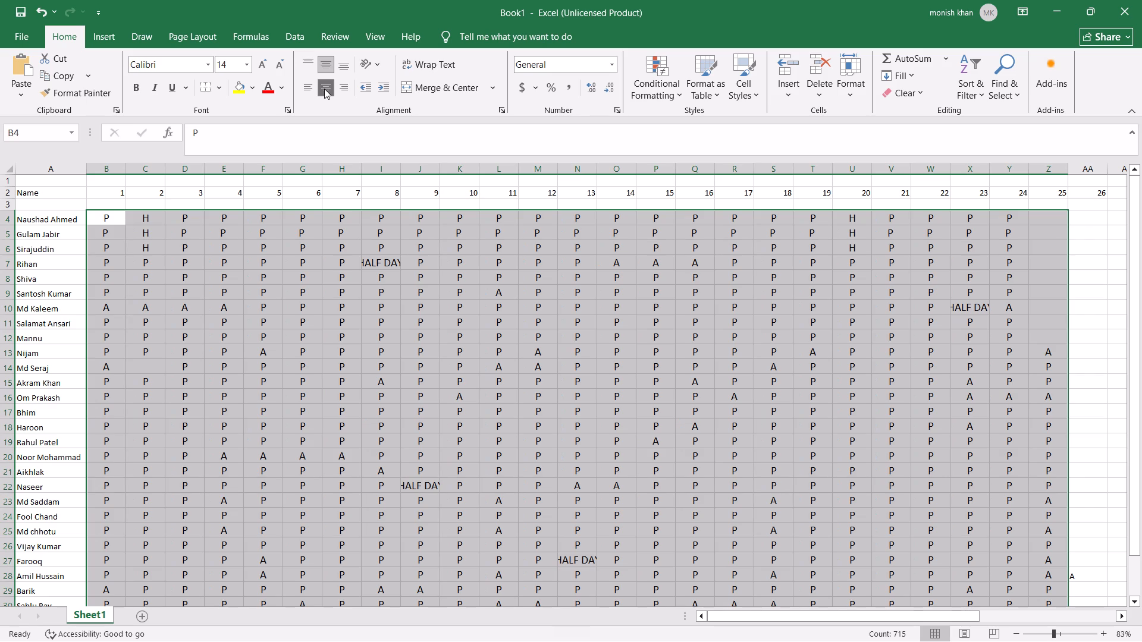
pyautogui.click(1084, 300)
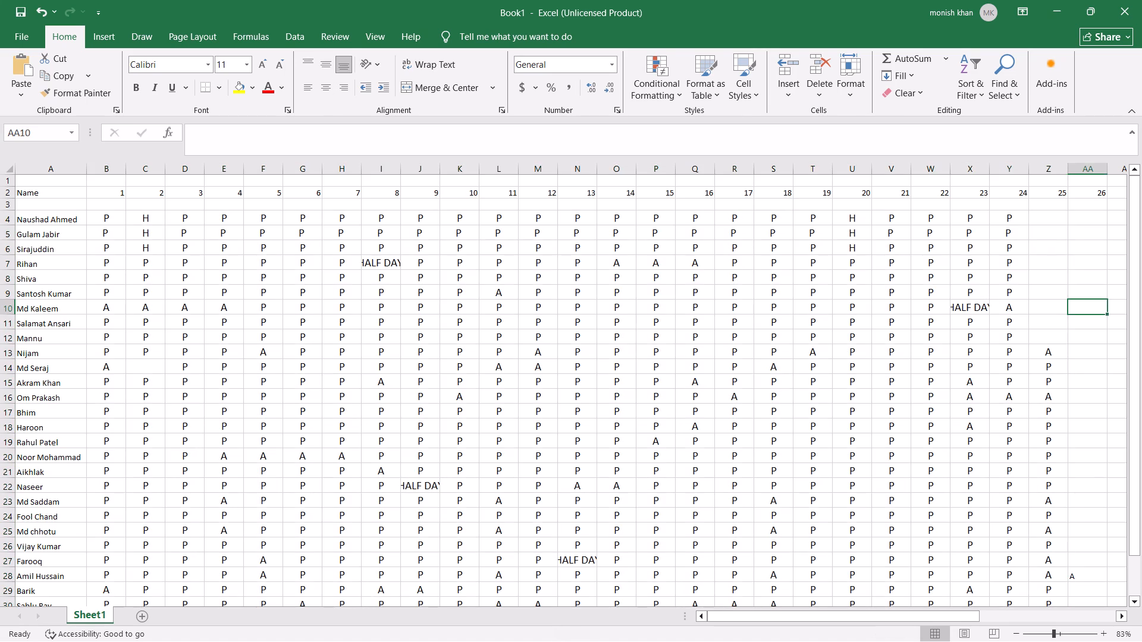
# Auto-fit the widths of columns I, J, N and X to their HALF DAY entries.
pyautogui.click(383, 265)
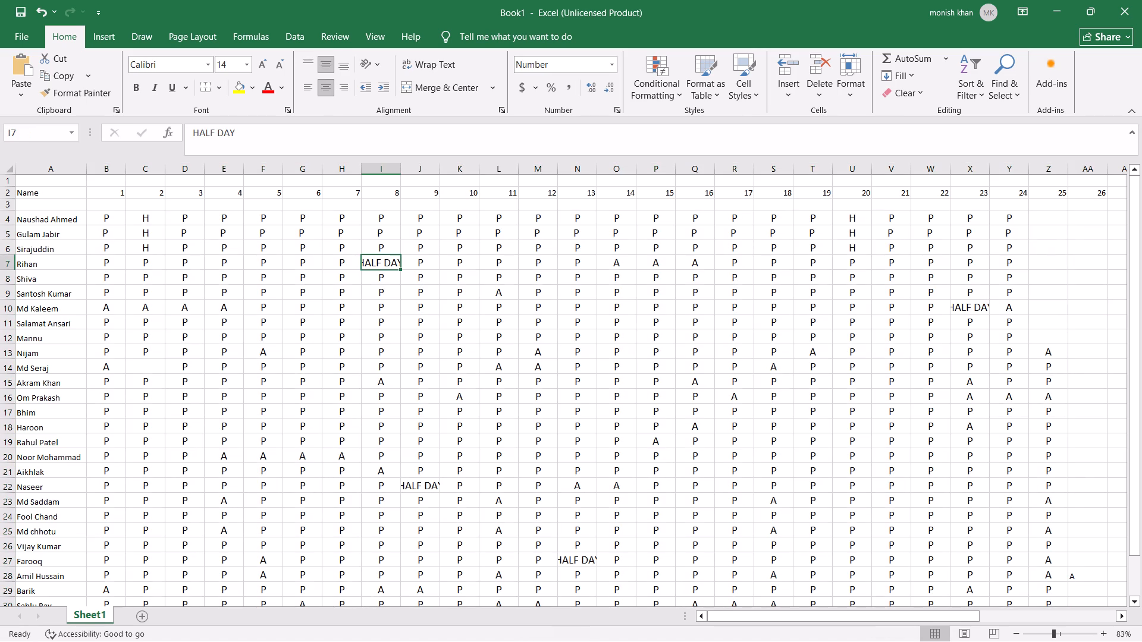
pyautogui.doubleClick(396, 169)
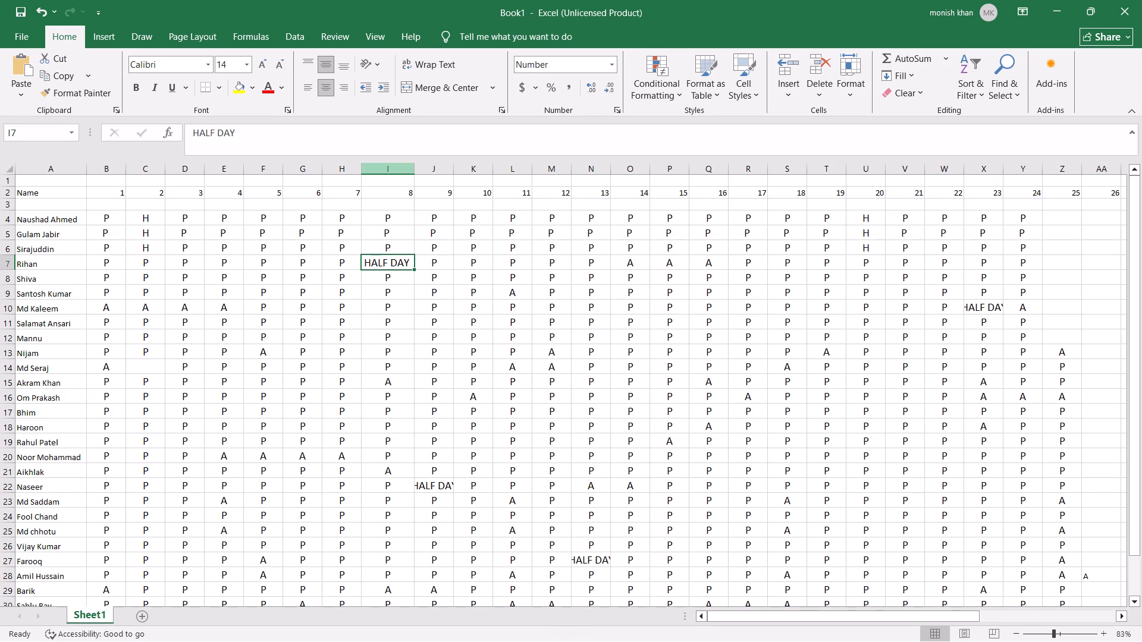
pyautogui.doubleClick(452, 174)
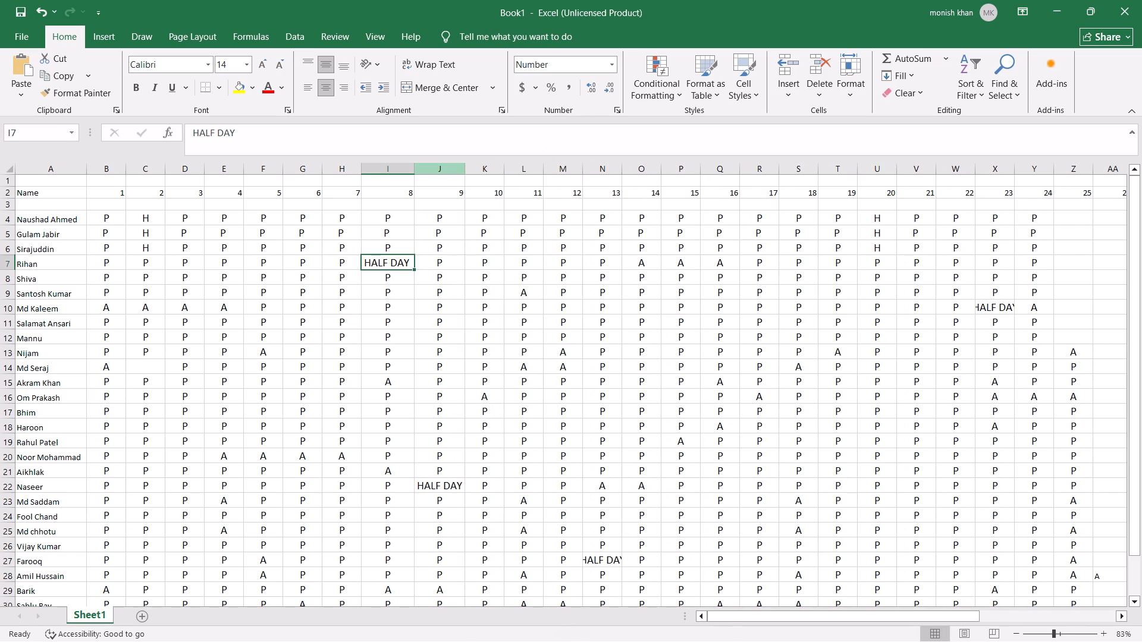
pyautogui.doubleClick(621, 171)
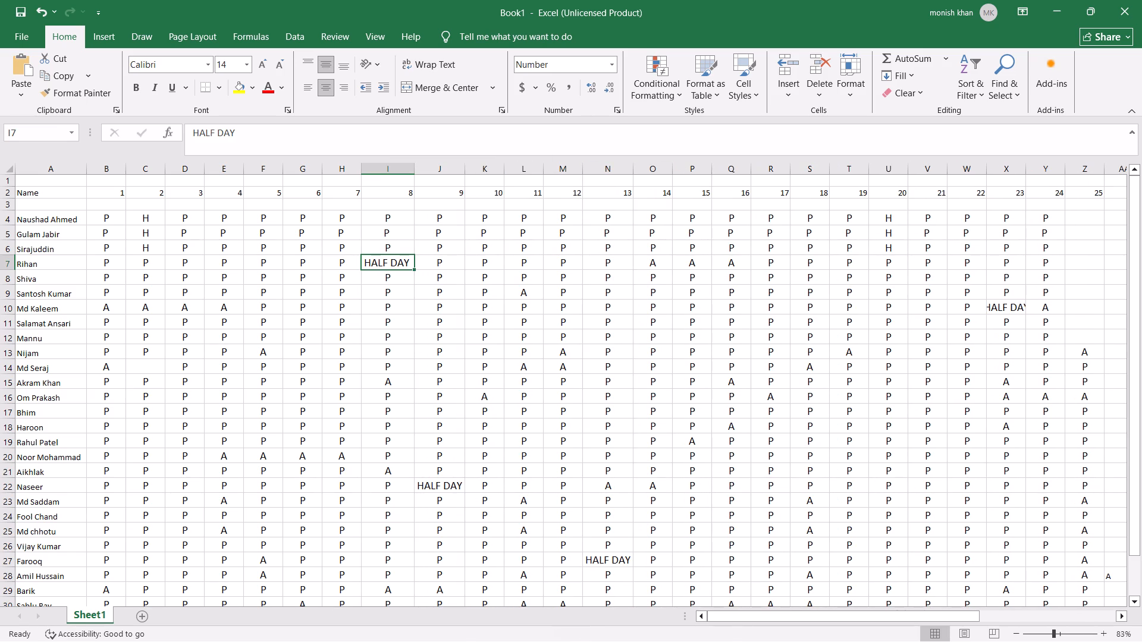
pyautogui.doubleClick(1021, 173)
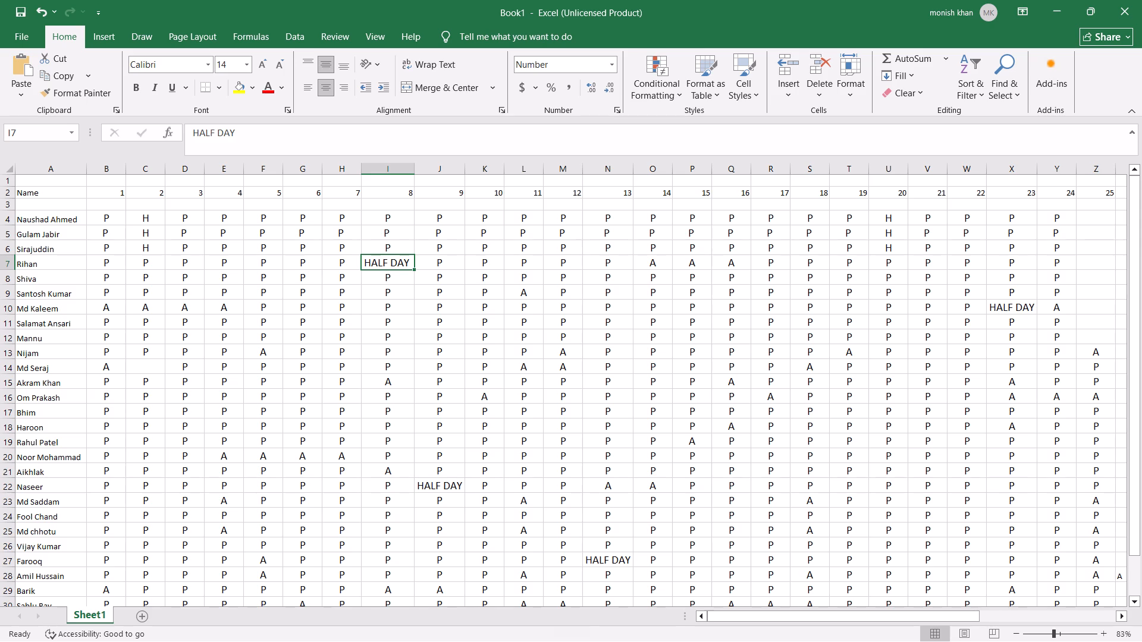
pyautogui.hscroll(1, 429, 352)
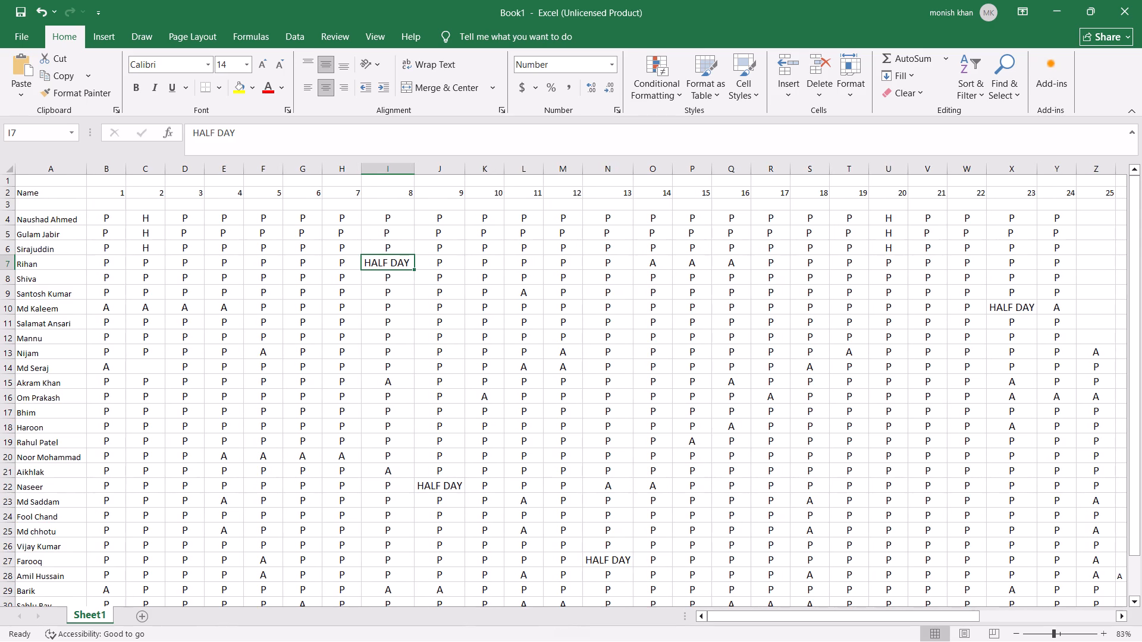
# Format the day headings 1 to 31 in B2 to AF2 as size 16, bold and underlined.
pyautogui.click(111, 194)
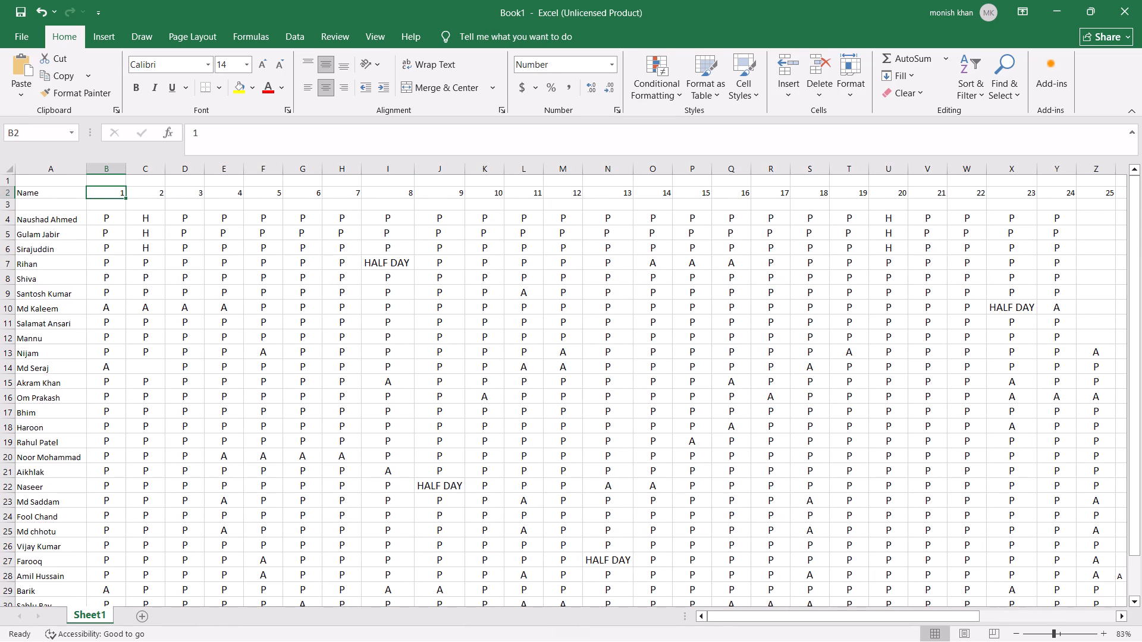
pyautogui.moveTo(111, 194); pyautogui.dragTo(305, 194)
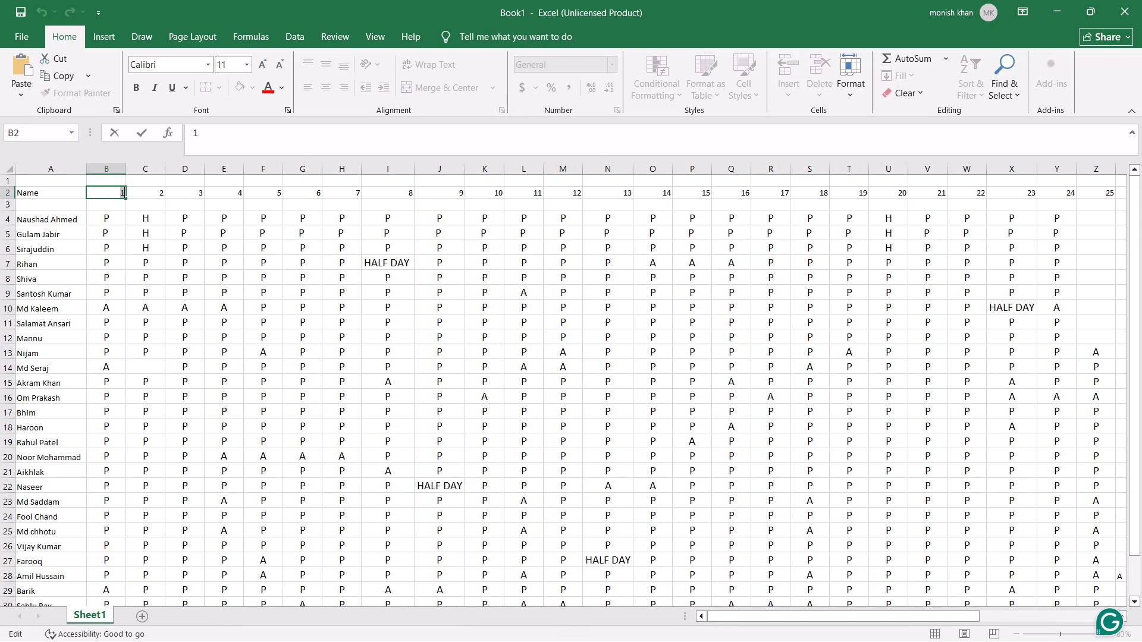
pyautogui.click(167, 210)
pyautogui.moveTo(106, 192); pyautogui.dragTo(482, 191)
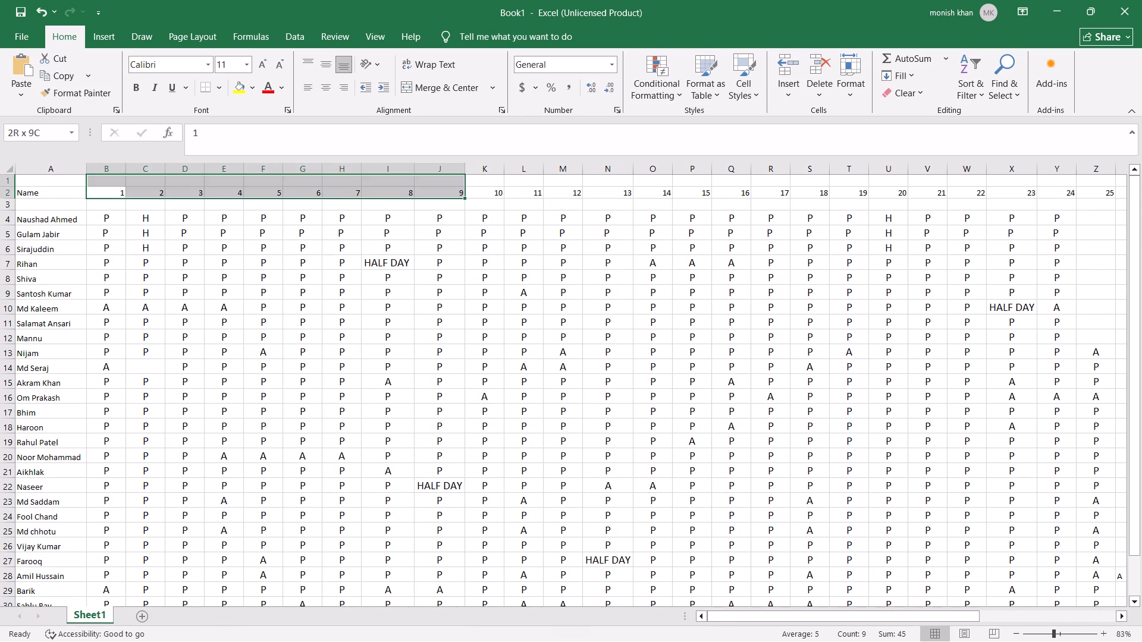
pyautogui.moveTo(482, 191); pyautogui.dragTo(1035, 190)
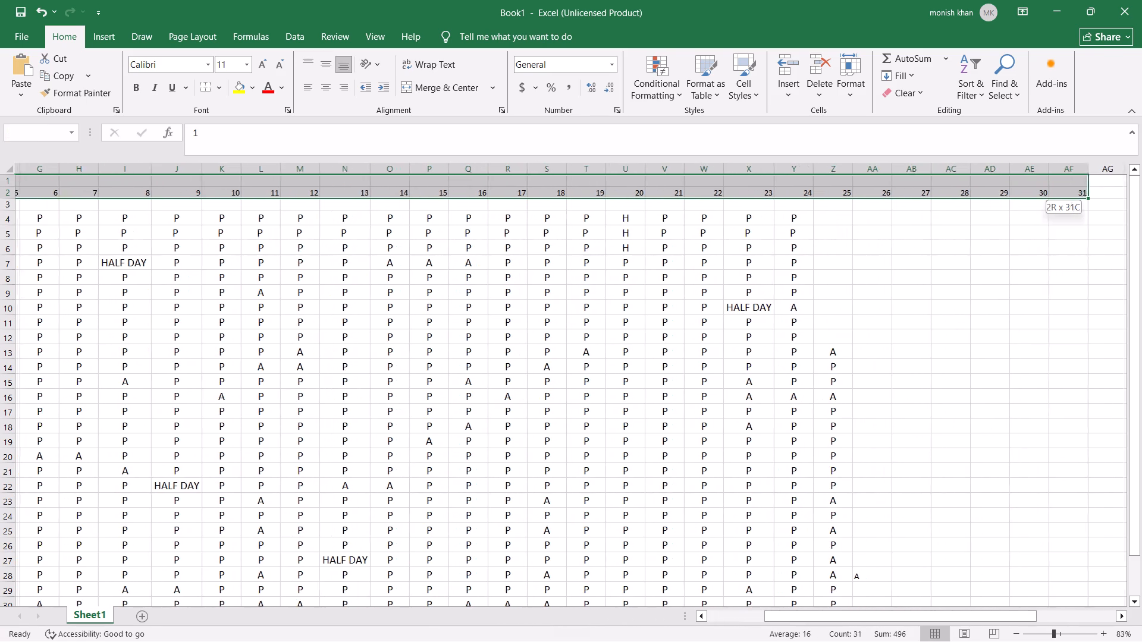
pyautogui.moveTo(1035, 190); pyautogui.dragTo(1073, 190)
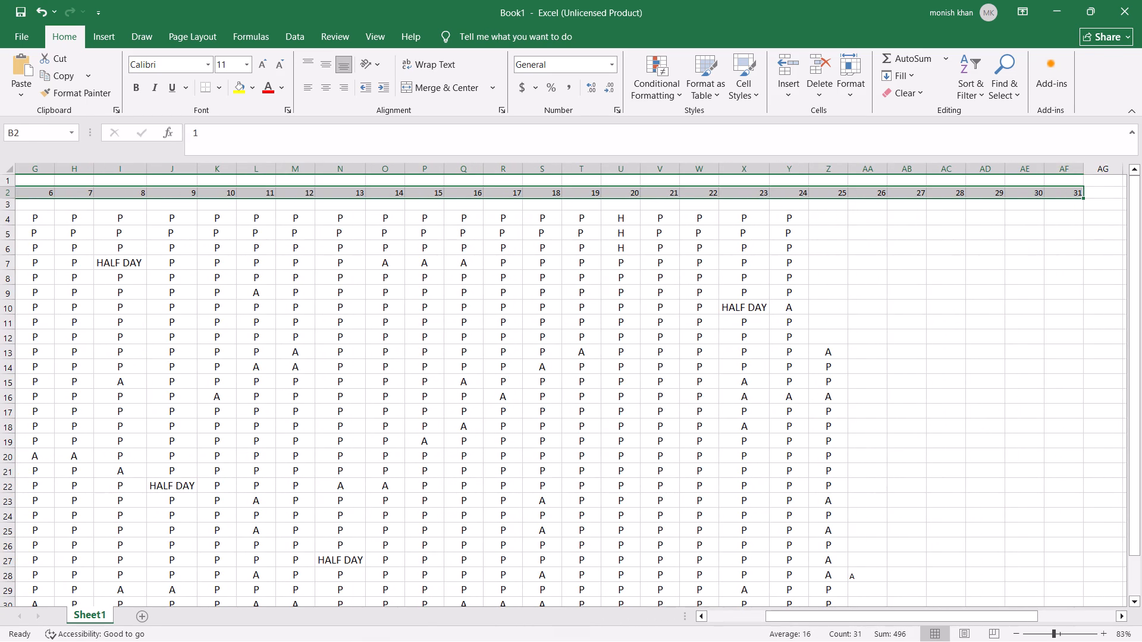
pyautogui.click(261, 71)
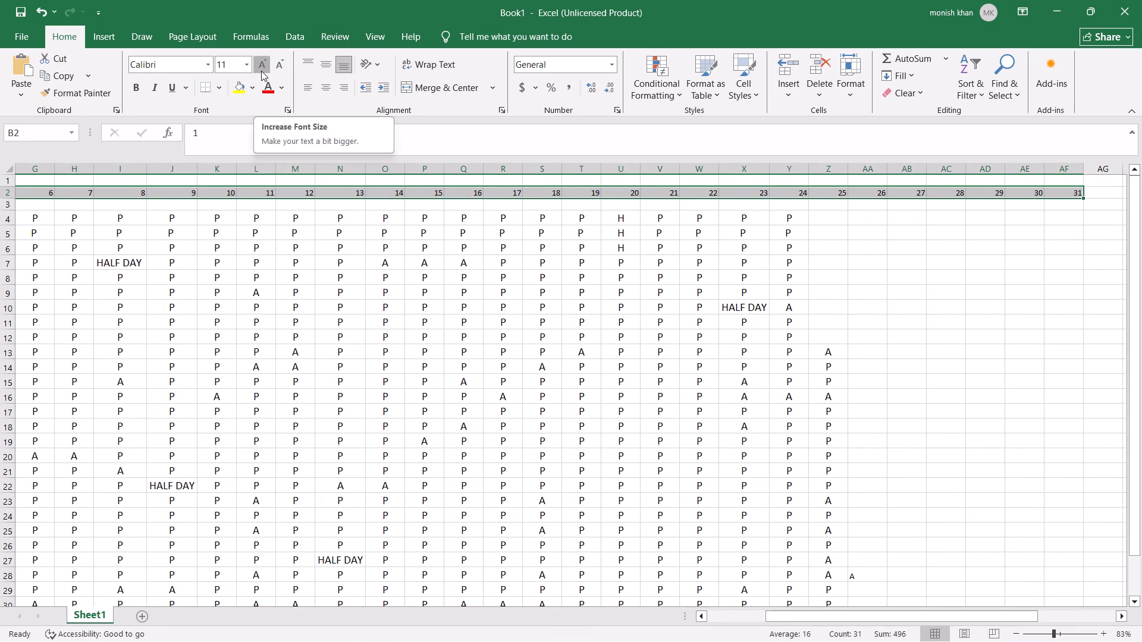
pyautogui.click(261, 71)
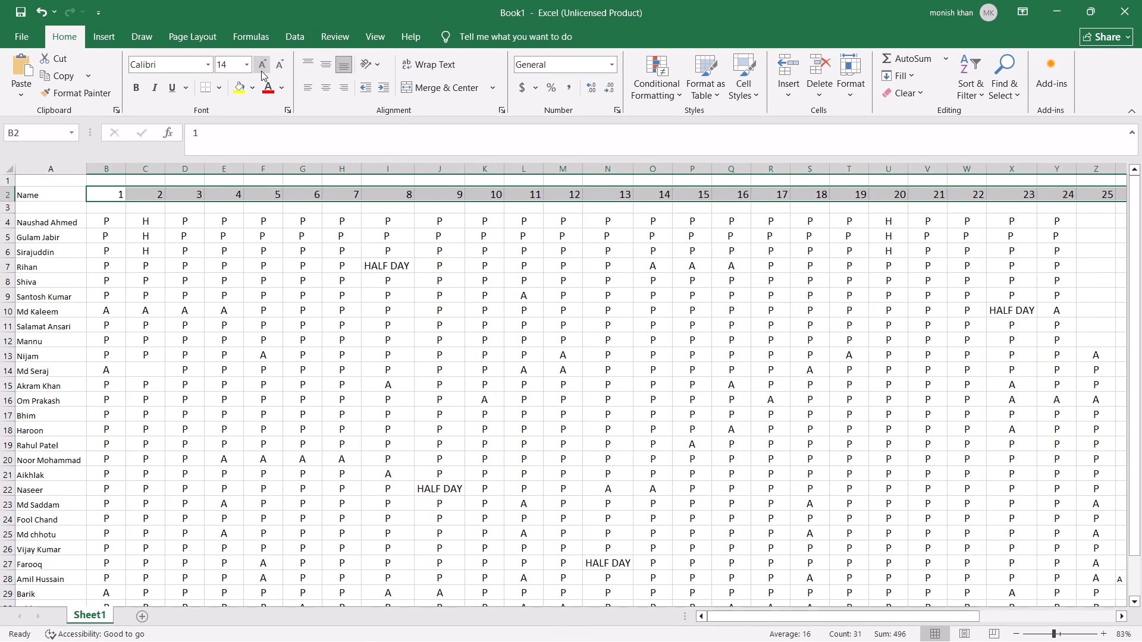
pyautogui.click(261, 71)
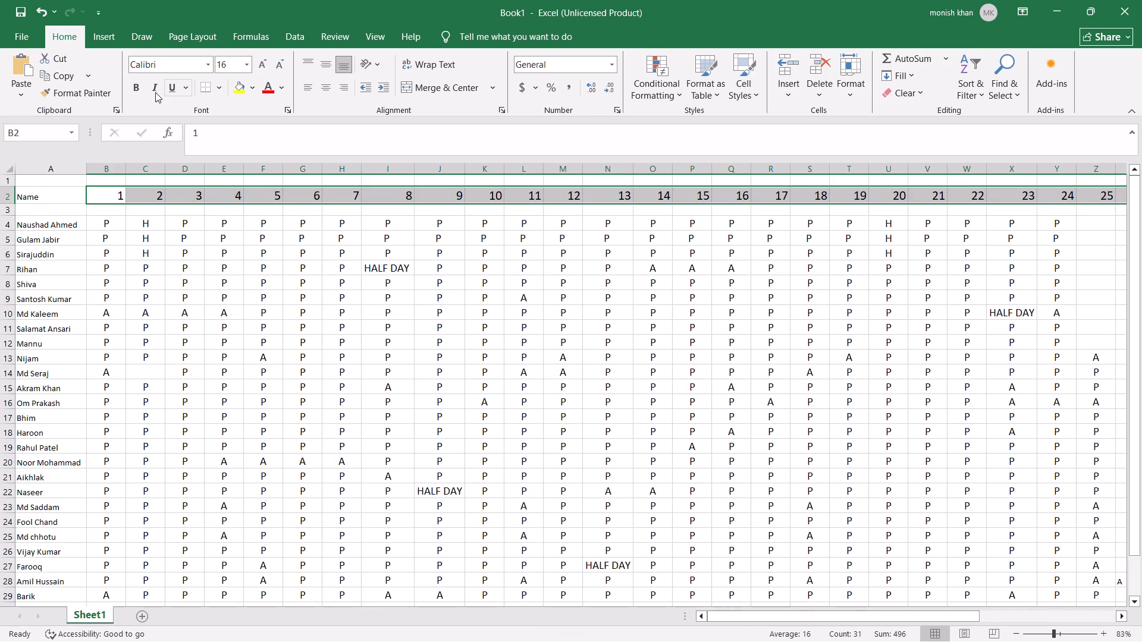
pyautogui.click(138, 90)
pyautogui.click(171, 89)
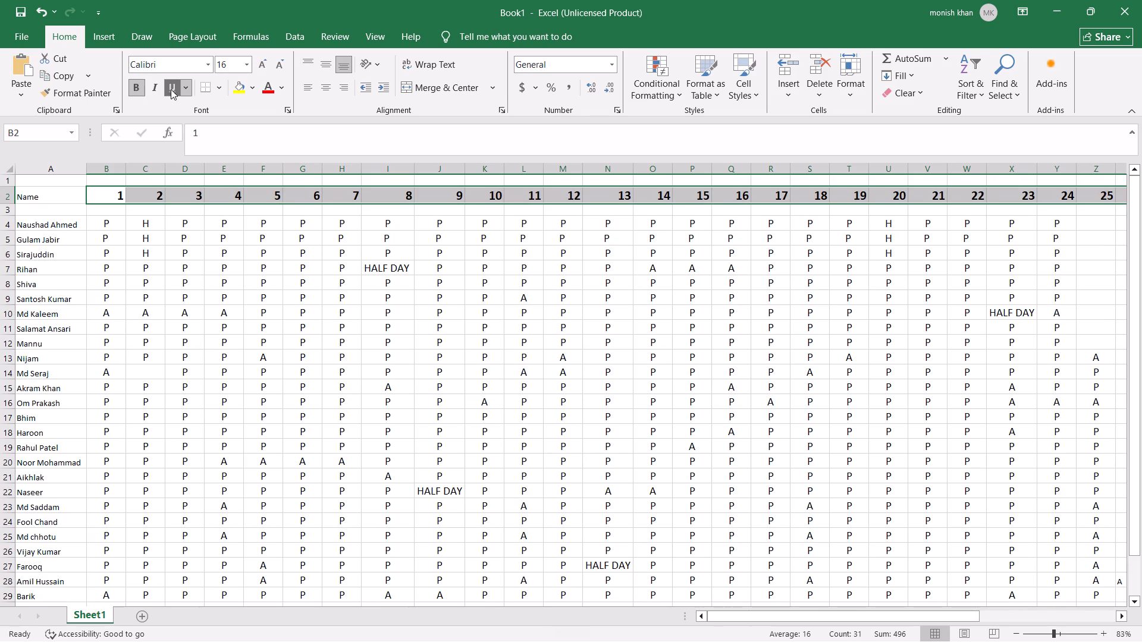
pyautogui.click(249, 274)
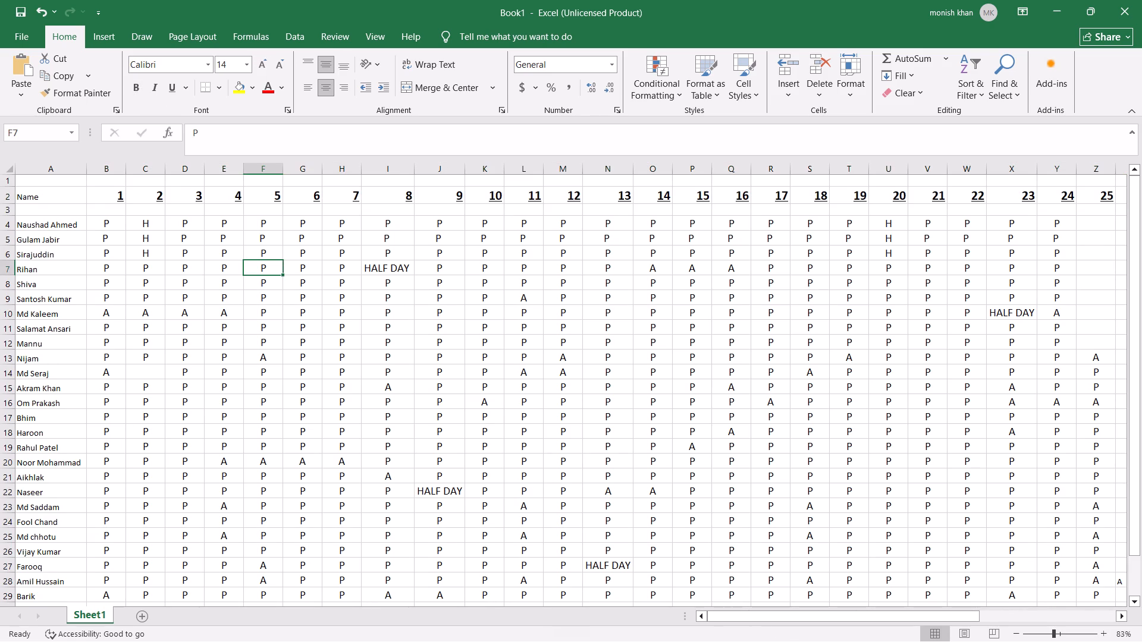
# Centre the day headings 1 to 31 in B2 to AF2 vertically and horizontally.
pyautogui.moveTo(108, 194); pyautogui.dragTo(269, 187)
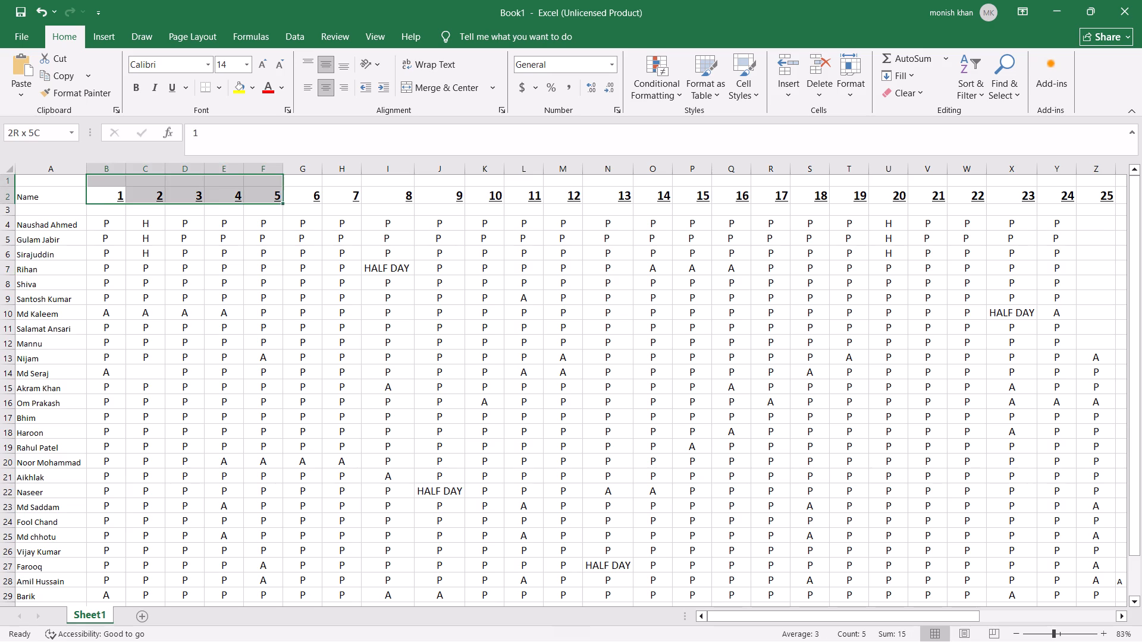
pyautogui.moveTo(269, 187); pyautogui.dragTo(1141, 187)
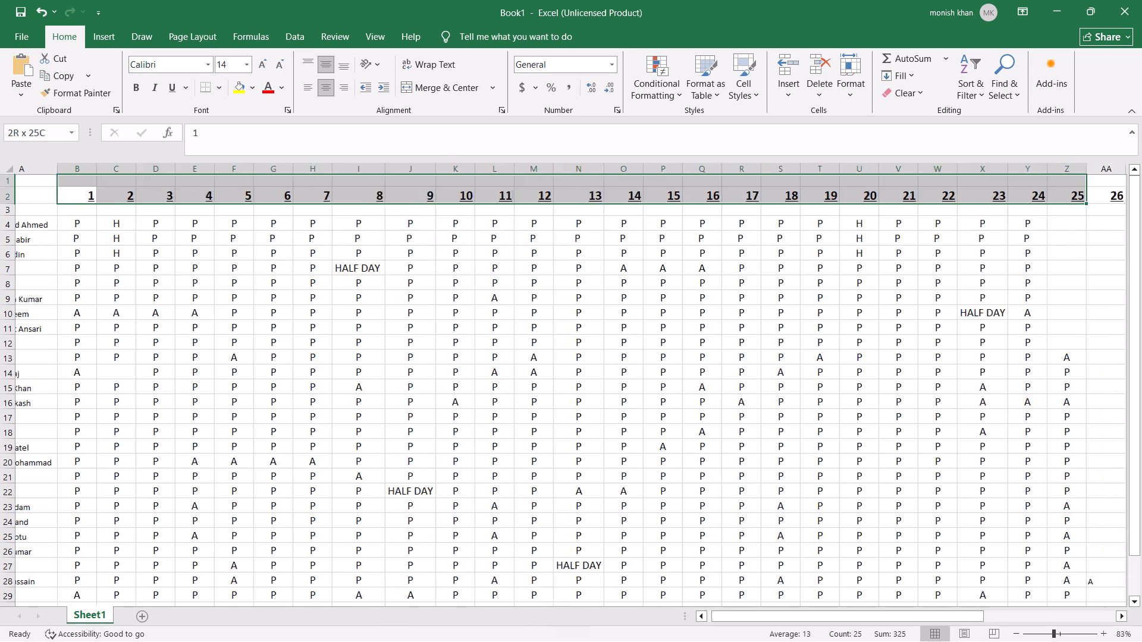
pyautogui.moveTo(1141, 187); pyautogui.dragTo(1080, 192)
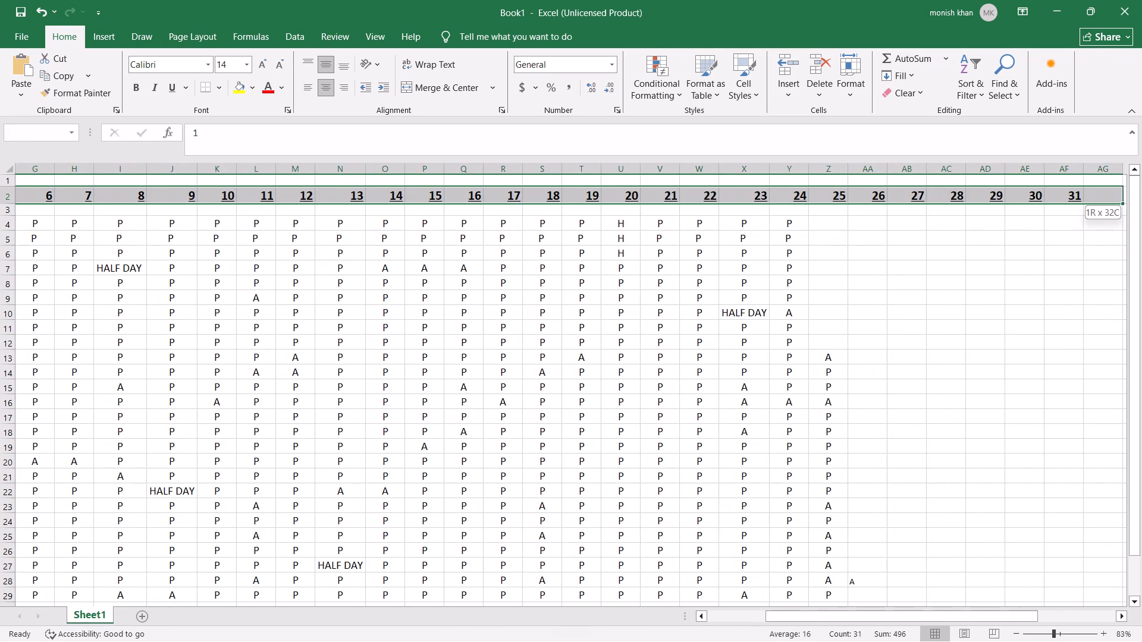
pyautogui.moveTo(1080, 192); pyautogui.dragTo(1071, 192)
pyautogui.click(324, 65)
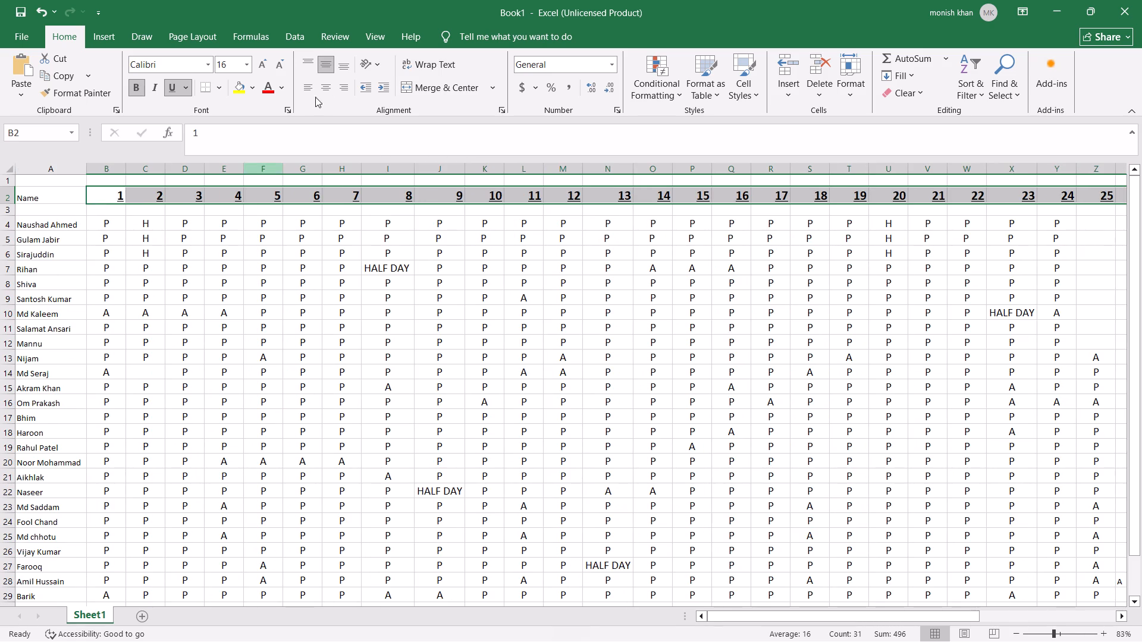
pyautogui.click(324, 85)
pyautogui.click(363, 268)
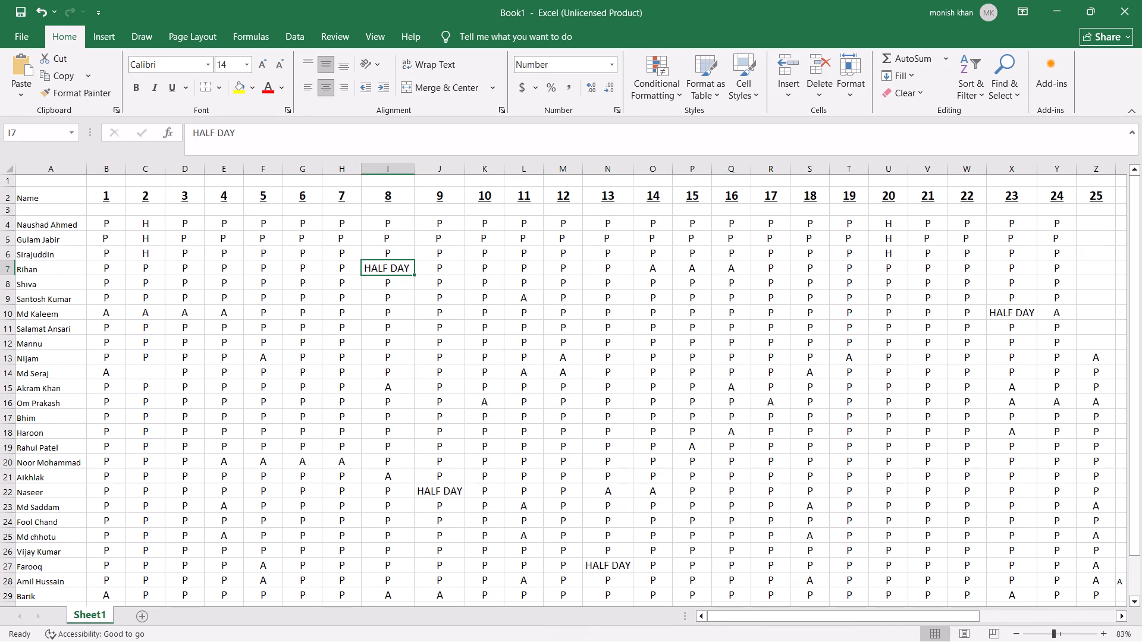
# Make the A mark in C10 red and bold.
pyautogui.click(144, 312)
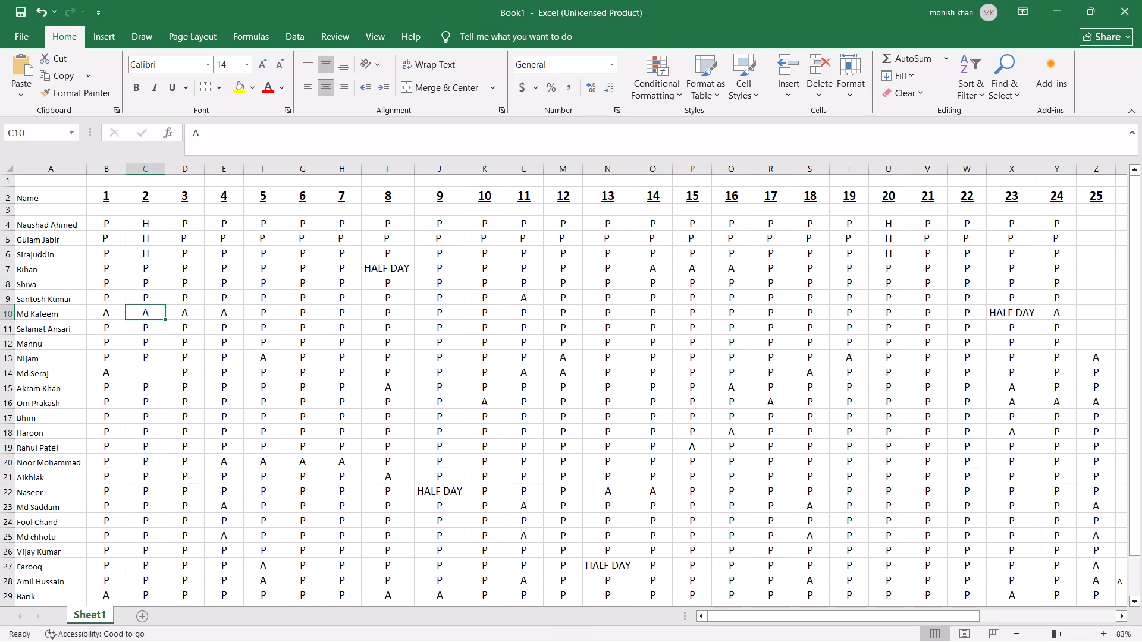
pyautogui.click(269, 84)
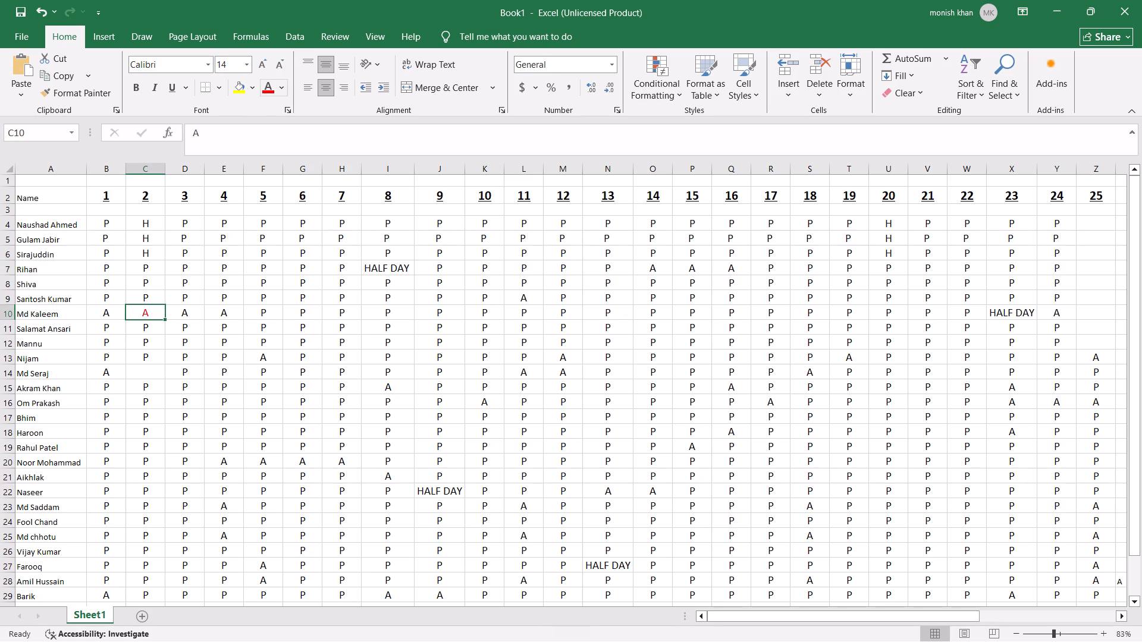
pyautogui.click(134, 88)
# Make the A mark in E23, under heading 4, red and bold.
pyautogui.click(231, 507)
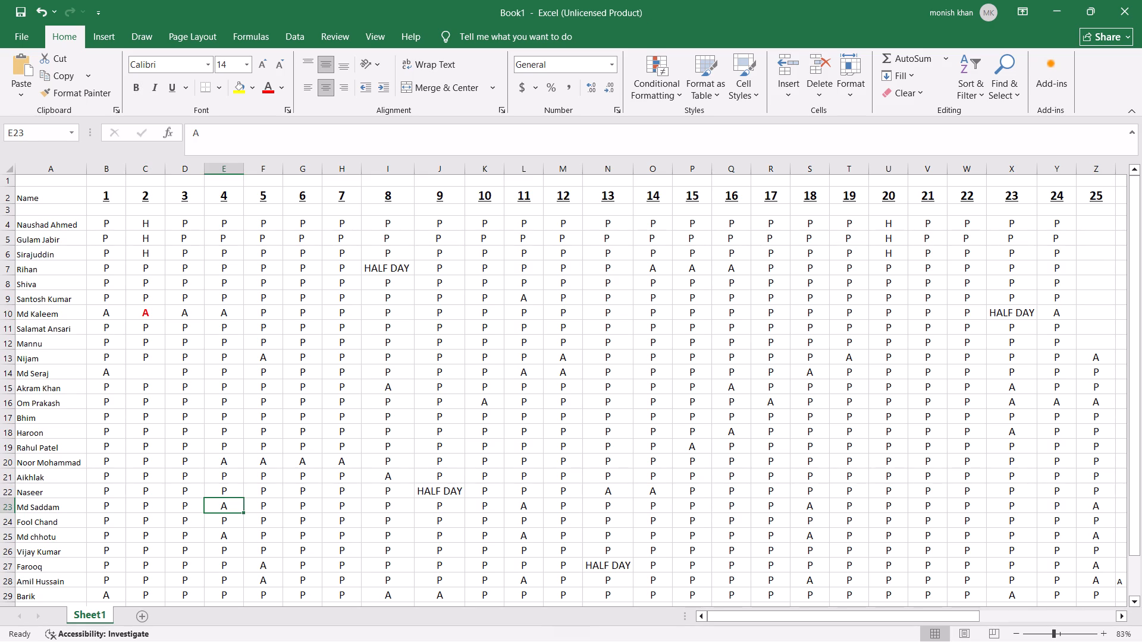
pyautogui.click(268, 89)
pyautogui.click(135, 92)
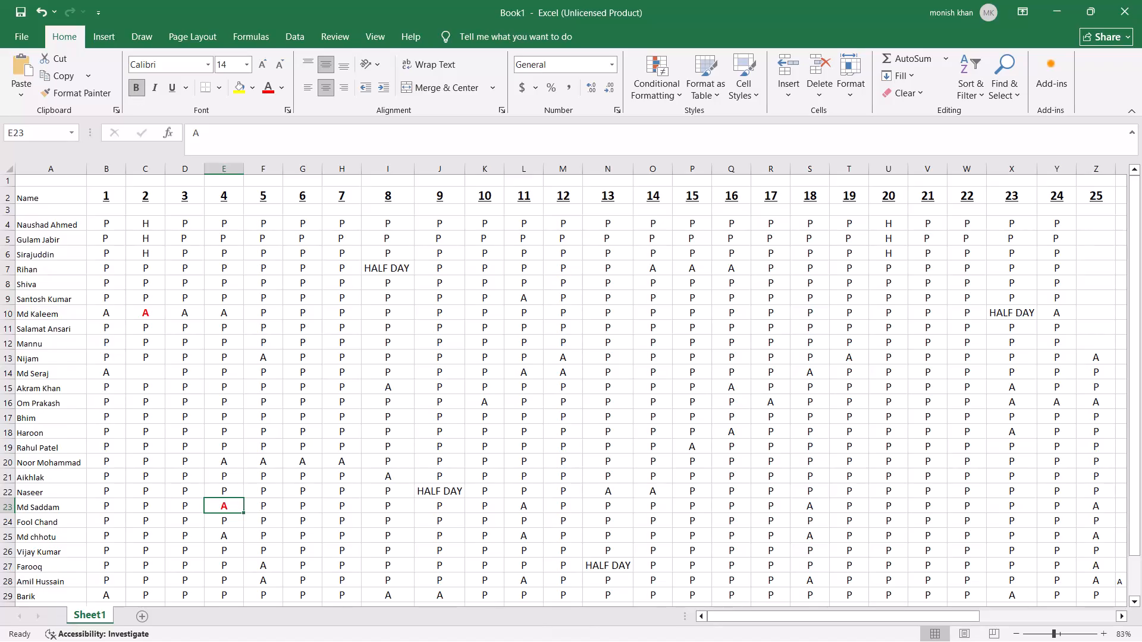
pyautogui.click(223, 315)
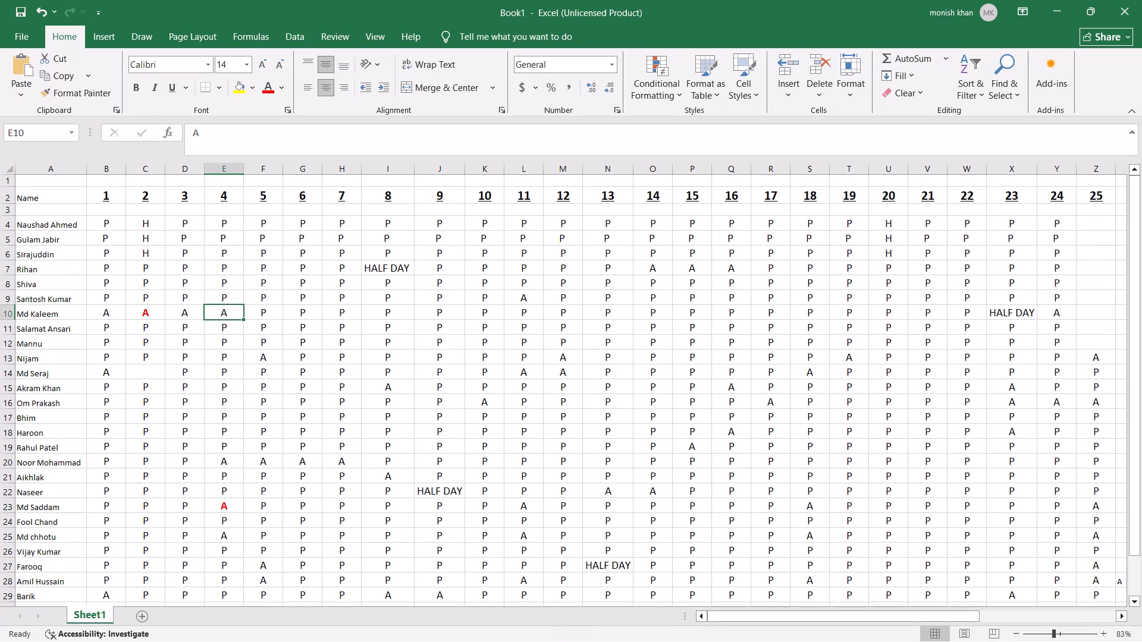
# Fill the H mark from C6 down column C, under heading 2, through row 32.
pyautogui.click(146, 226)
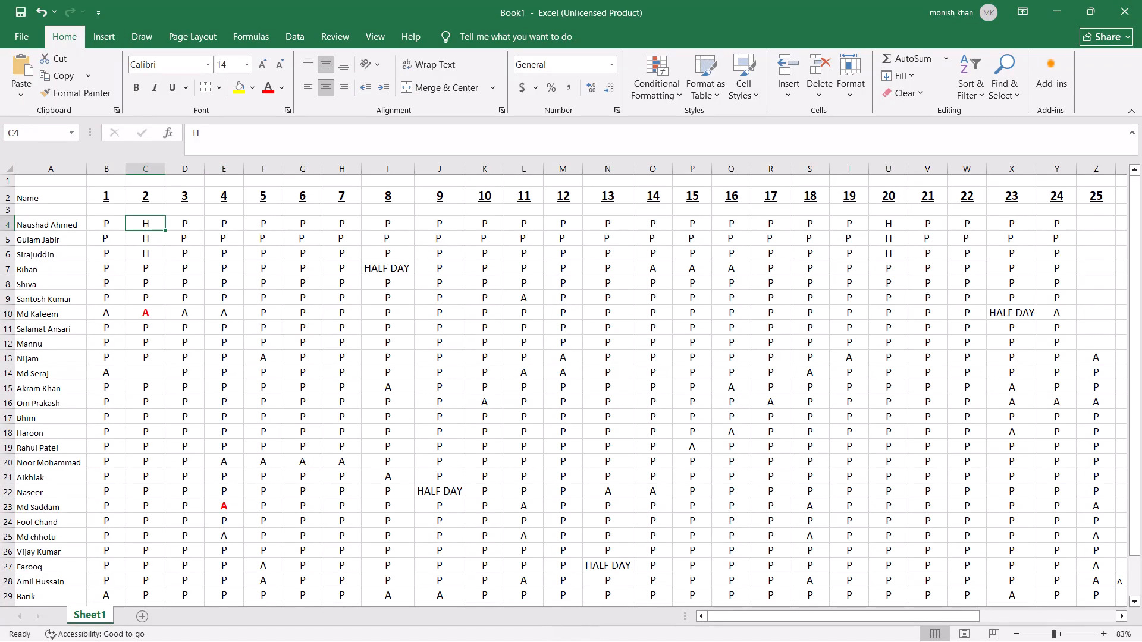
pyautogui.click(147, 257)
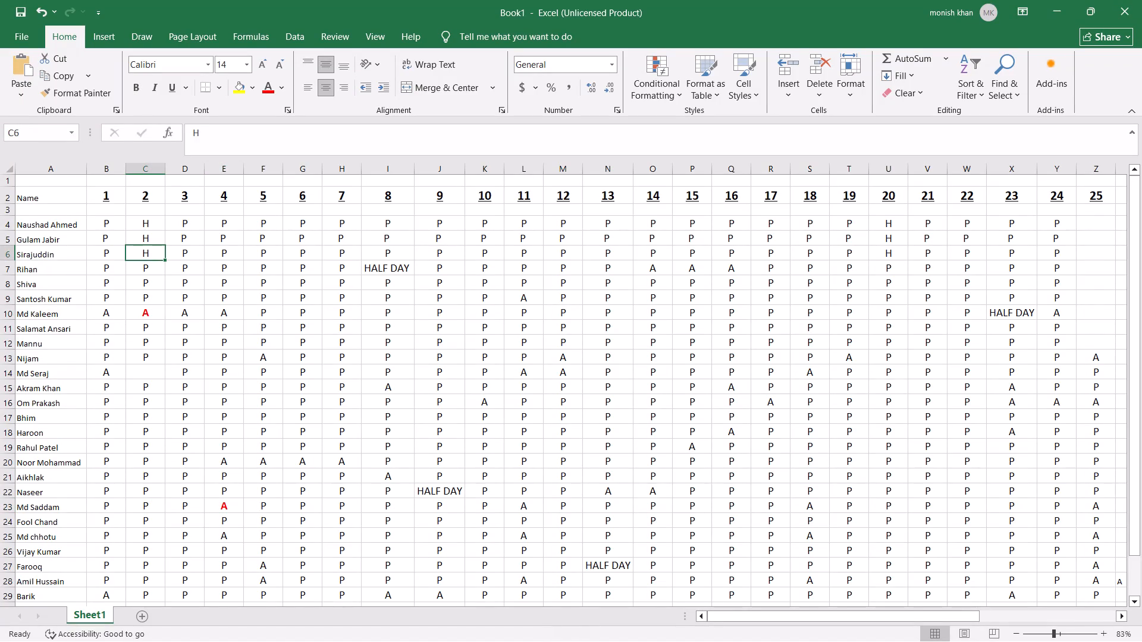
pyautogui.moveTo(165, 259); pyautogui.dragTo(153, 588)
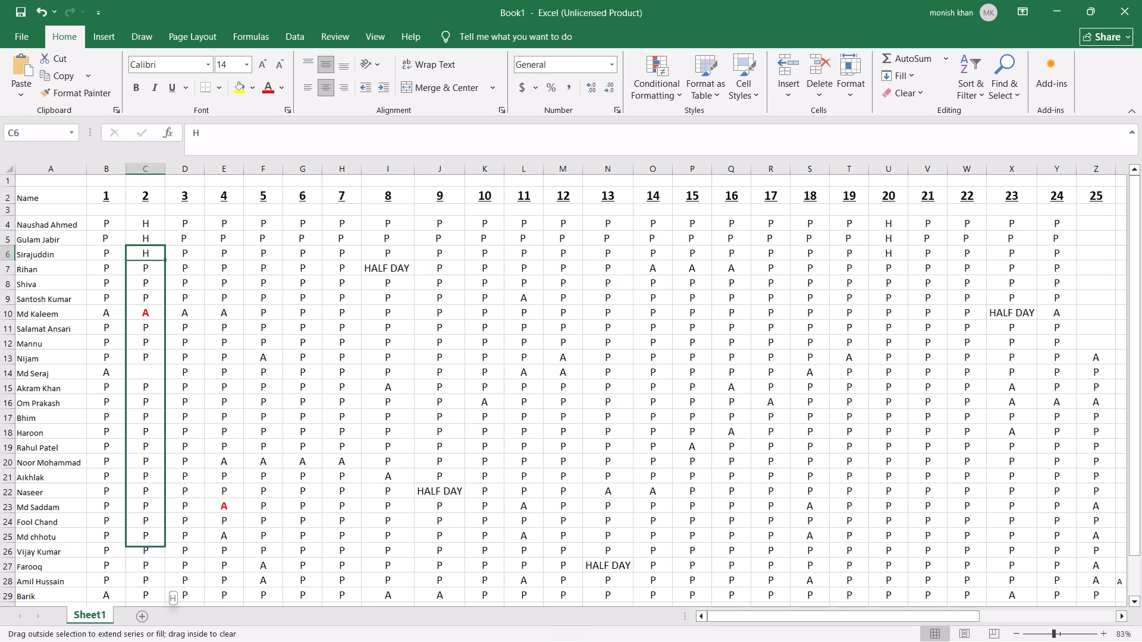
pyautogui.moveTo(153, 588); pyautogui.dragTo(153, 571)
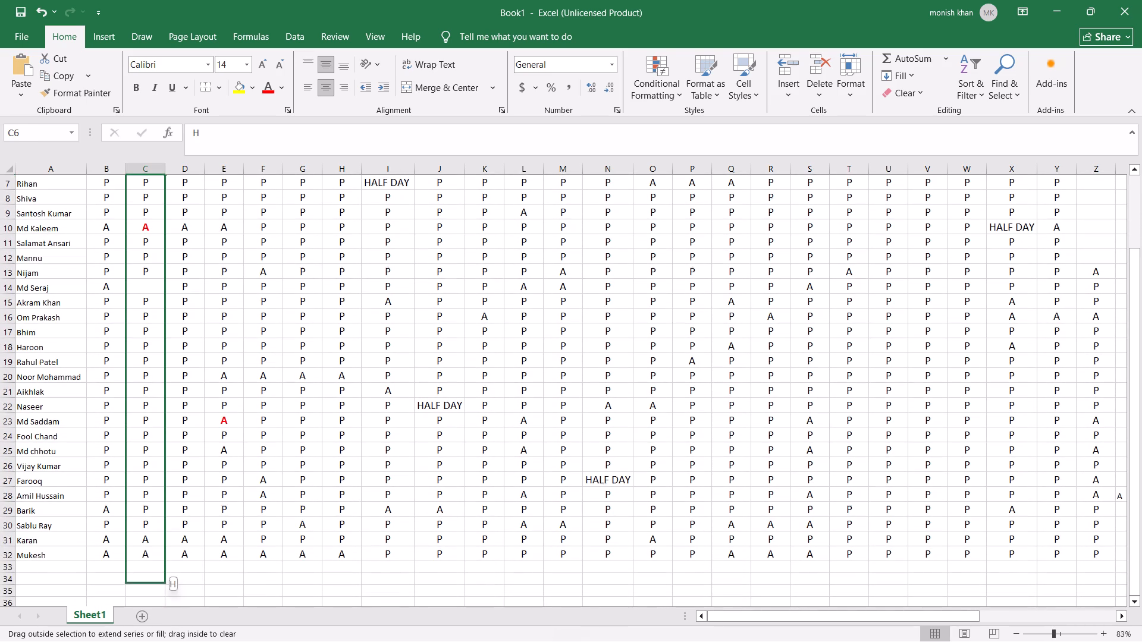
pyautogui.moveTo(153, 571); pyautogui.dragTo(156, 563)
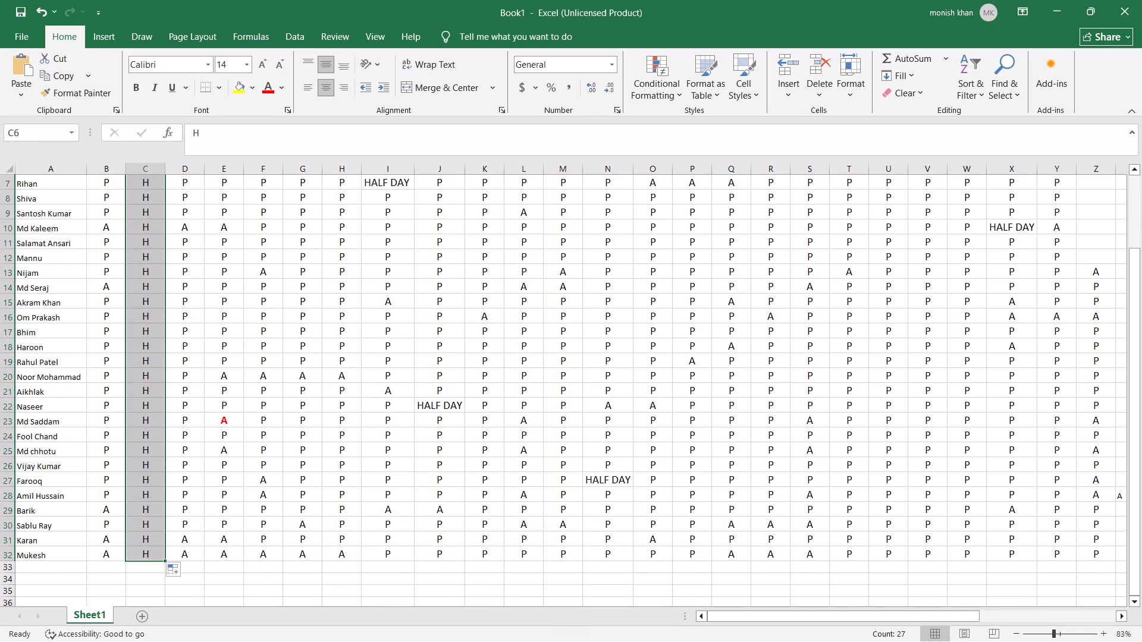
# Fill the H mark from U6 down column U, under heading 20, through row 32.
pyautogui.scroll(3, 214, 501)
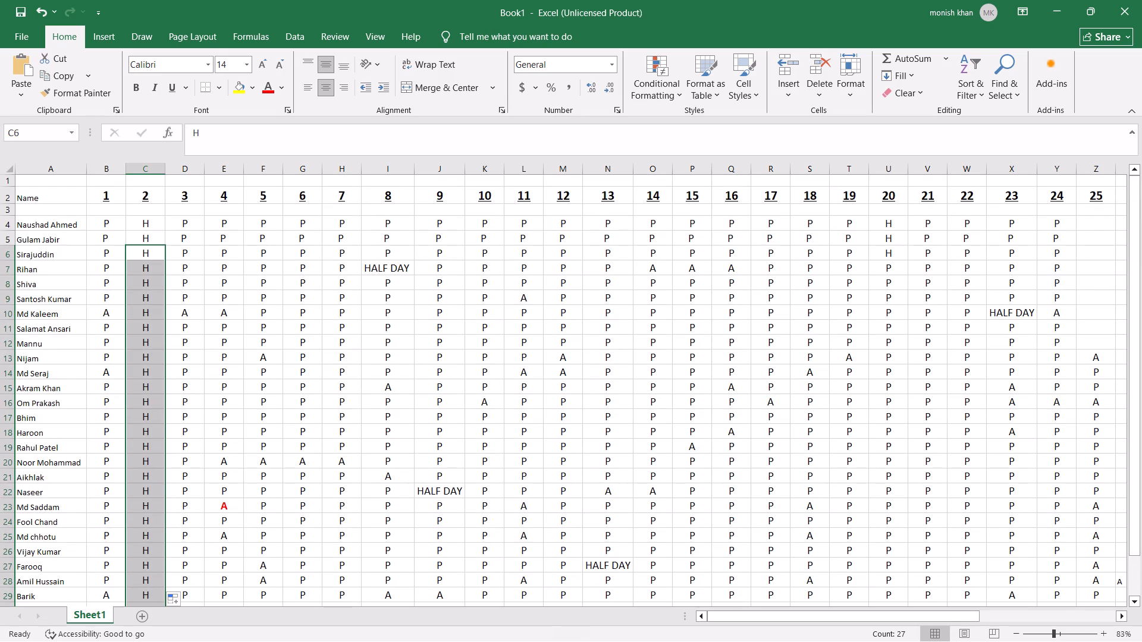
pyautogui.click(892, 219)
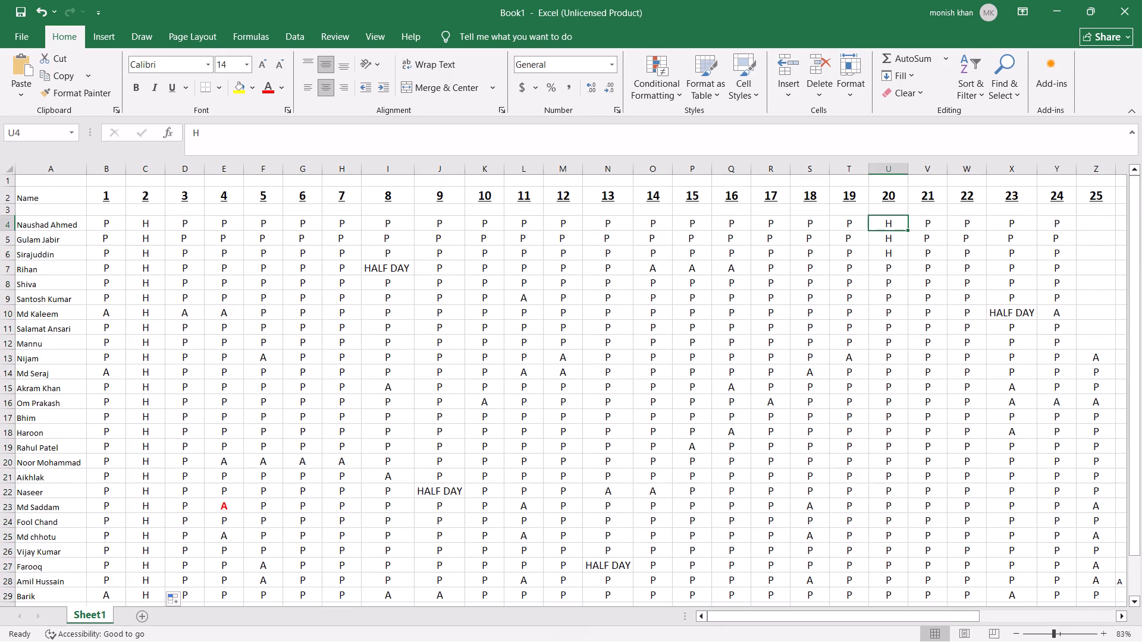
pyautogui.click(896, 254)
pyautogui.moveTo(907, 259); pyautogui.dragTo(906, 641)
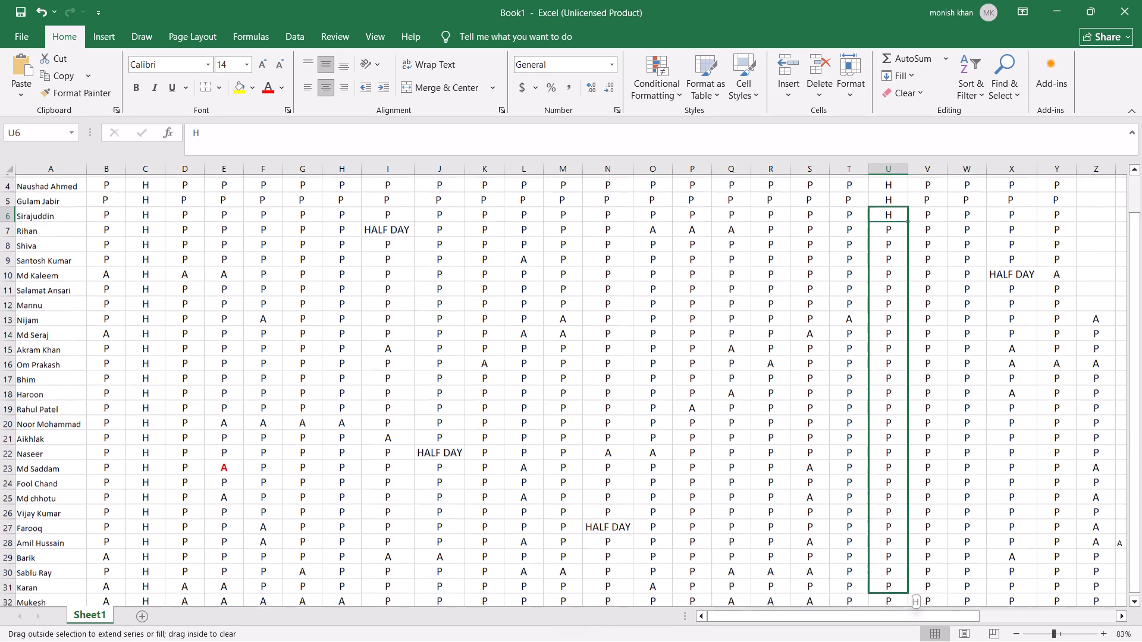
pyautogui.moveTo(906, 641); pyautogui.dragTo(901, 556)
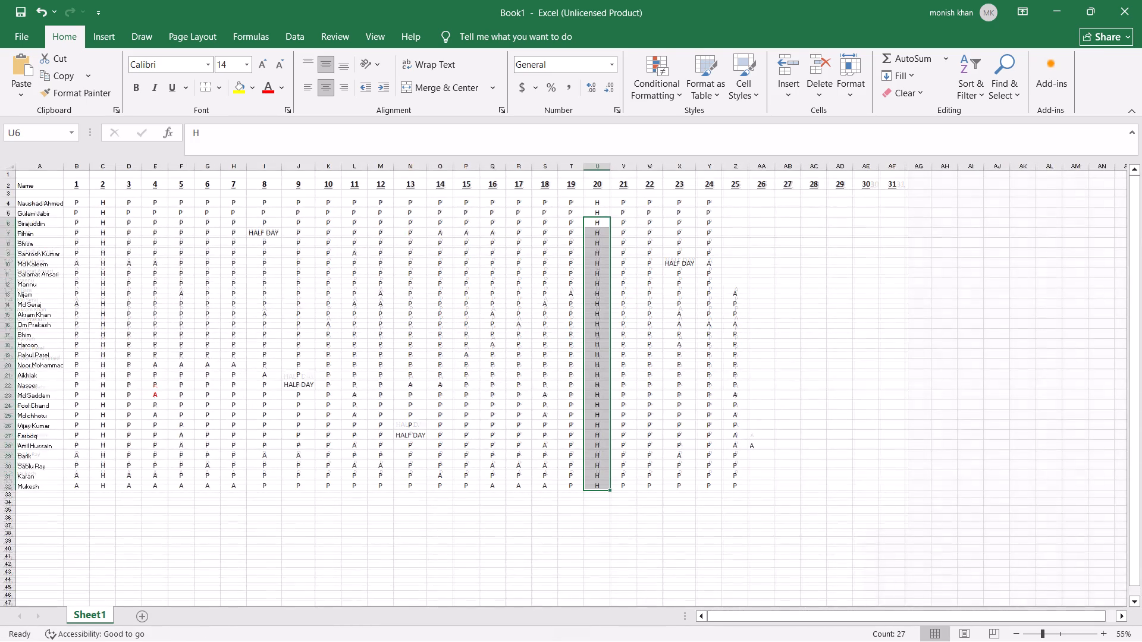
pyautogui.click(470, 377)
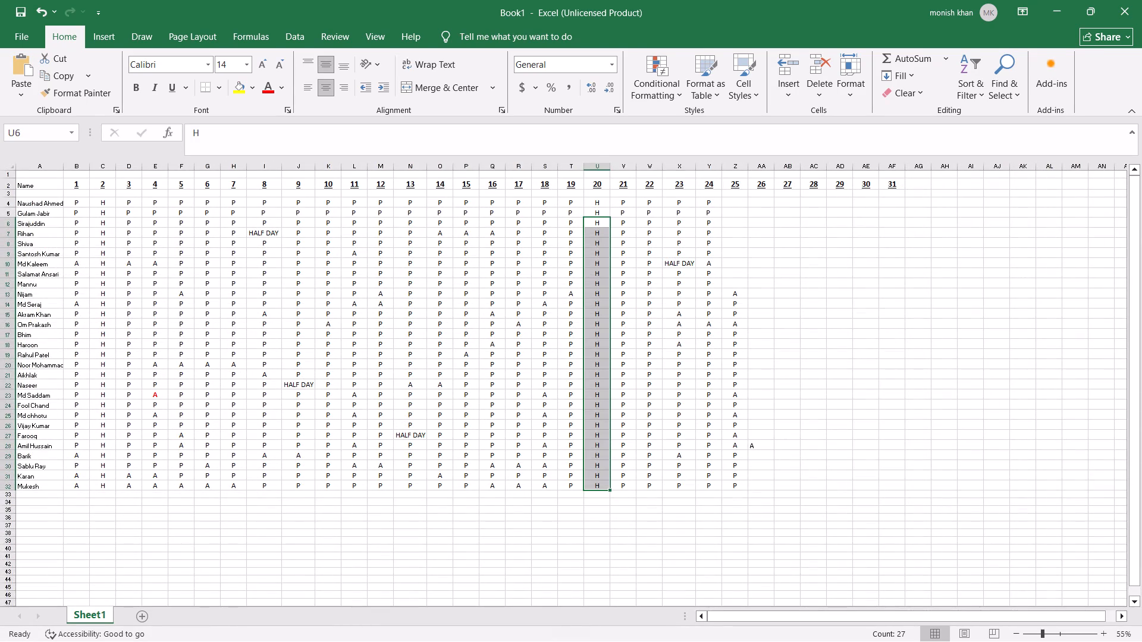
pyautogui.click(457, 519)
# Underline the red, bold A mark in E23, under heading 4.
pyautogui.hscroll(1, 274, 416)
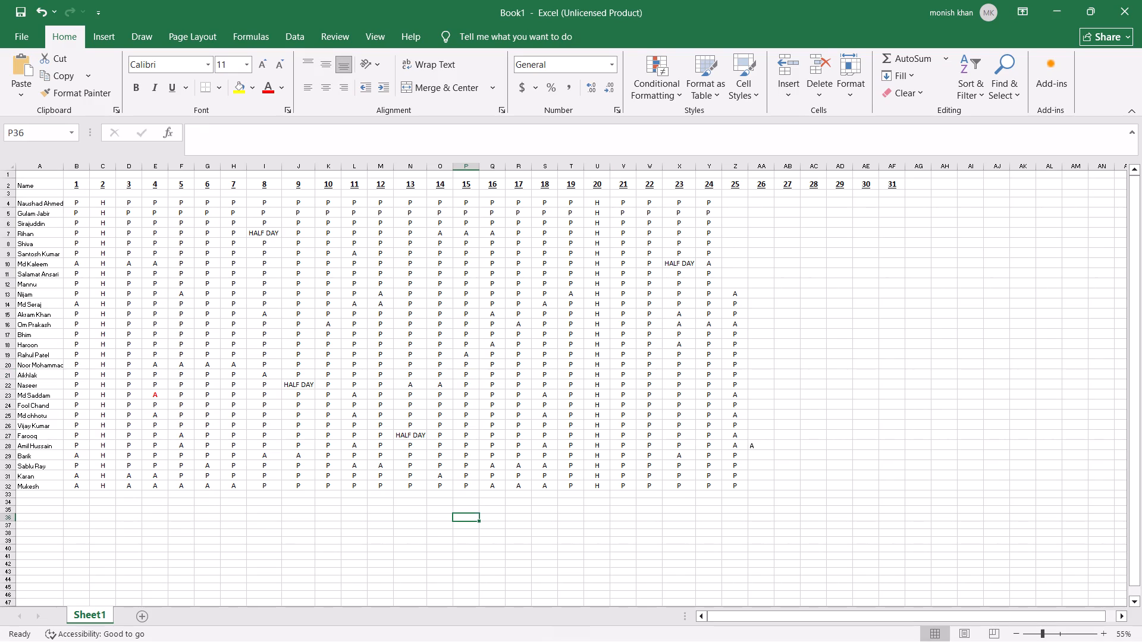
pyautogui.hscroll(1, 274, 416)
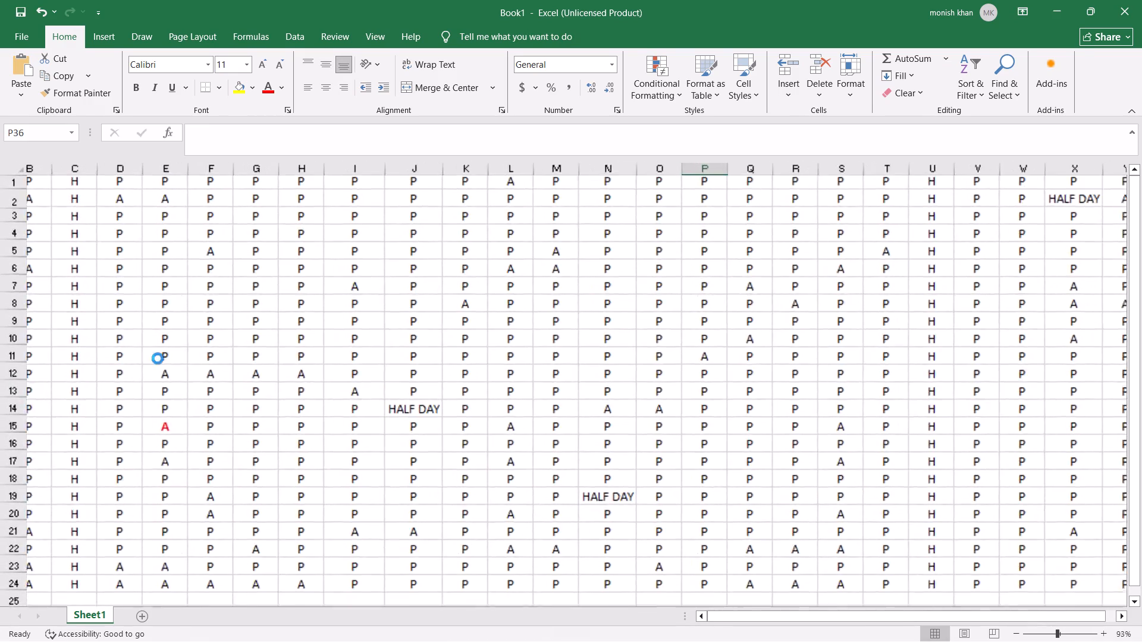
pyautogui.hscroll(3, 158, 358)
pyautogui.scroll(5, 158, 358)
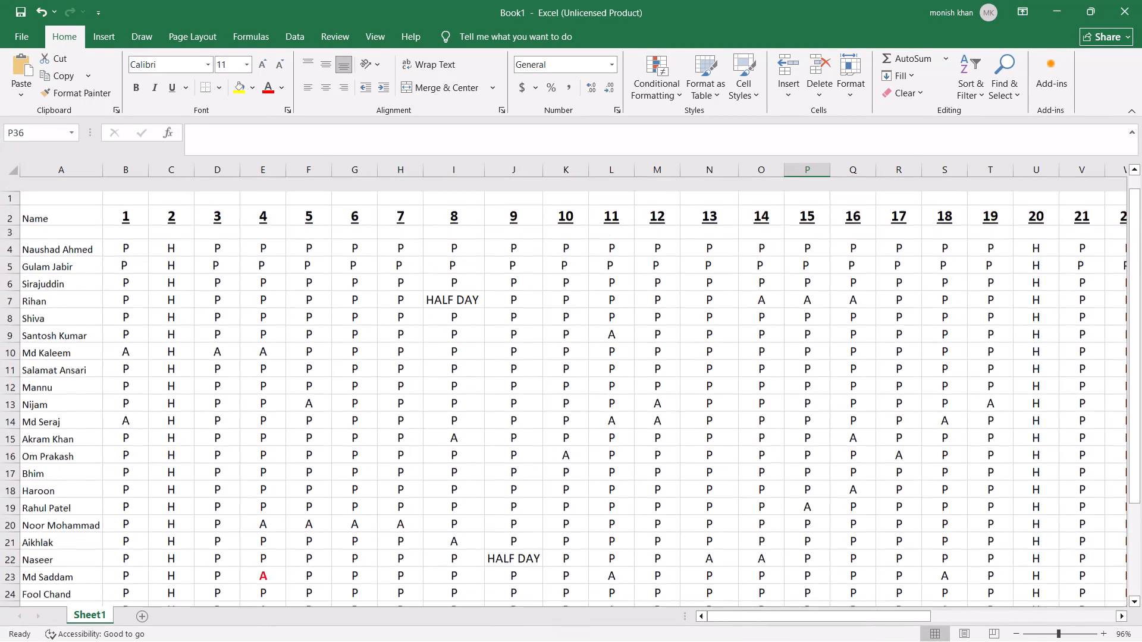
pyautogui.scroll(-2, 158, 358)
pyautogui.click(254, 404)
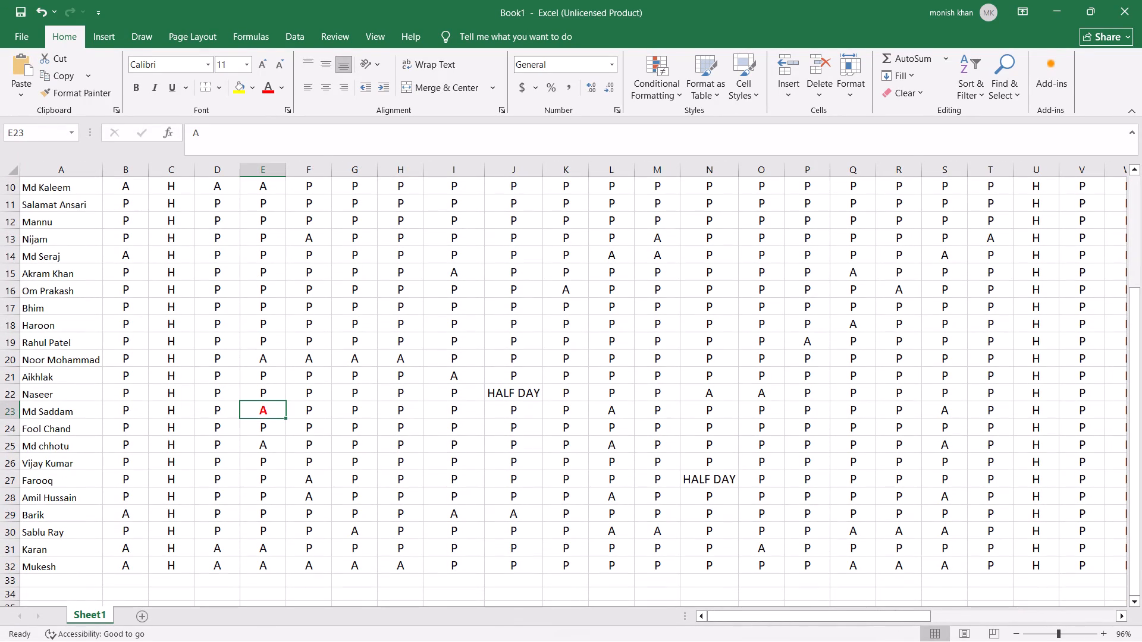
pyautogui.click(136, 89)
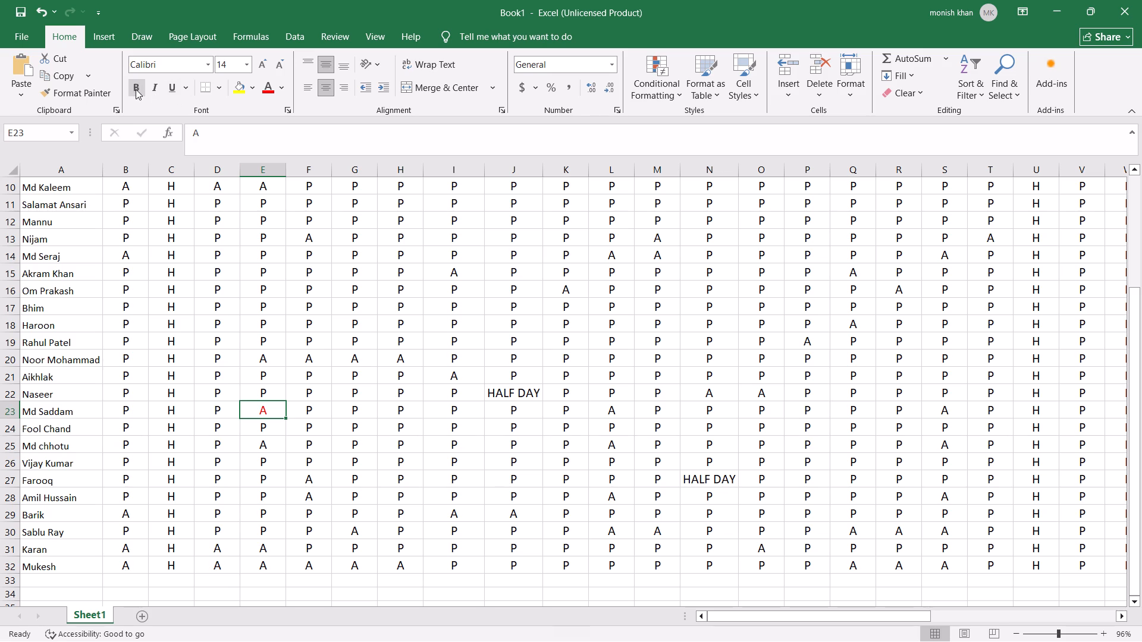
pyautogui.click(135, 92)
pyautogui.click(173, 85)
pyautogui.click(328, 591)
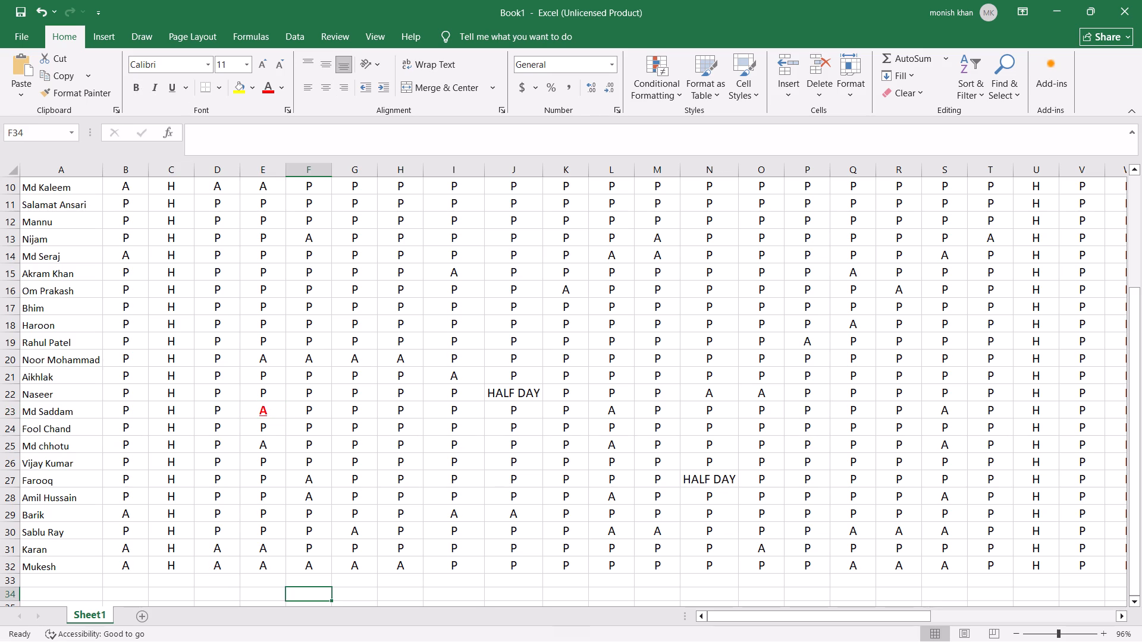
# Insert an entire blank column between the Name column and day heading 1.
pyautogui.hscroll(2, 265, 540)
pyautogui.scroll(4, 265, 540)
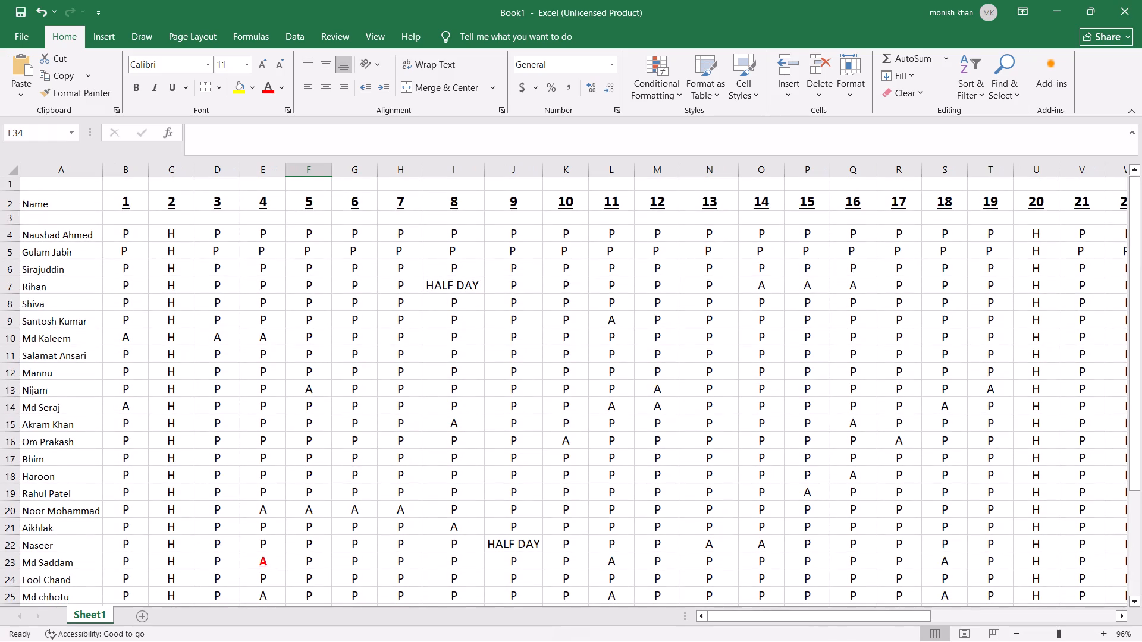
pyautogui.click(108, 203)
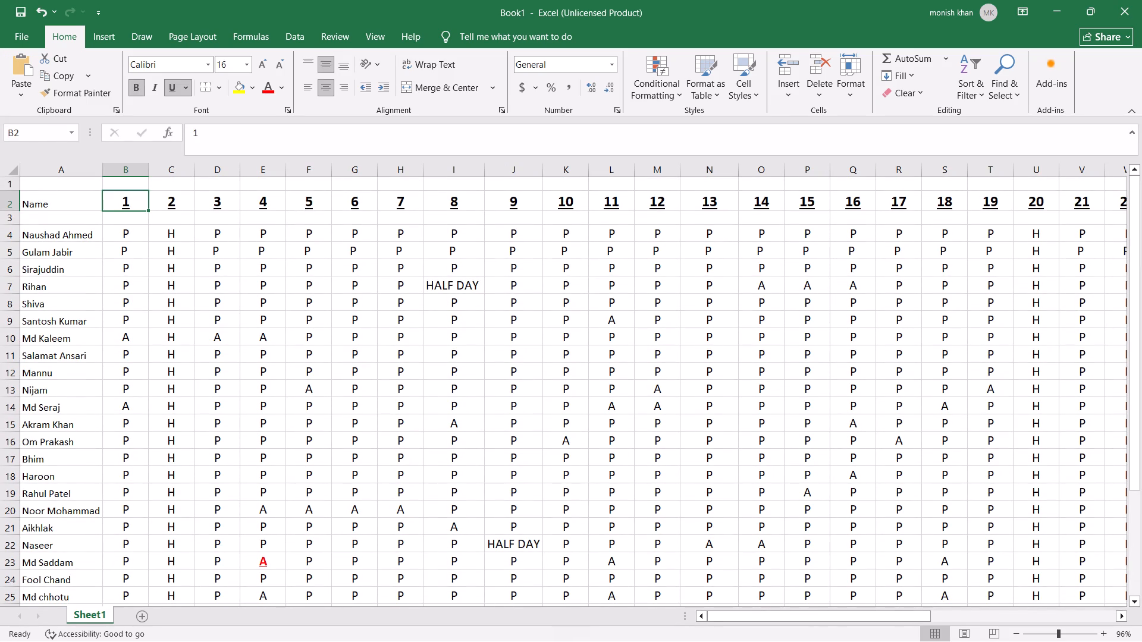
pyautogui.rightClick(108, 203)
pyautogui.click(134, 330)
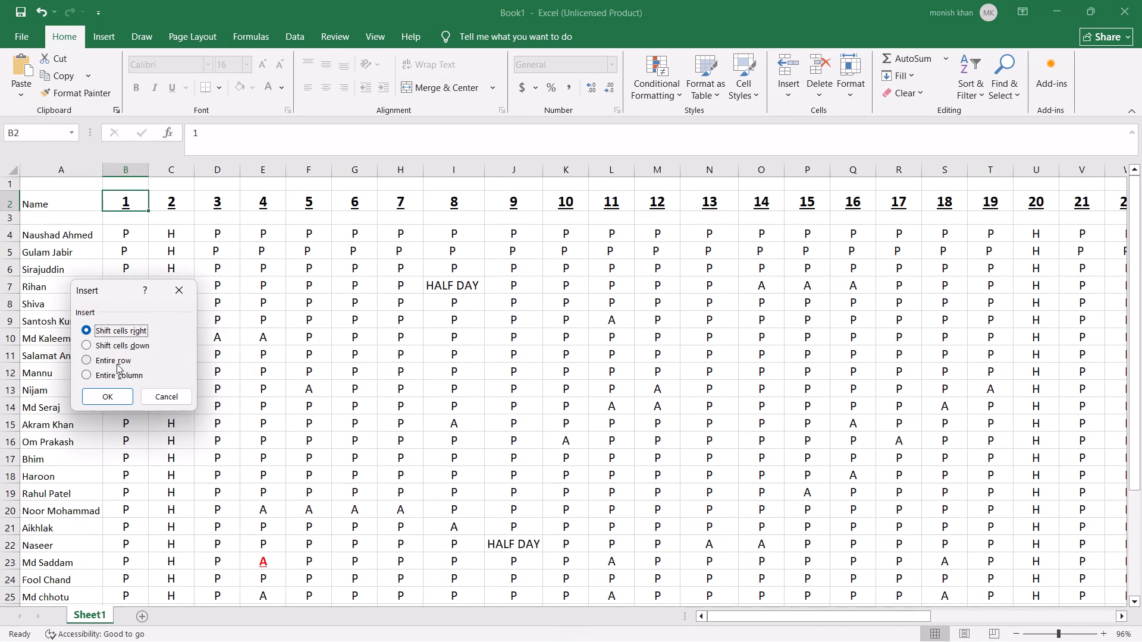
pyautogui.click(111, 359)
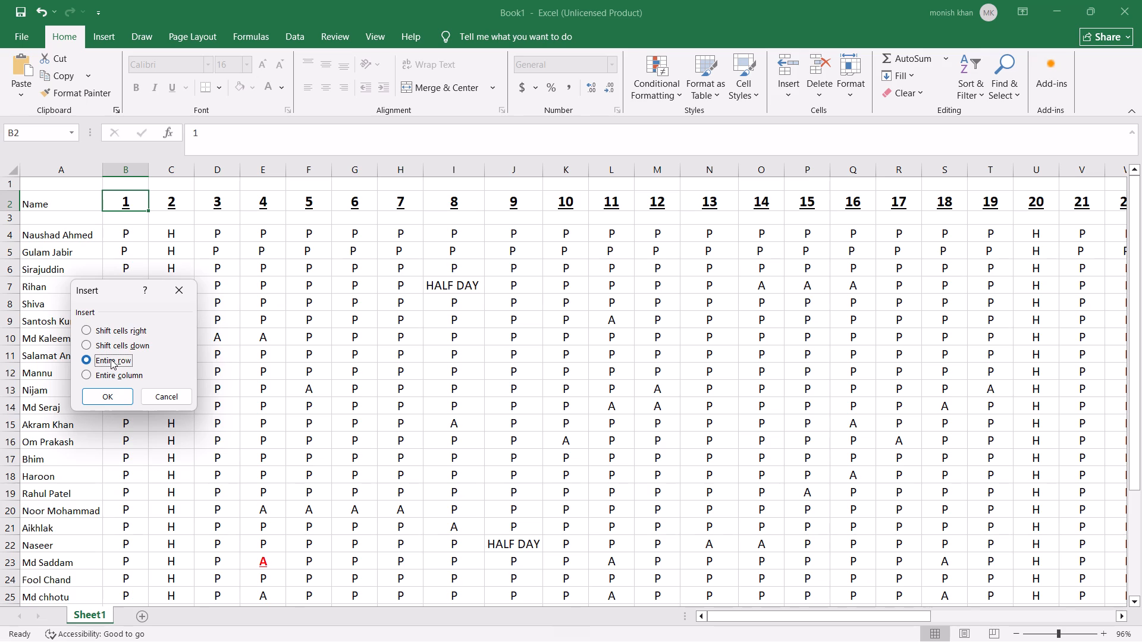
pyautogui.click(103, 377)
pyautogui.click(103, 402)
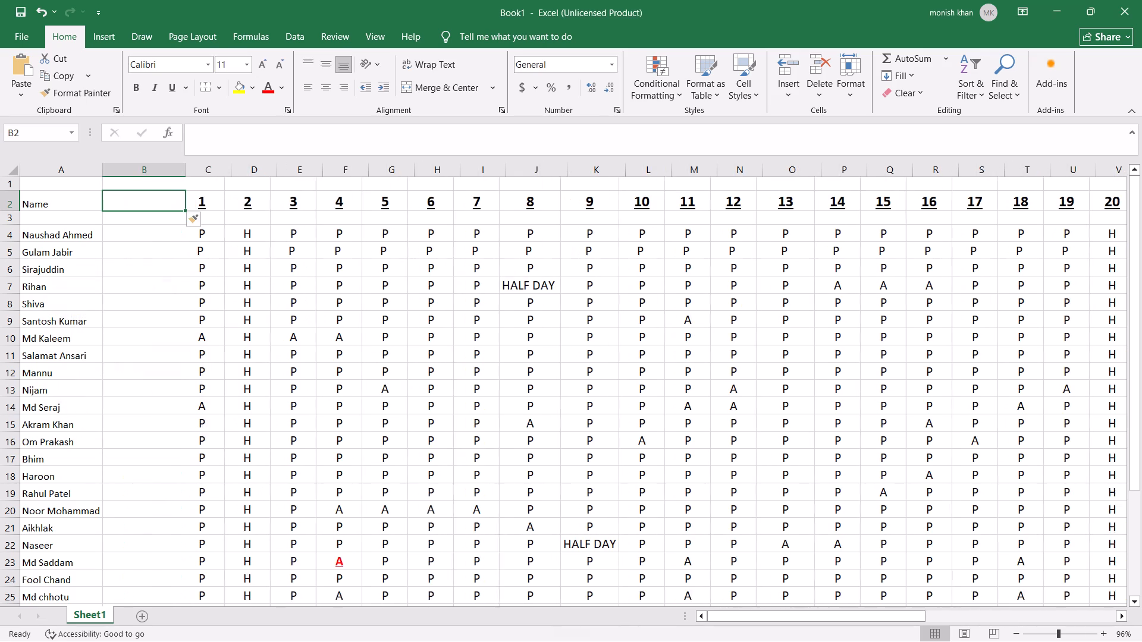
pyautogui.click(133, 385)
# Enter the heading POSITION in B2, above the new blank column.
pyautogui.doubleClick(132, 201)
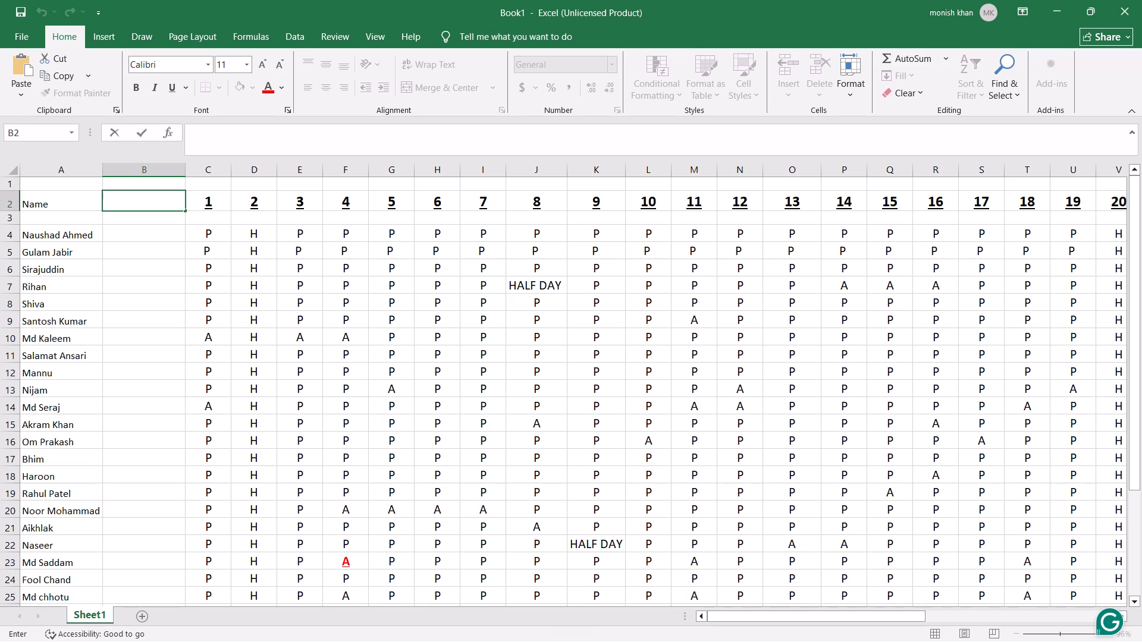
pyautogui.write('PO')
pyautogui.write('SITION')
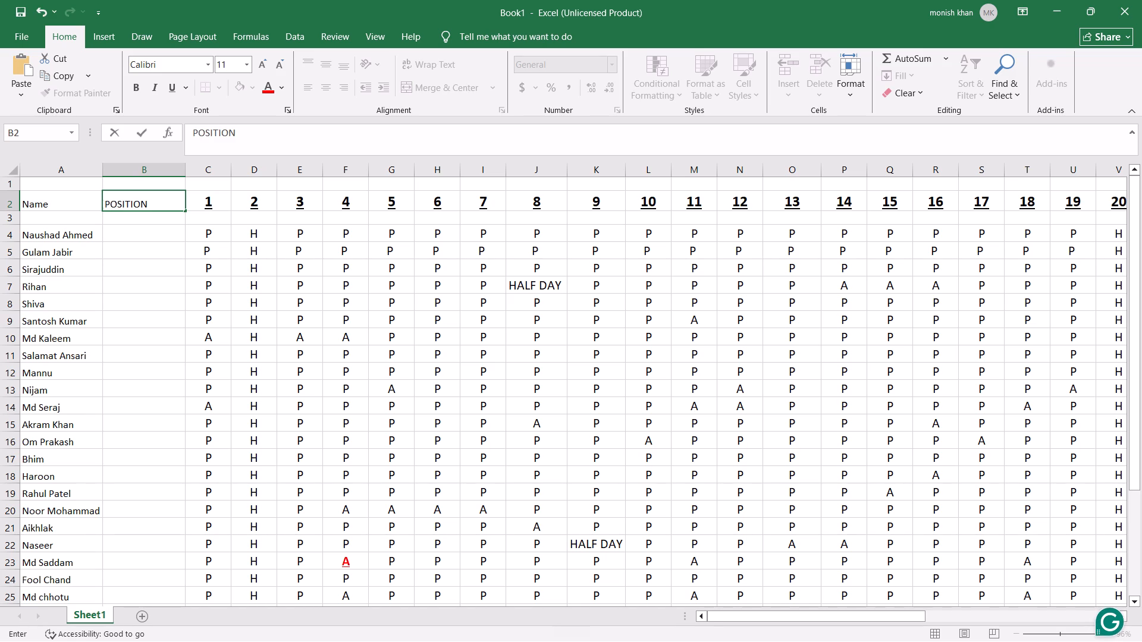
pyautogui.click(127, 220)
# Centre the POSITION heading in B2 vertically and horizontally, and make it bold and underlined.
pyautogui.click(112, 197)
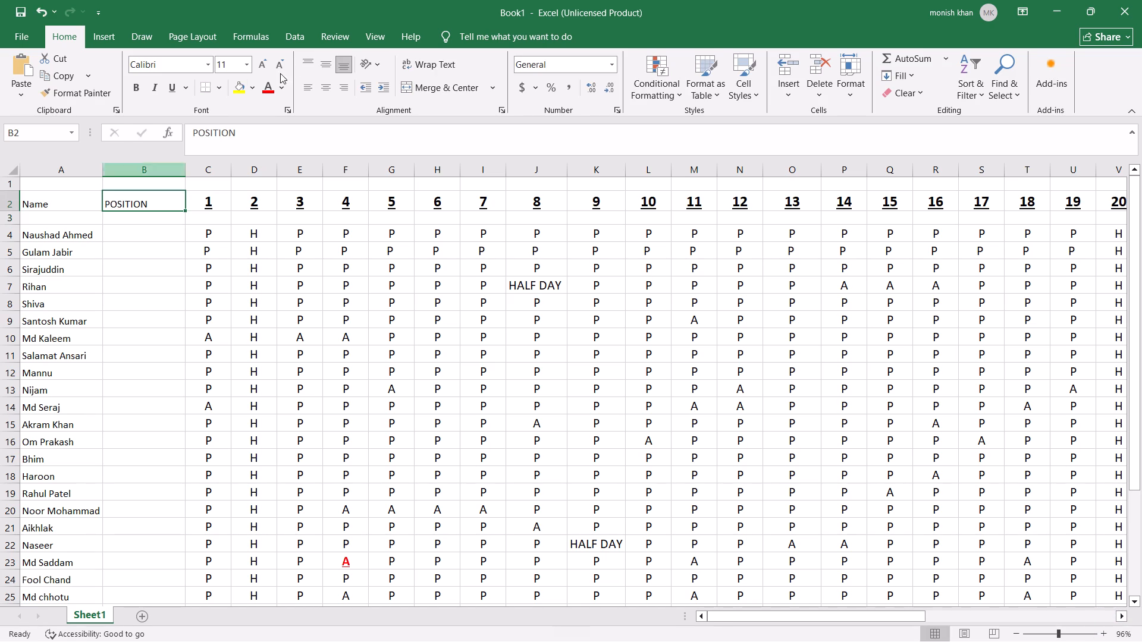
pyautogui.click(328, 62)
pyautogui.click(324, 88)
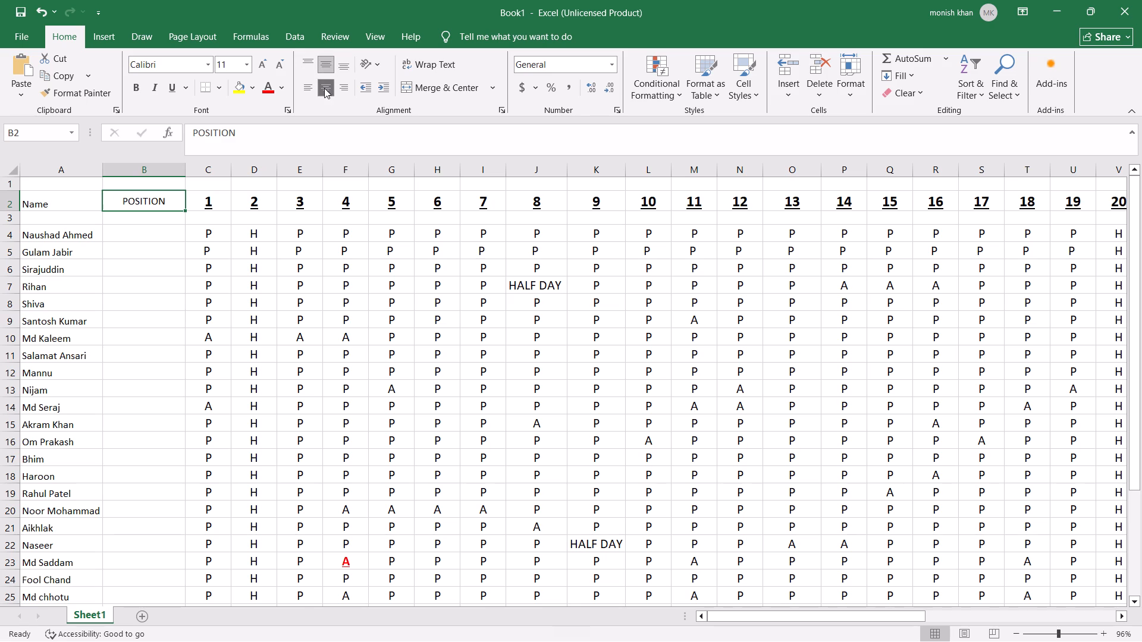
pyautogui.click(138, 86)
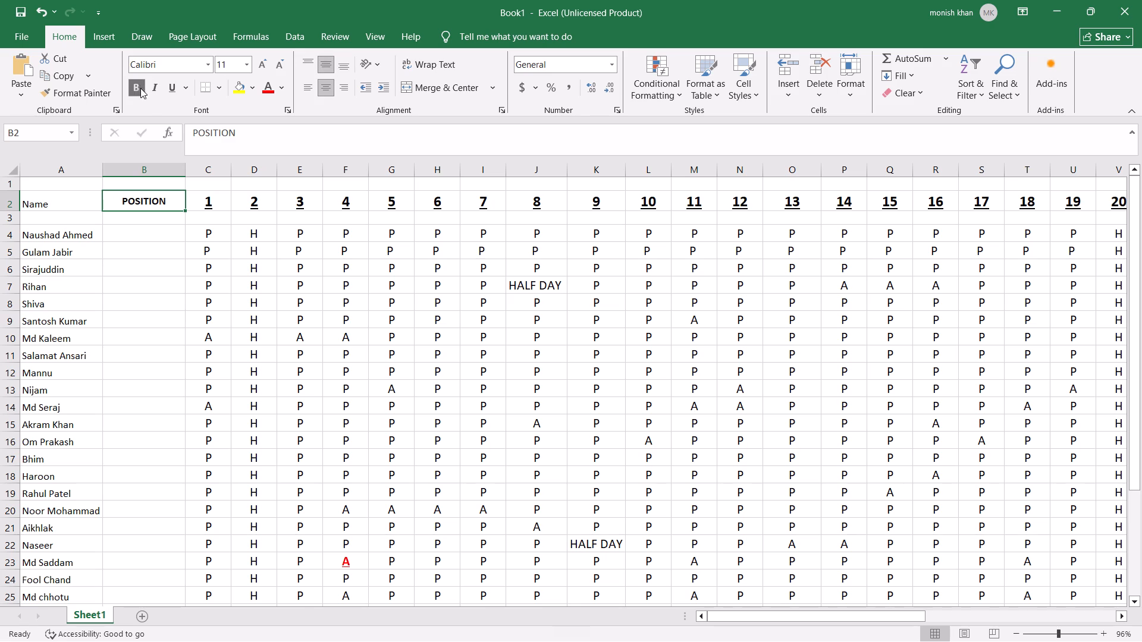
pyautogui.click(171, 90)
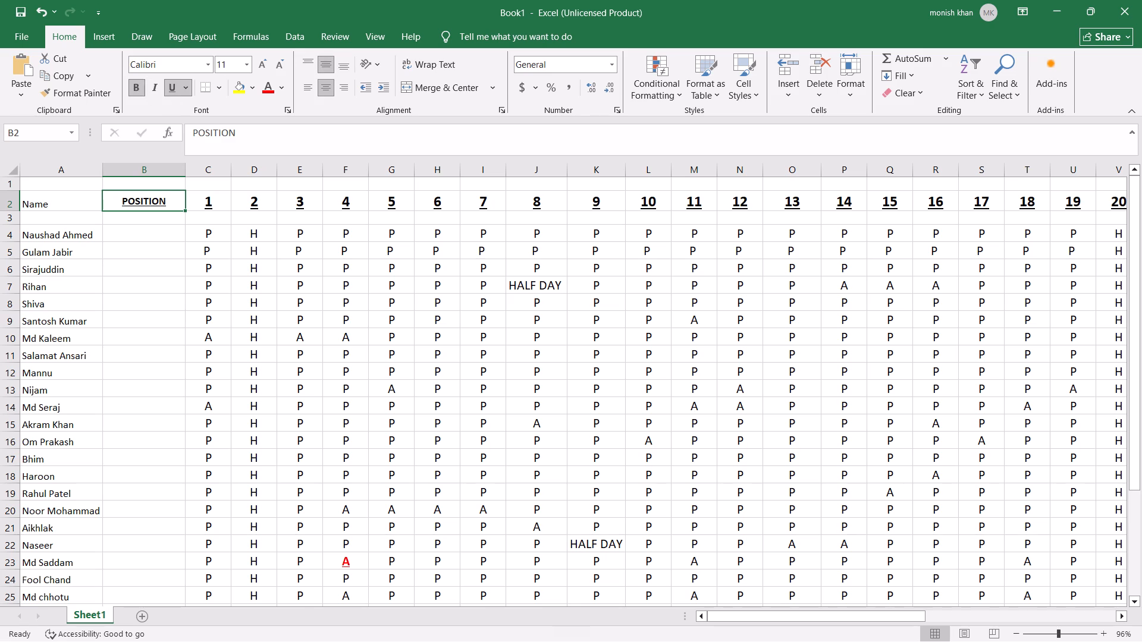
# Enter the position SUP for the first three people, in B4, B5 and B6.
pyautogui.doubleClick(151, 232)
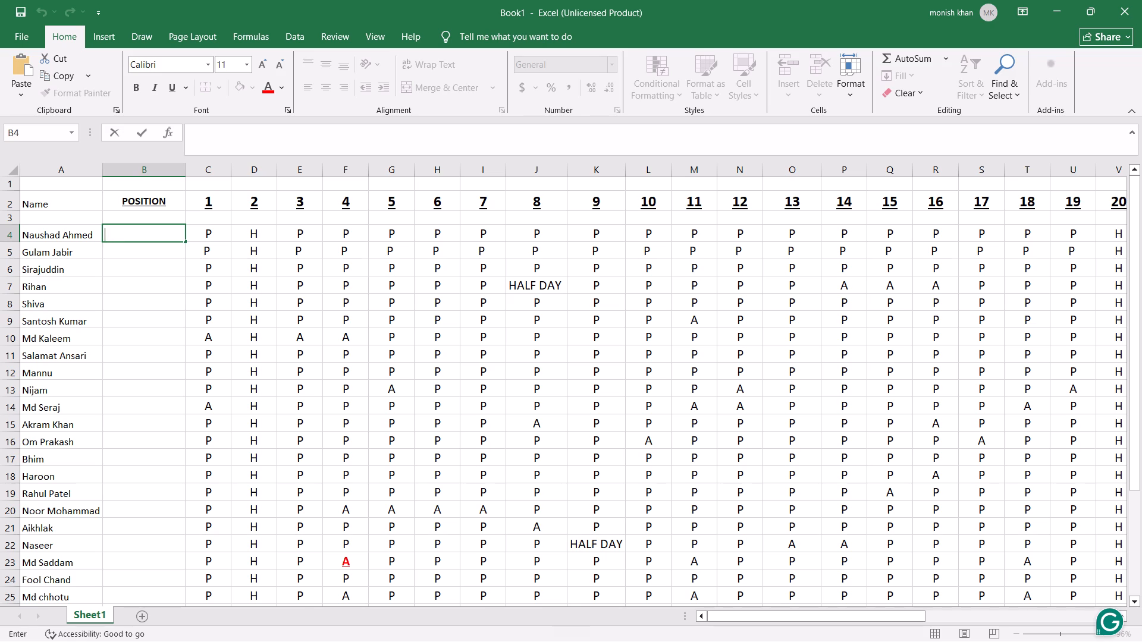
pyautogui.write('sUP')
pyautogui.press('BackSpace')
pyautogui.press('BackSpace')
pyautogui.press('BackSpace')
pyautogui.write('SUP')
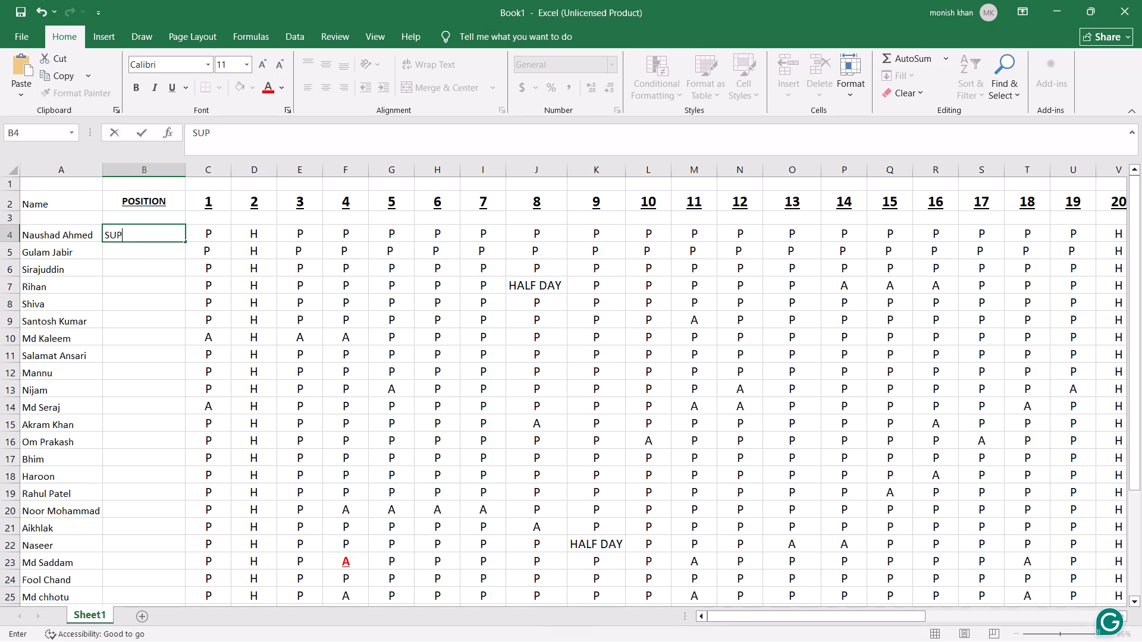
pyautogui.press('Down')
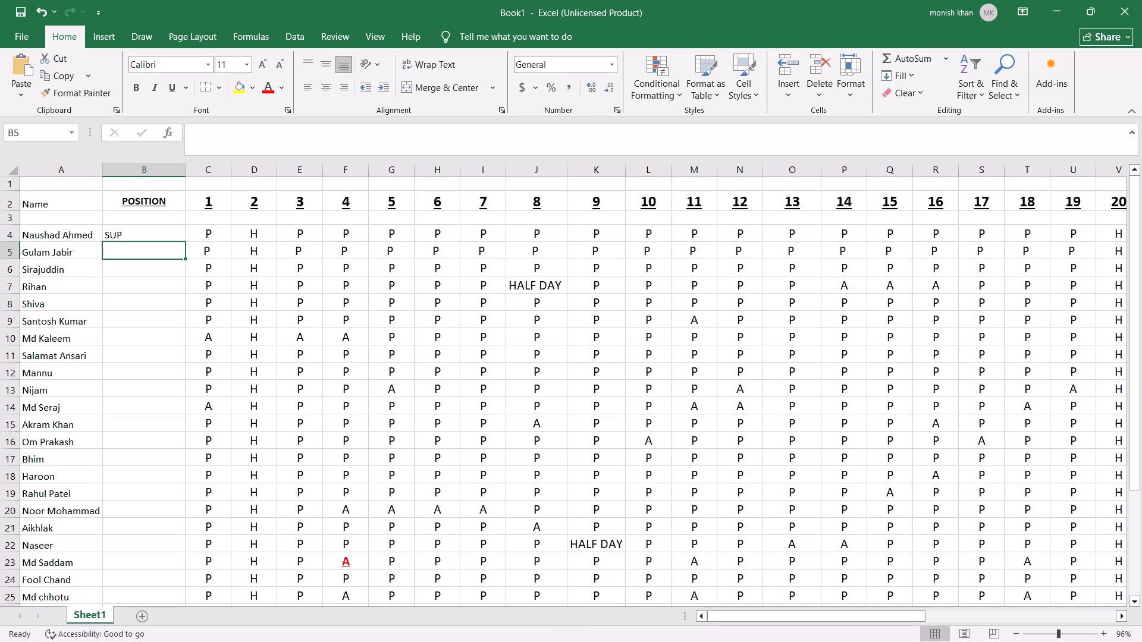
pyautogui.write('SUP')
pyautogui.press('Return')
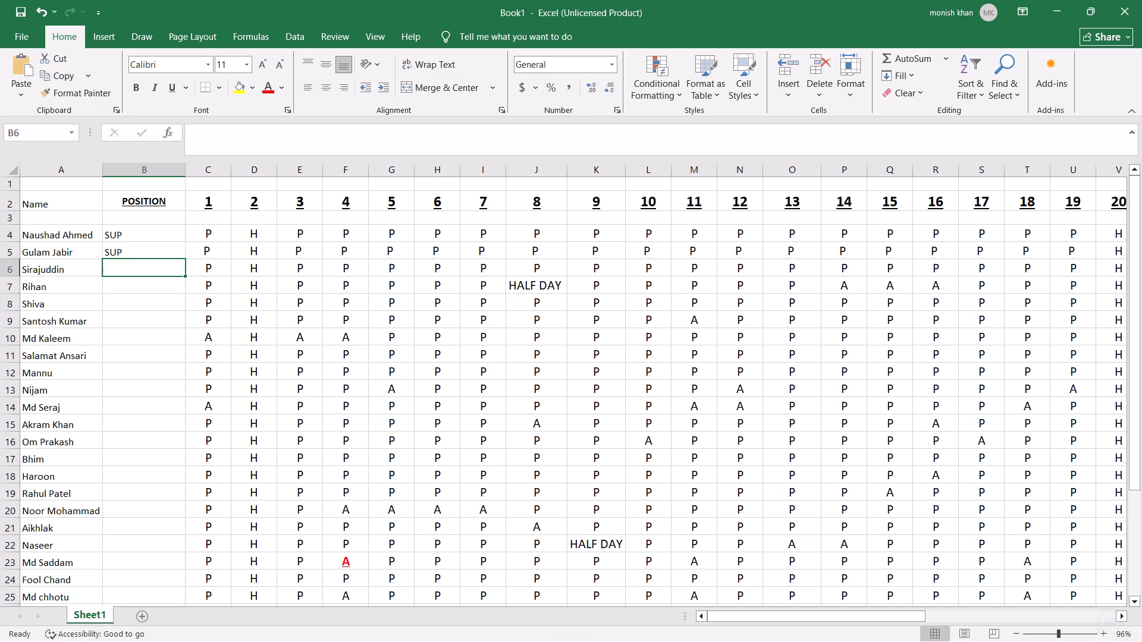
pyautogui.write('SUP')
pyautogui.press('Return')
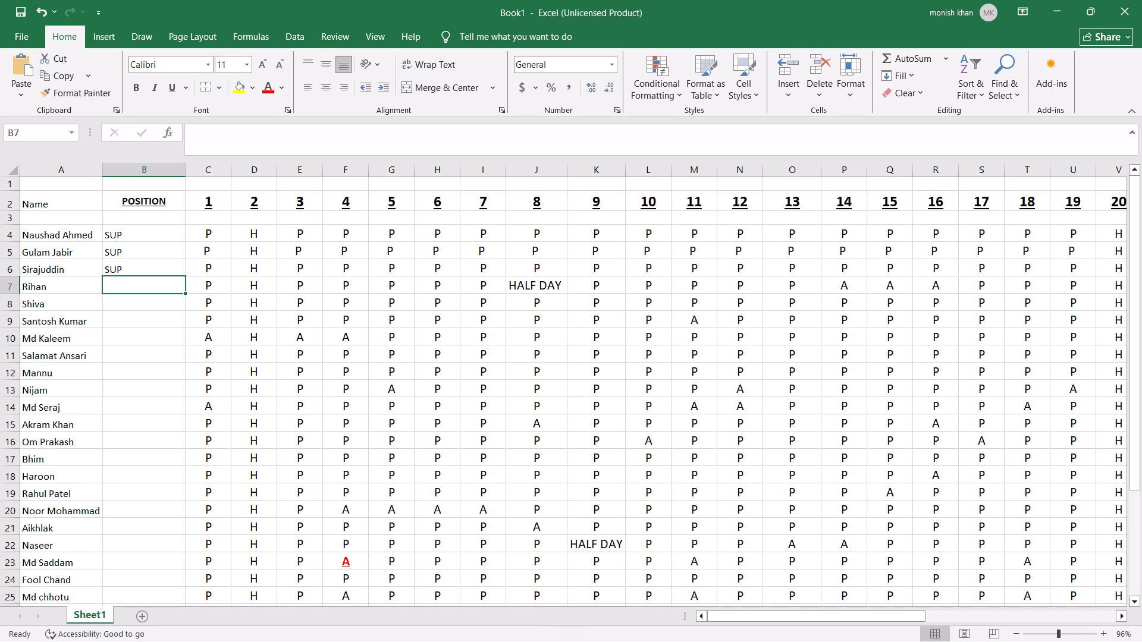
# Enter the position JC in B7 and B8.
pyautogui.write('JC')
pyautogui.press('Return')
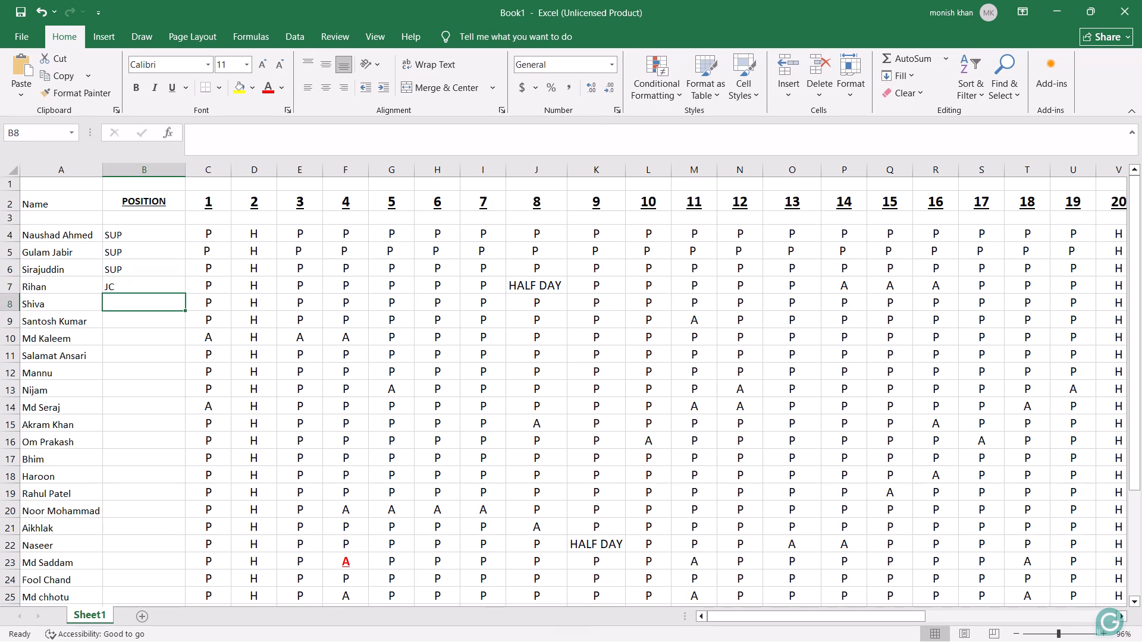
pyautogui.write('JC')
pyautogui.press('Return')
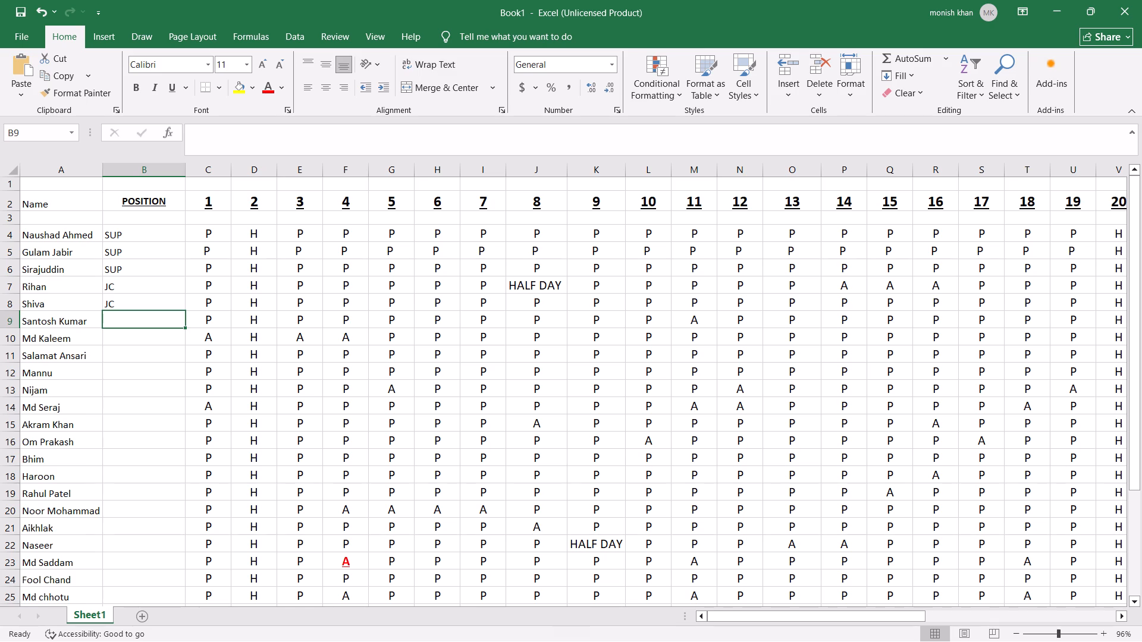
# Enter the position DENTER in B9 and fill it down through B15.
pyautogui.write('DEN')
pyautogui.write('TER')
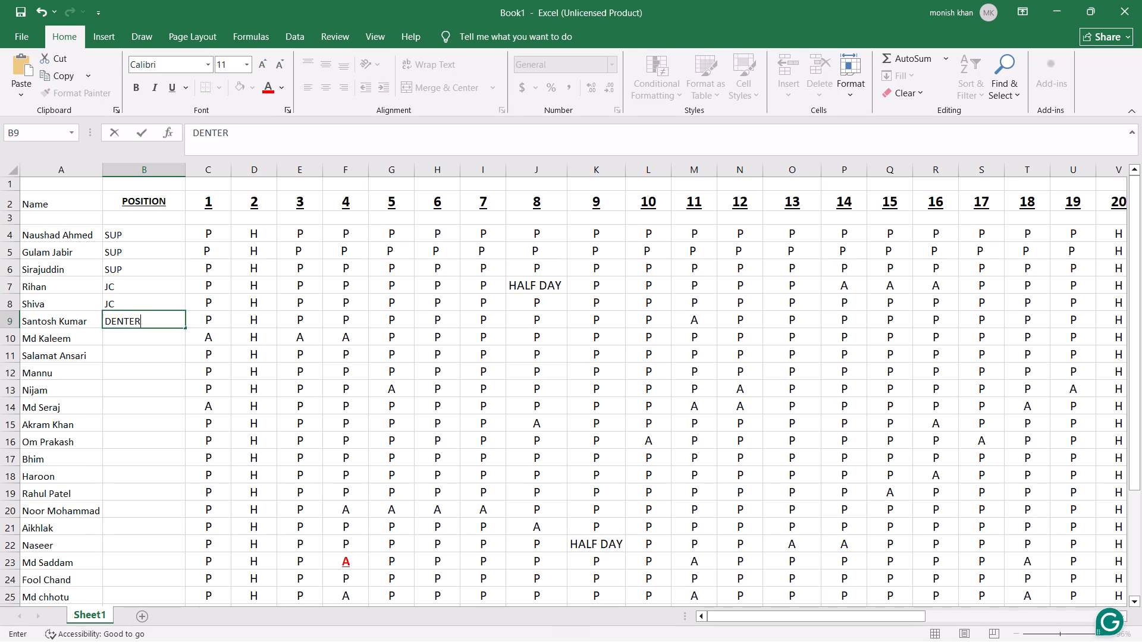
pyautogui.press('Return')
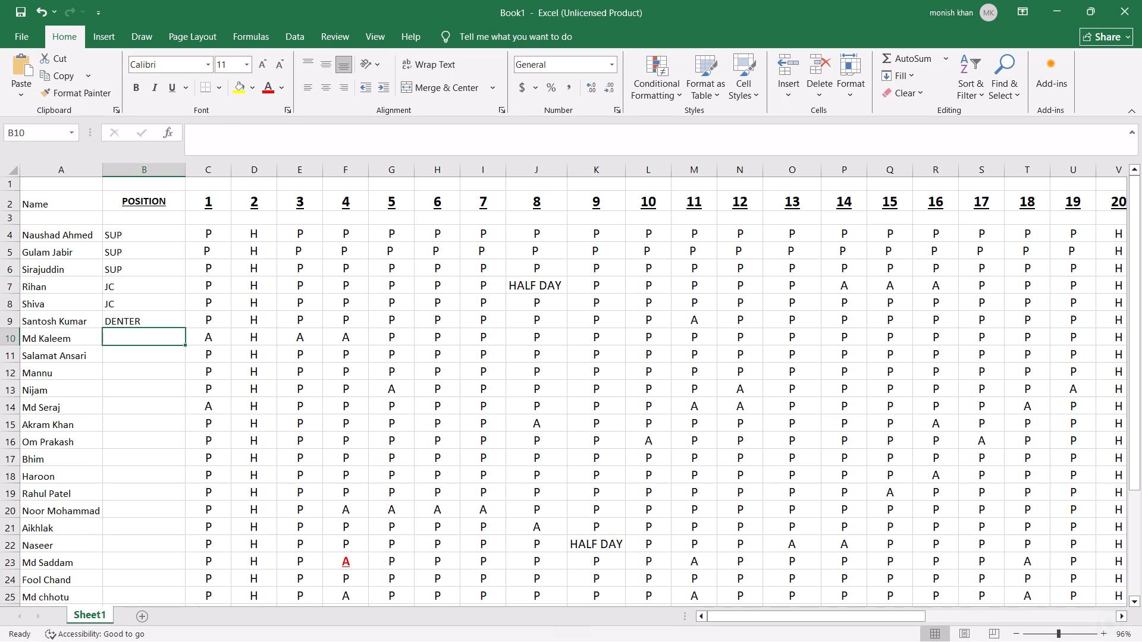
pyautogui.click(153, 319)
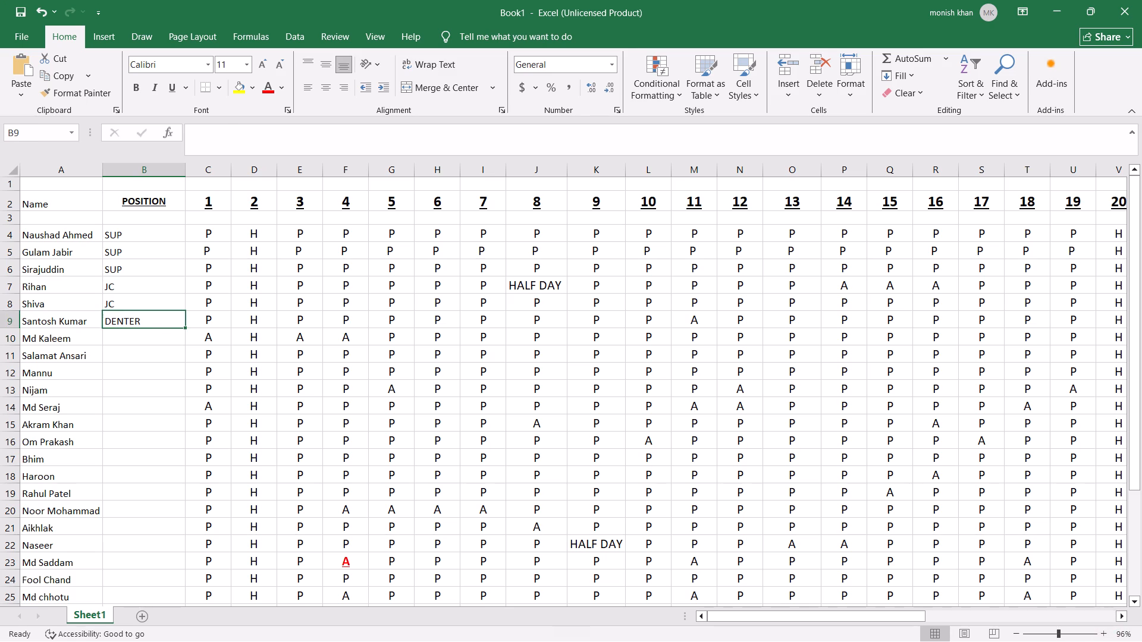
pyautogui.moveTo(184, 327); pyautogui.dragTo(176, 426)
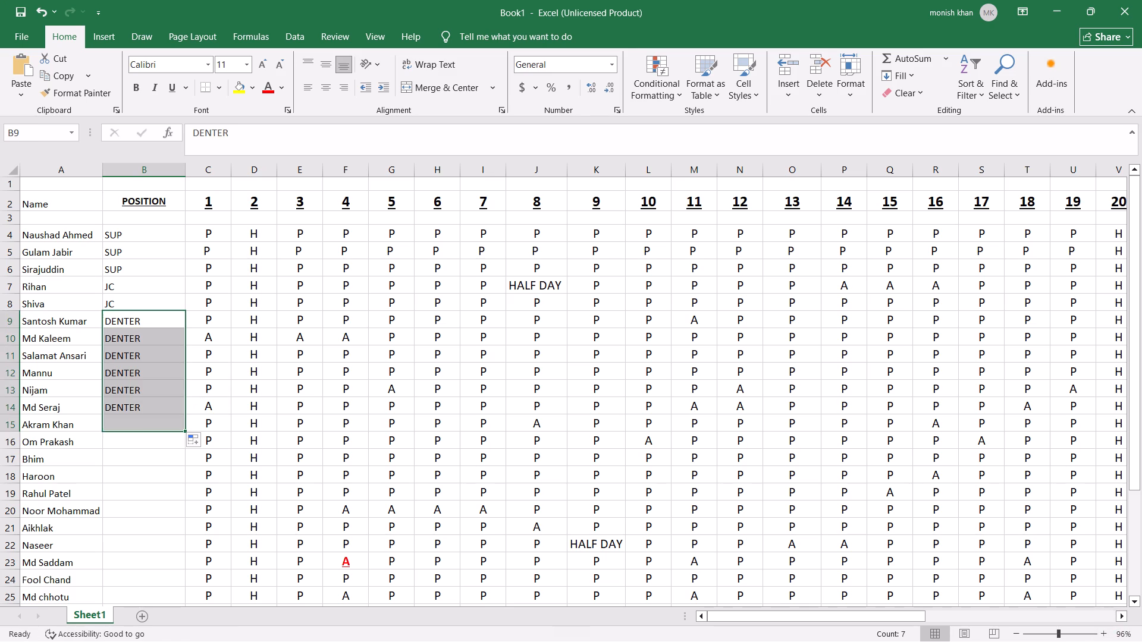
# Enter the position PAINTER in B16 and fill it down through B26.
pyautogui.doubleClick(156, 446)
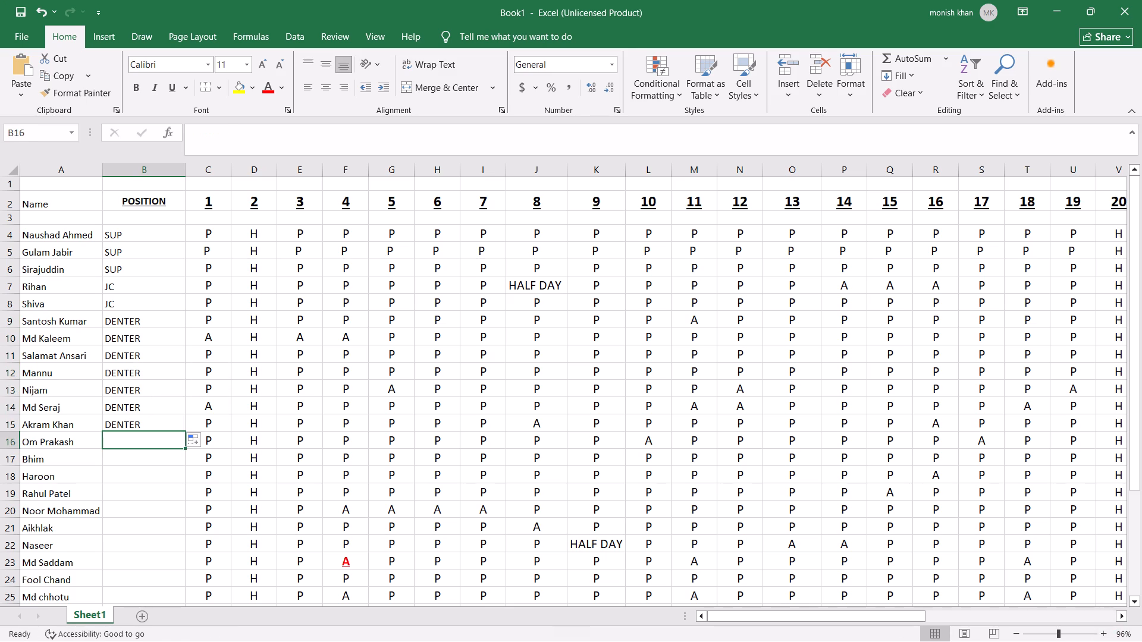
pyautogui.doubleClick(147, 443)
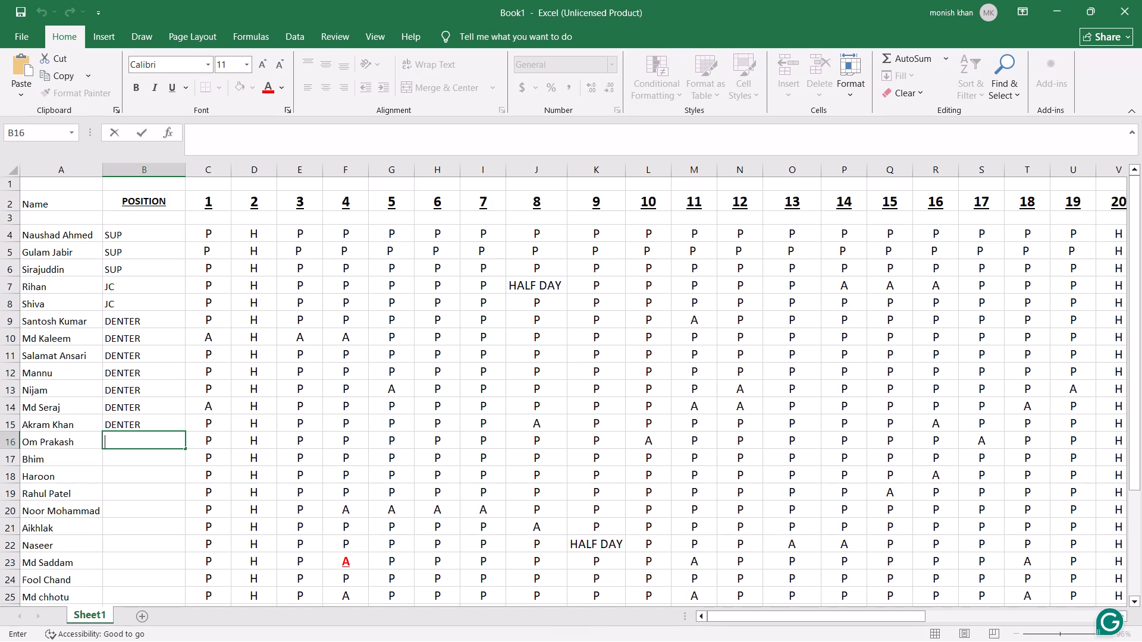
pyautogui.click(143, 424)
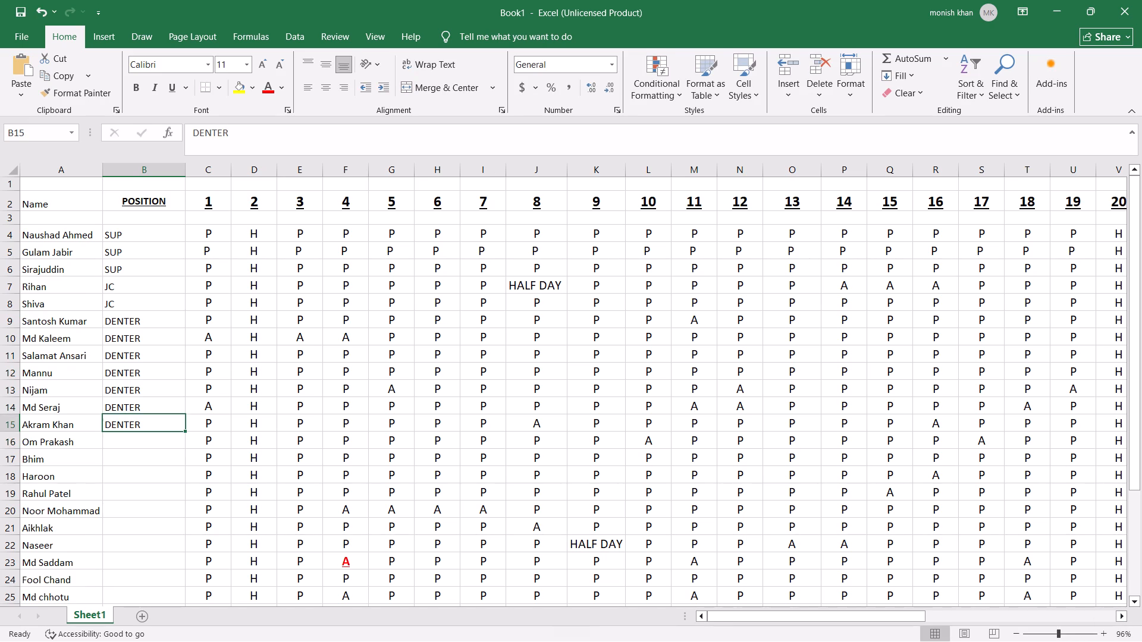
pyautogui.doubleClick(142, 442)
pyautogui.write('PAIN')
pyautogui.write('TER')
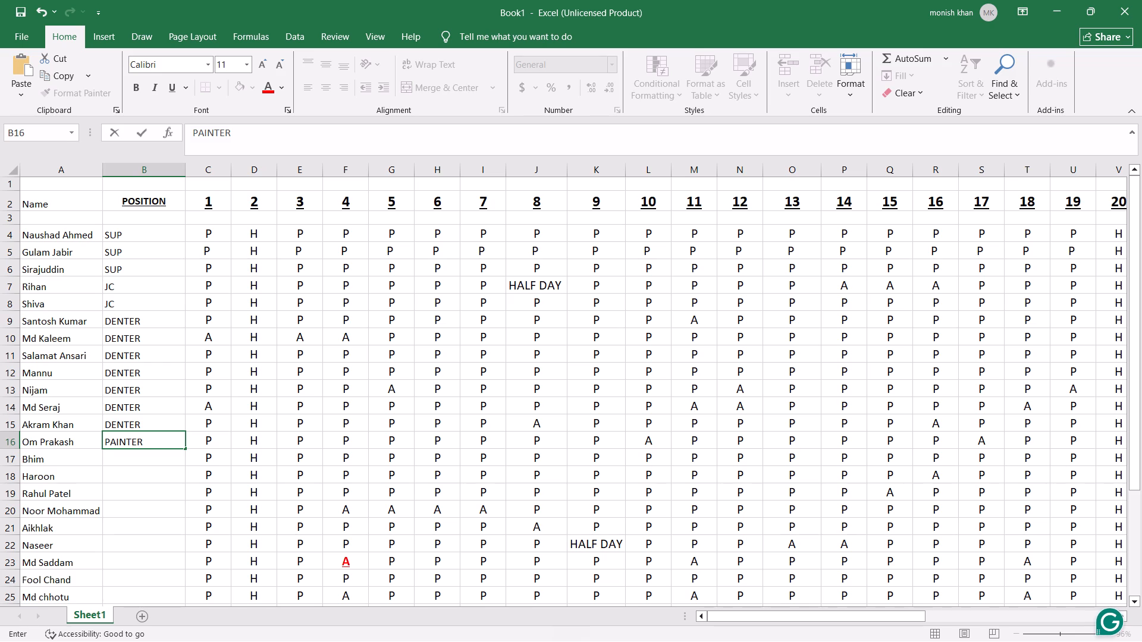
pyautogui.moveTo(164, 456); pyautogui.dragTo(155, 433)
pyautogui.click(155, 433)
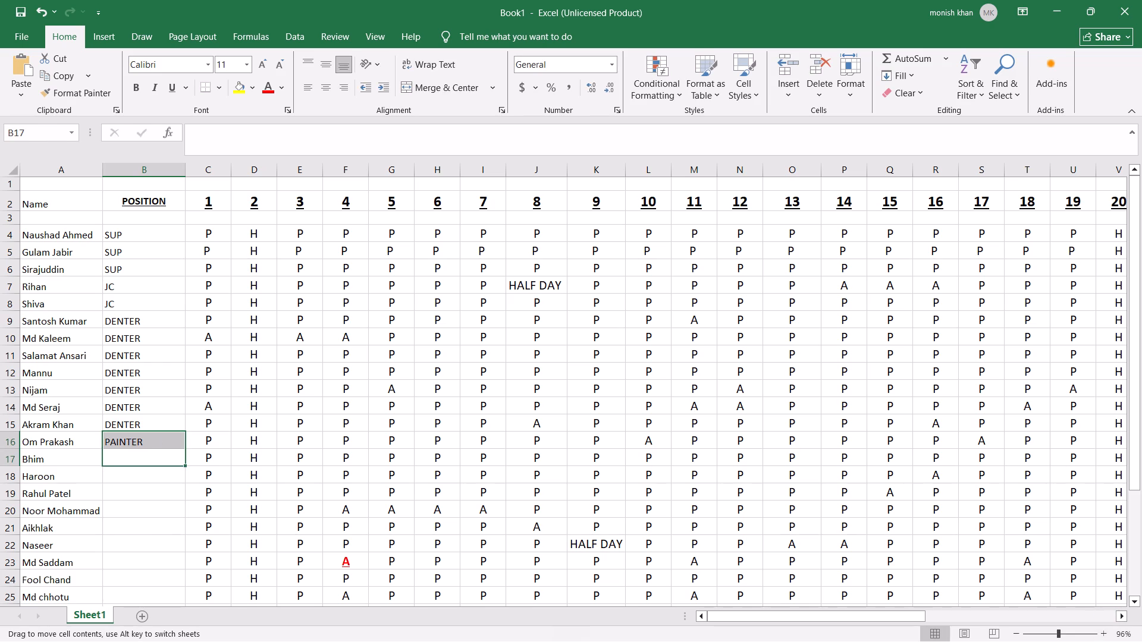
pyautogui.click(164, 509)
pyautogui.click(158, 441)
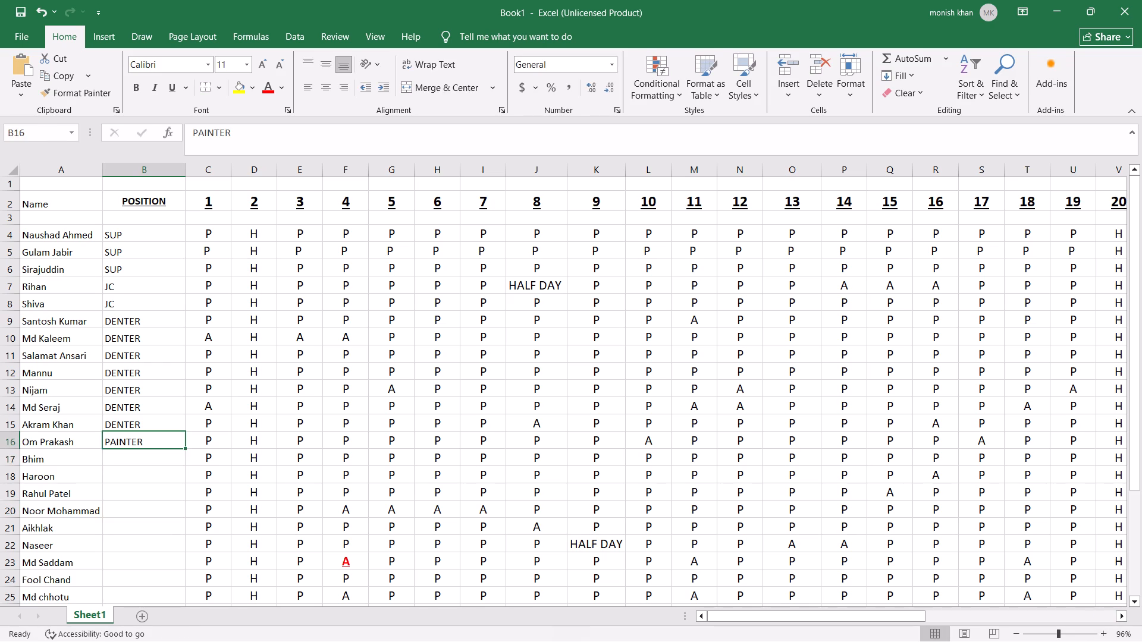
pyautogui.moveTo(183, 448); pyautogui.dragTo(180, 530)
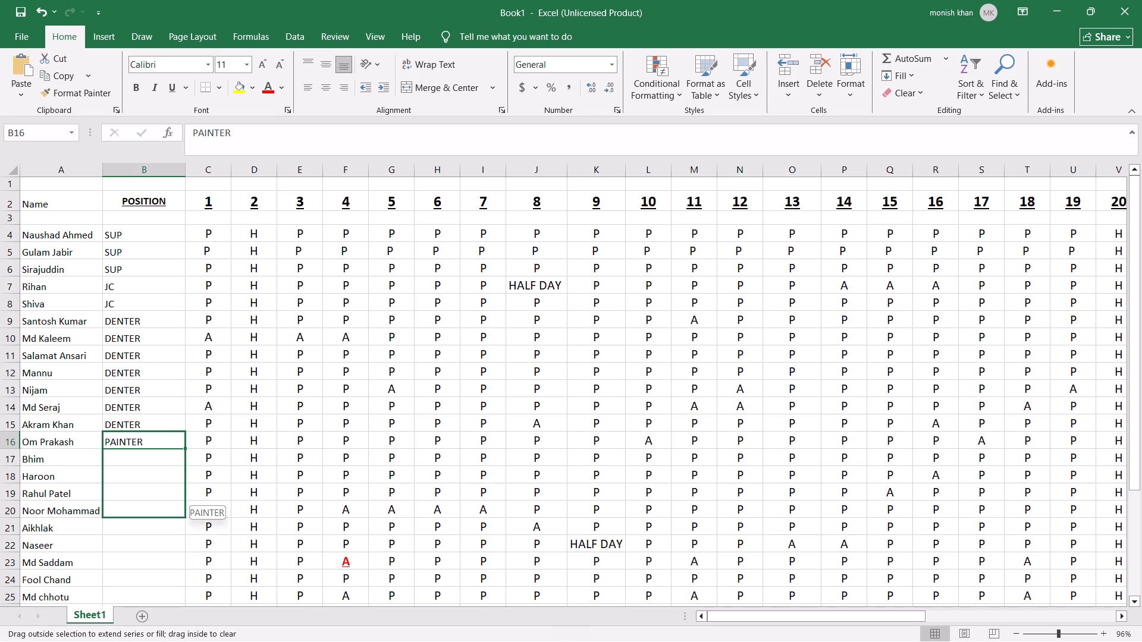
pyautogui.moveTo(180, 530); pyautogui.dragTo(166, 499)
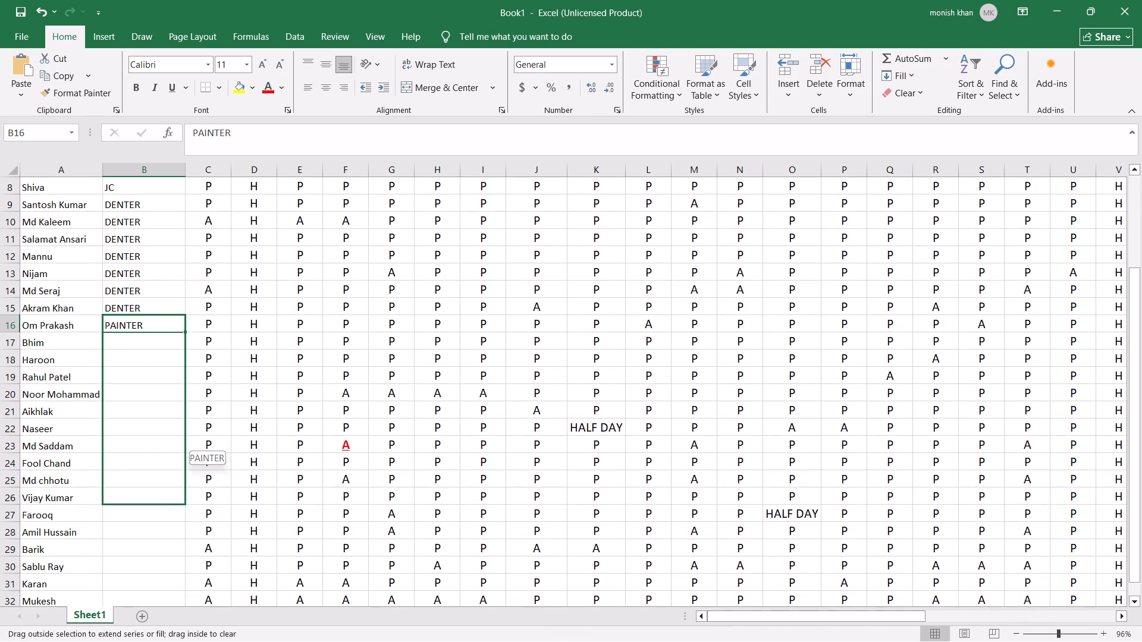
pyautogui.moveTo(166, 499); pyautogui.dragTo(166, 498)
# Enter the position MAC in B27 and B28.
pyautogui.doubleClick(157, 515)
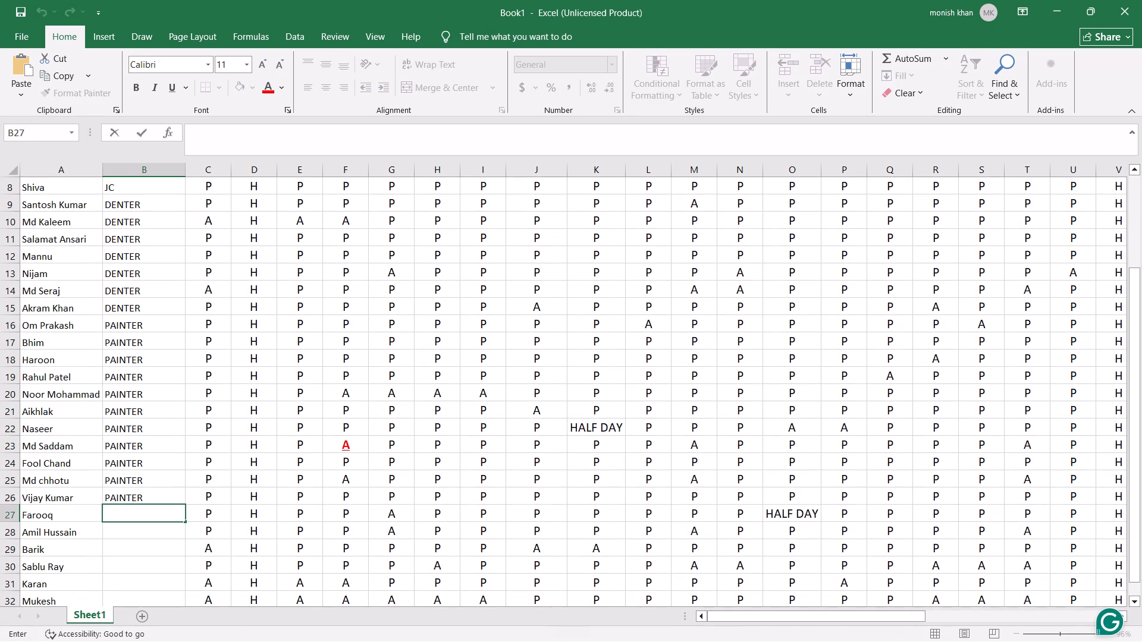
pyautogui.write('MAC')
pyautogui.click(144, 537)
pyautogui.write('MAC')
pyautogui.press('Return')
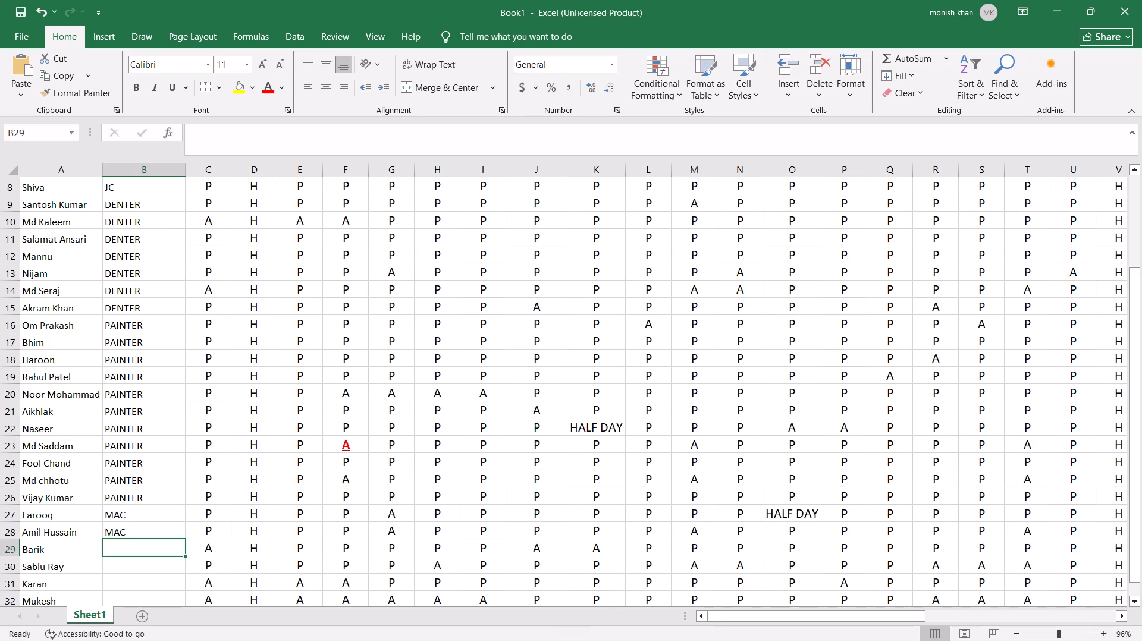
# Enter the position WB in B29 and B30.
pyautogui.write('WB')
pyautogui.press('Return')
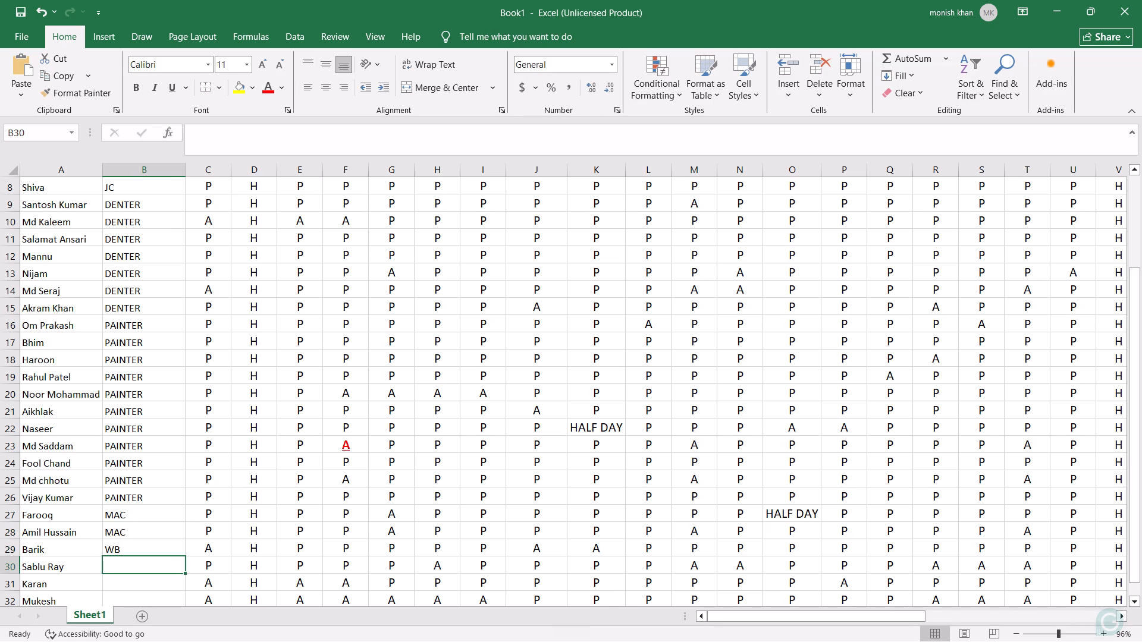
pyautogui.scroll(-3, 136, 527)
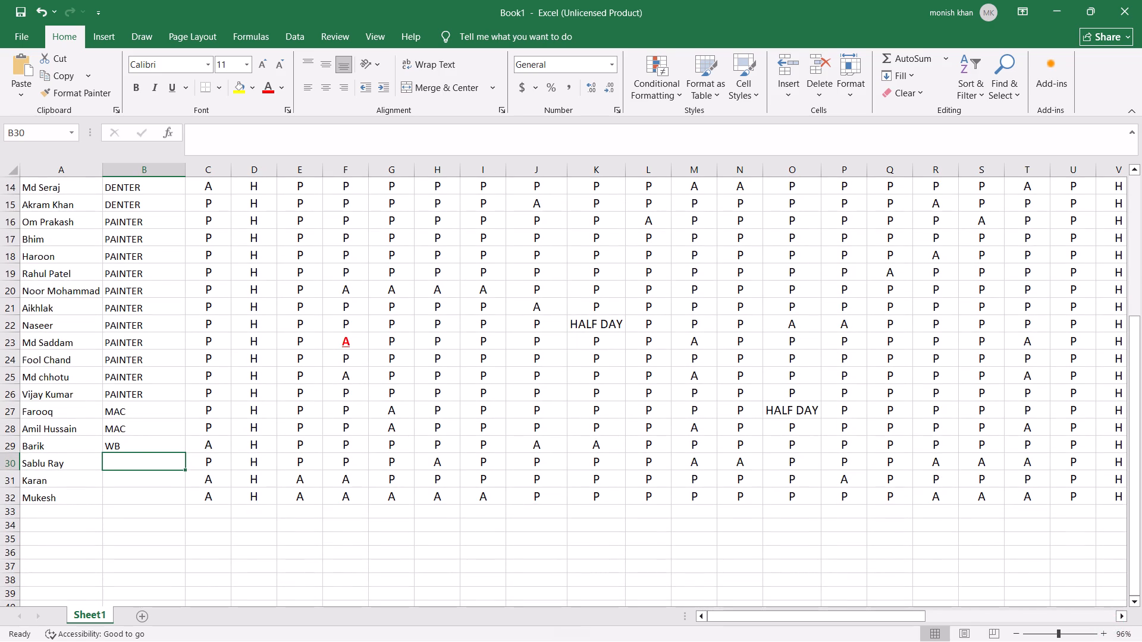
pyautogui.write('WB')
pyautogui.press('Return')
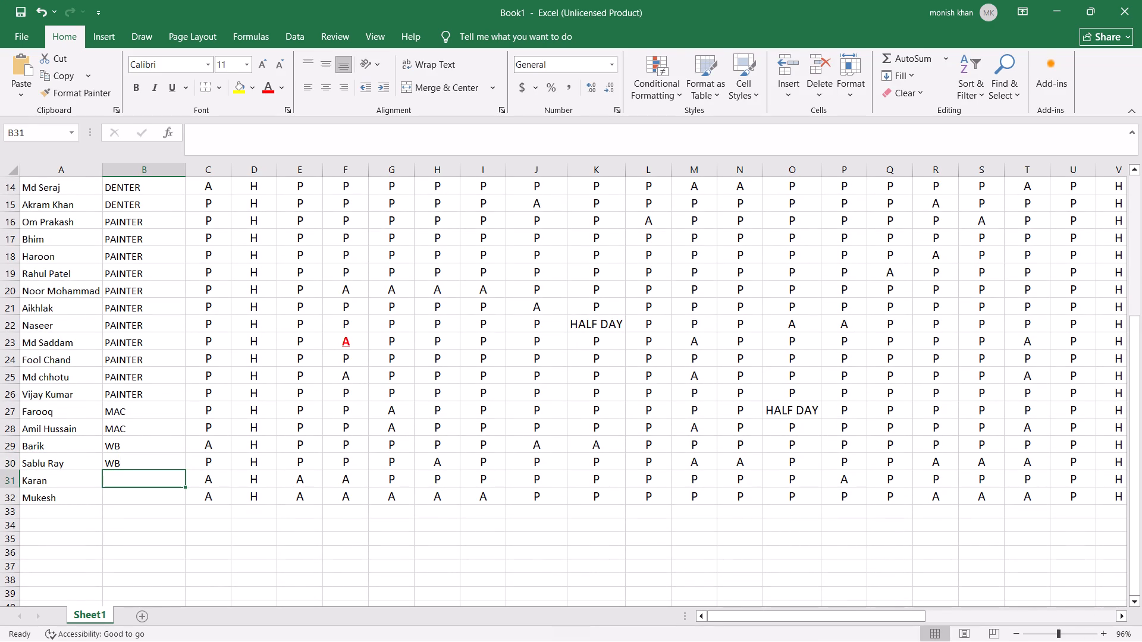
# Complete the POSITION column with HK in B31 and PAINTER in B32.
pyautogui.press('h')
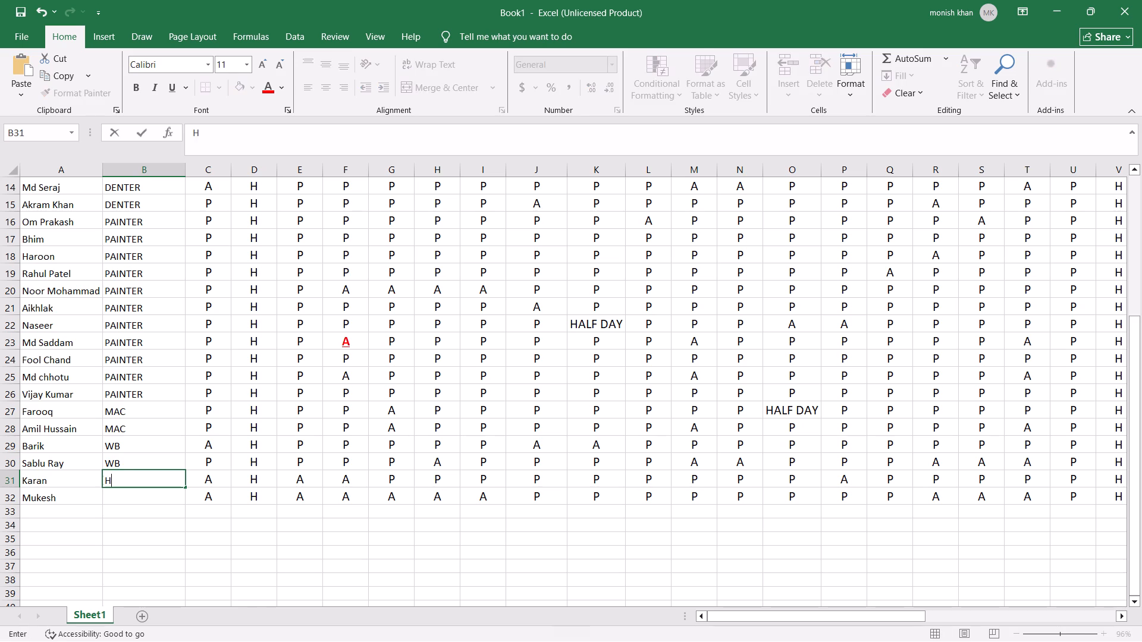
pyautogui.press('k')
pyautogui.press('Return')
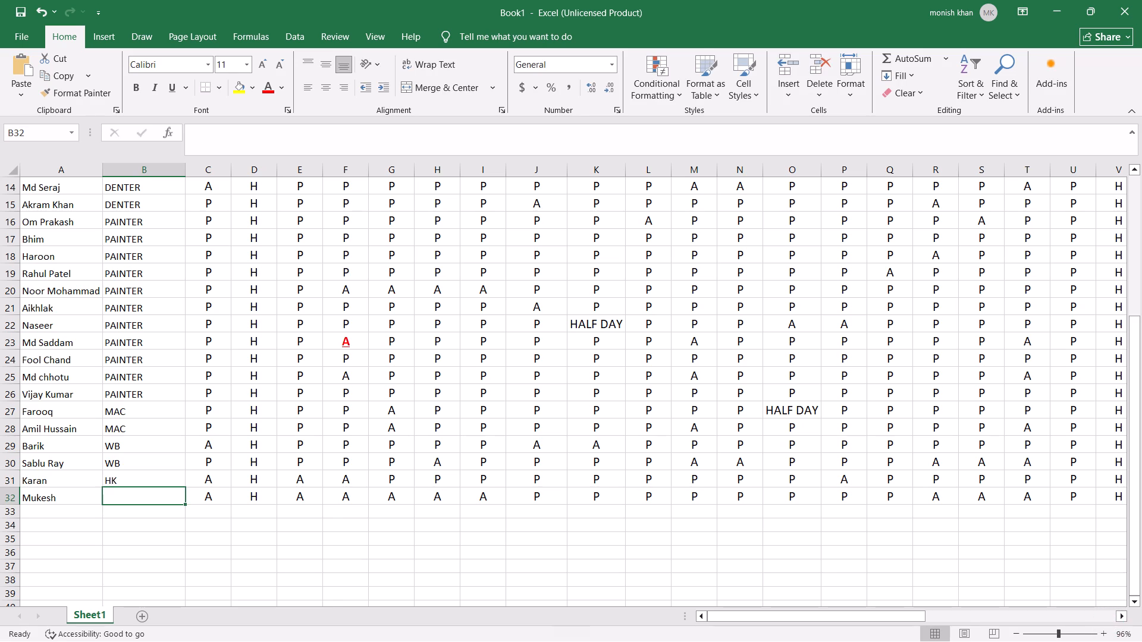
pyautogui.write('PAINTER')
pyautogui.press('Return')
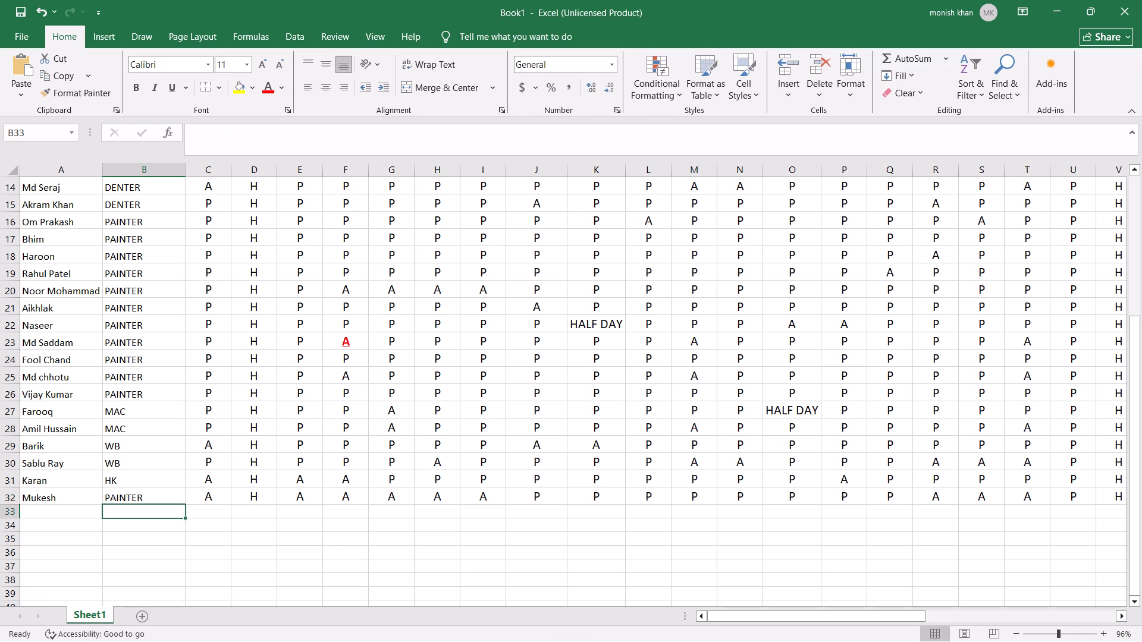
# Centre all the position entries from B4 to B32 vertically and horizontally.
pyautogui.scroll(4, 133, 379)
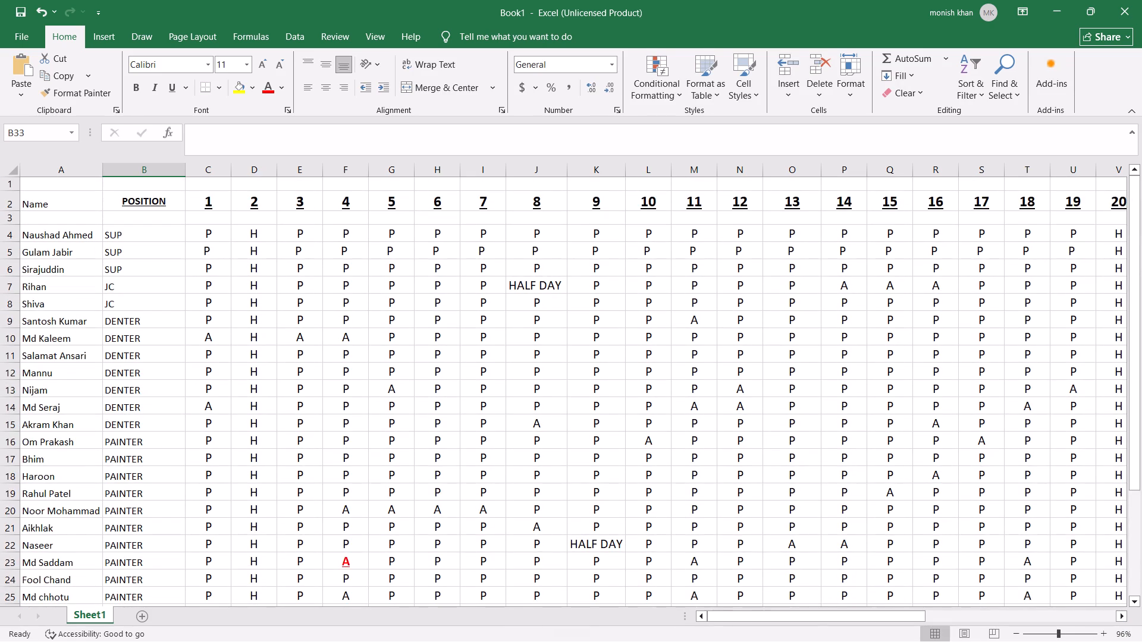
pyautogui.moveTo(131, 231); pyautogui.dragTo(144, 389)
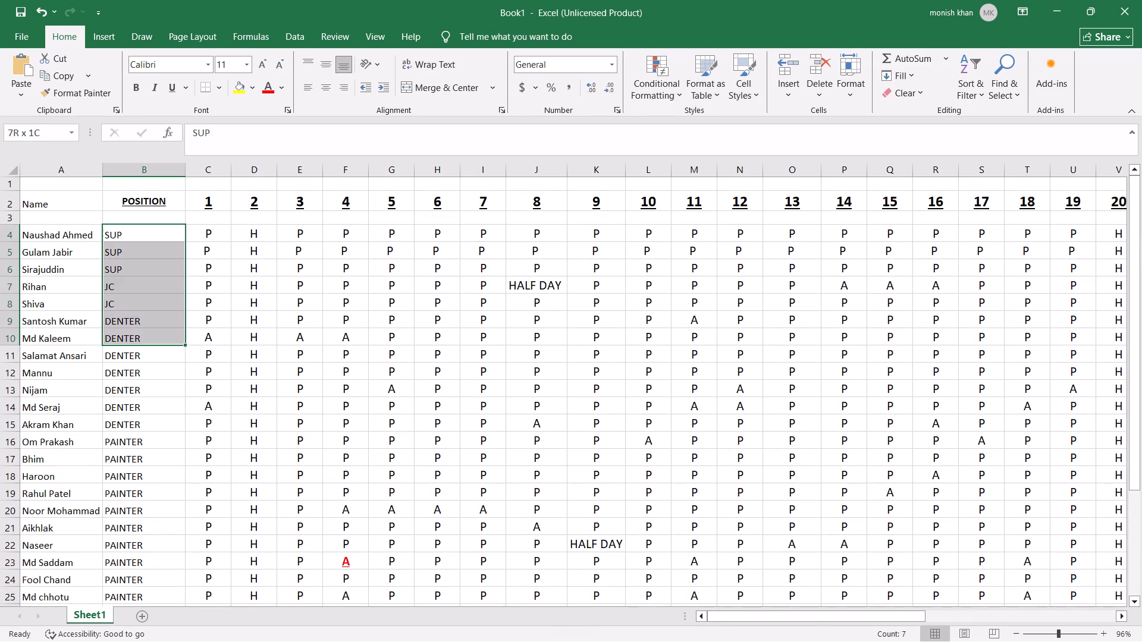
pyautogui.moveTo(144, 389); pyautogui.dragTo(120, 581)
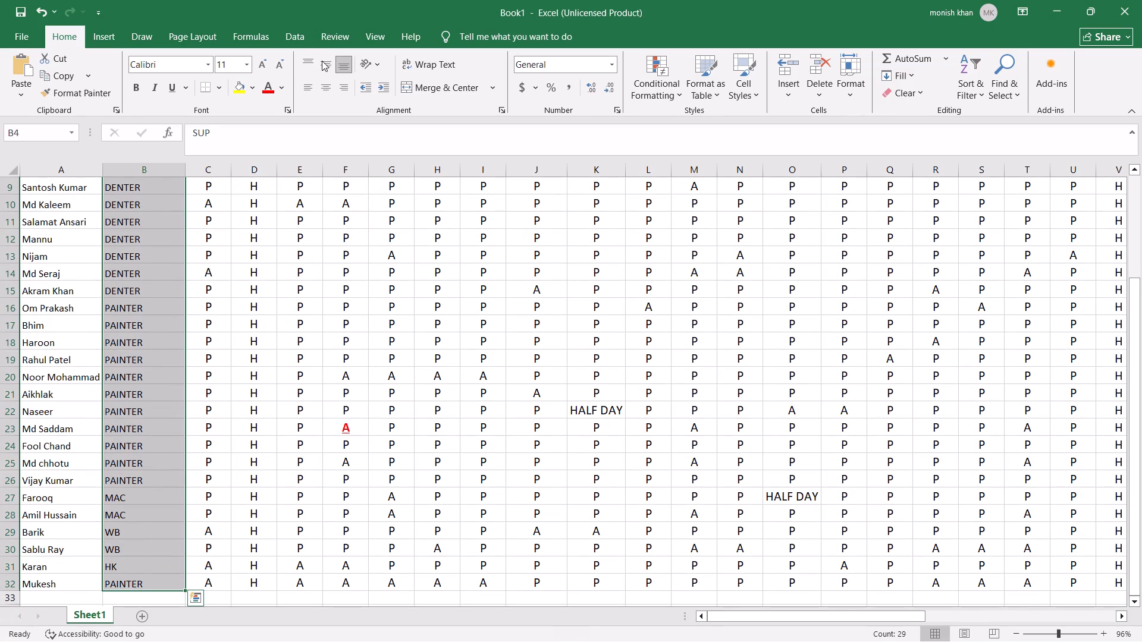
pyautogui.click(322, 61)
pyautogui.click(326, 93)
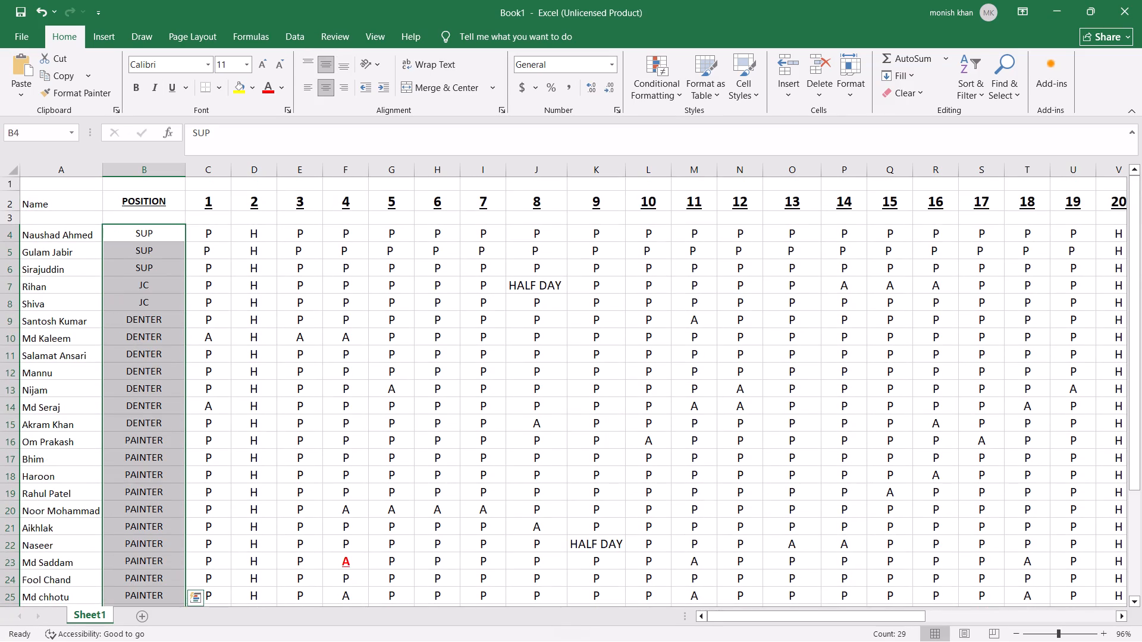
pyautogui.click(114, 287)
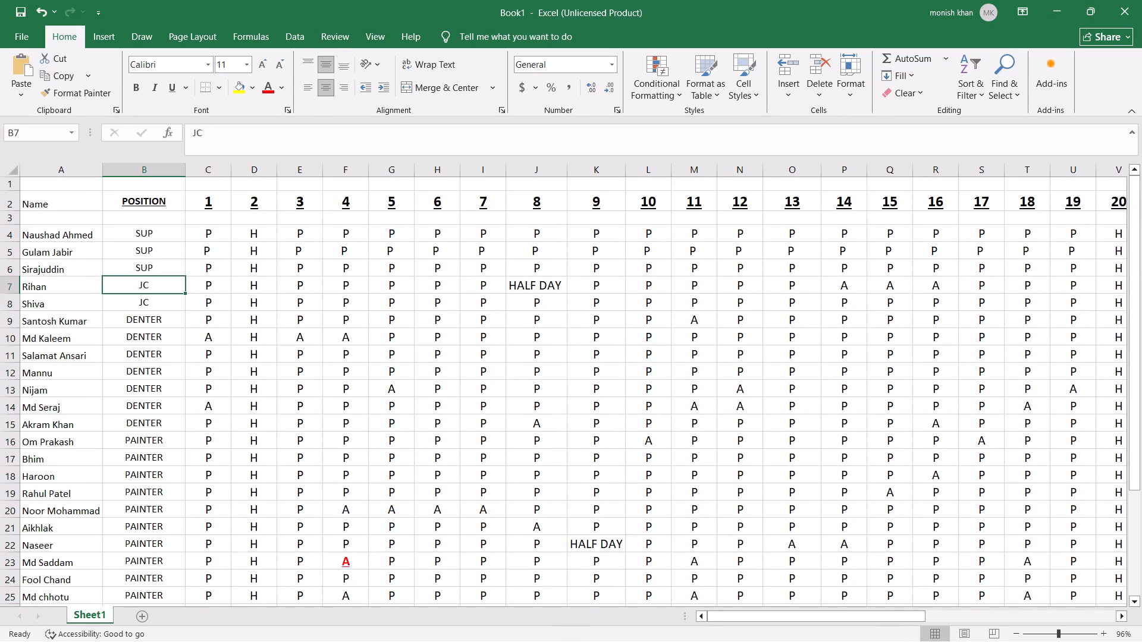
# Mark P for day 25 for the three SUP employees in AA4 to AA6.
pyautogui.scroll(-3, 114, 287)
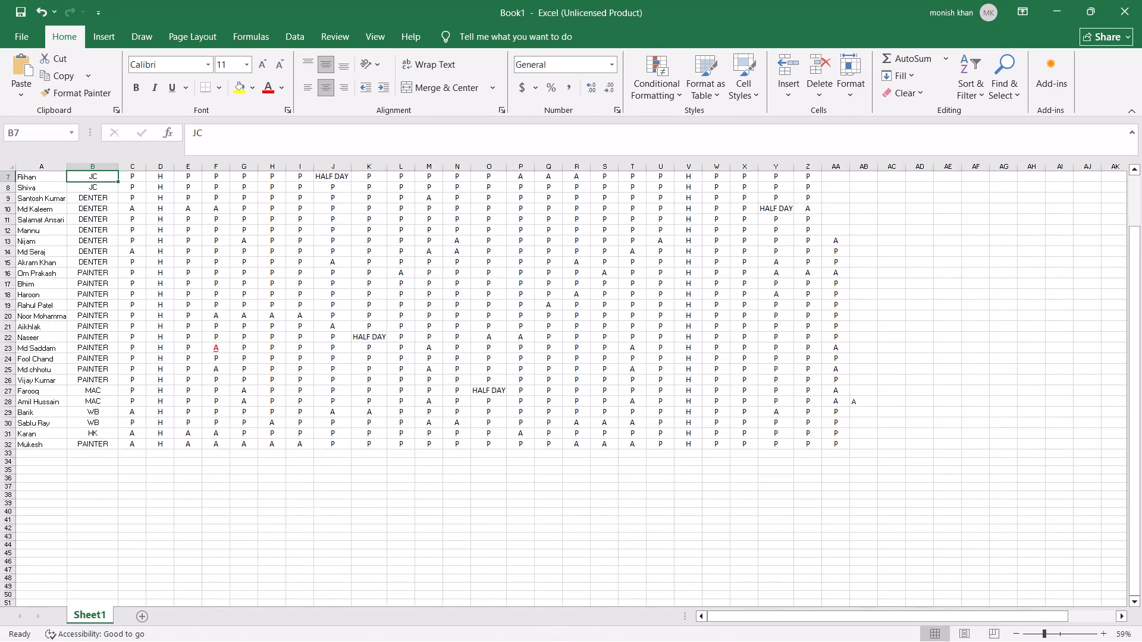
pyautogui.hscroll(1, 436, 596)
pyautogui.scroll(2, 436, 596)
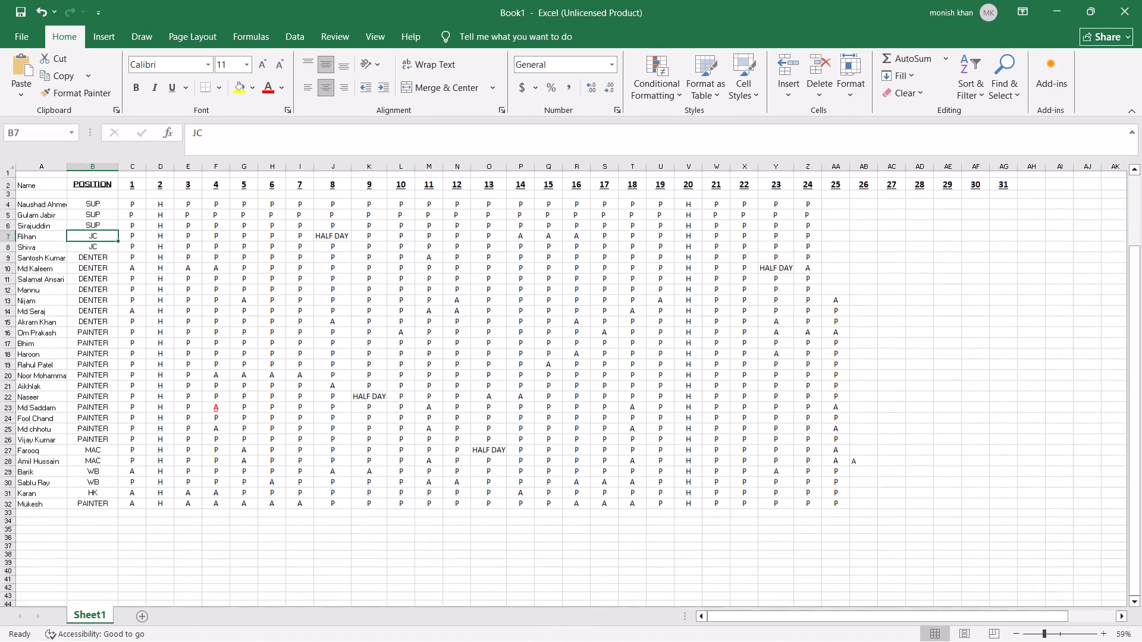
pyautogui.doubleClick(831, 208)
pyautogui.click(827, 205)
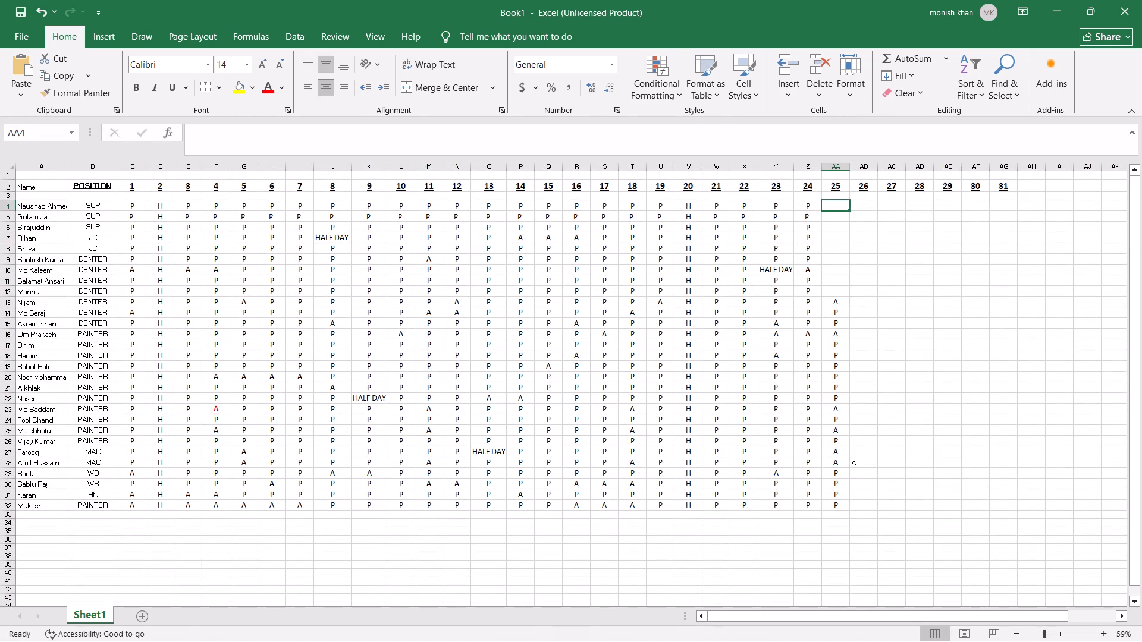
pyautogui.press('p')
pyautogui.press('Return')
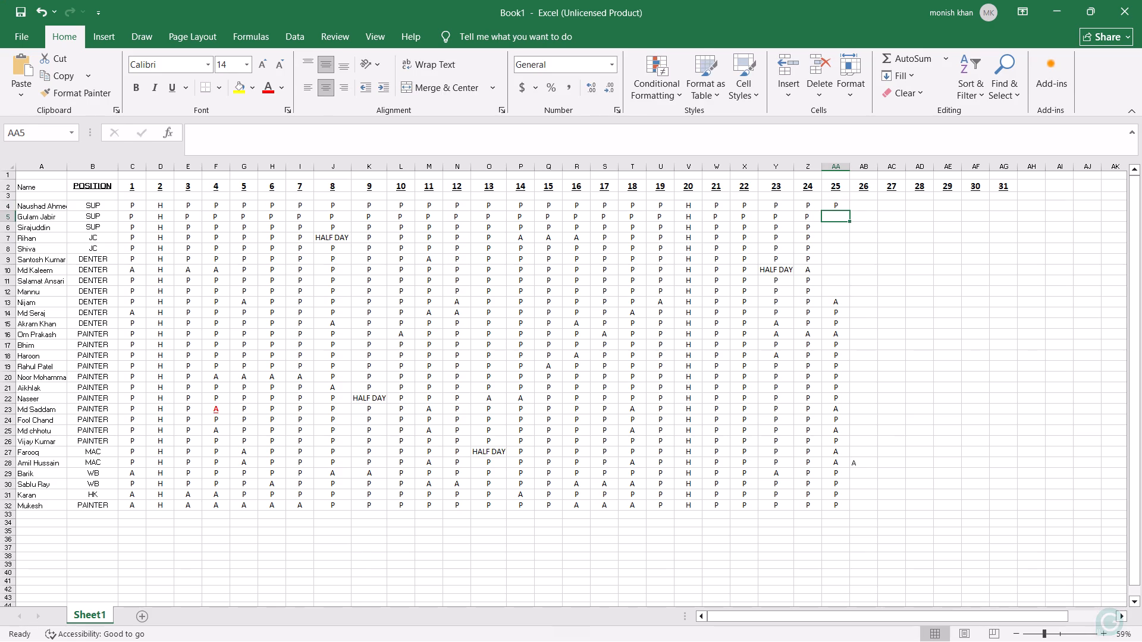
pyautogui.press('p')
pyautogui.press('Return')
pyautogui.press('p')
pyautogui.press('Return')
# Fill the remaining empty day 25 cells, AA7 to AA12, with P.
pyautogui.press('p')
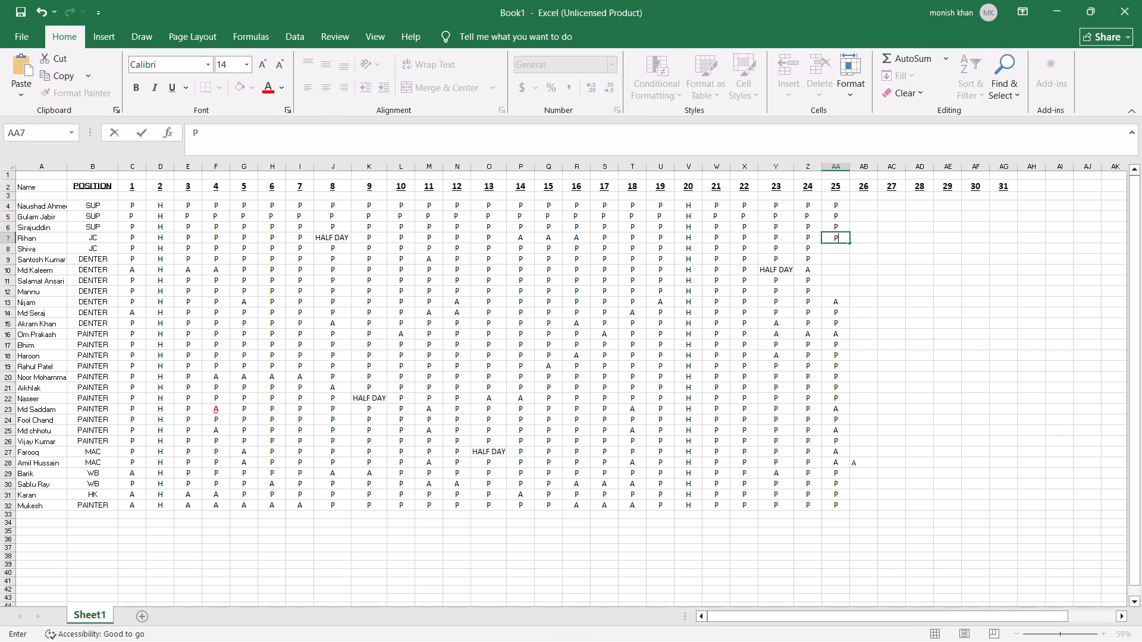
pyautogui.press('Return')
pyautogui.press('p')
pyautogui.press('Return')
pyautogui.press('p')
pyautogui.press('Return')
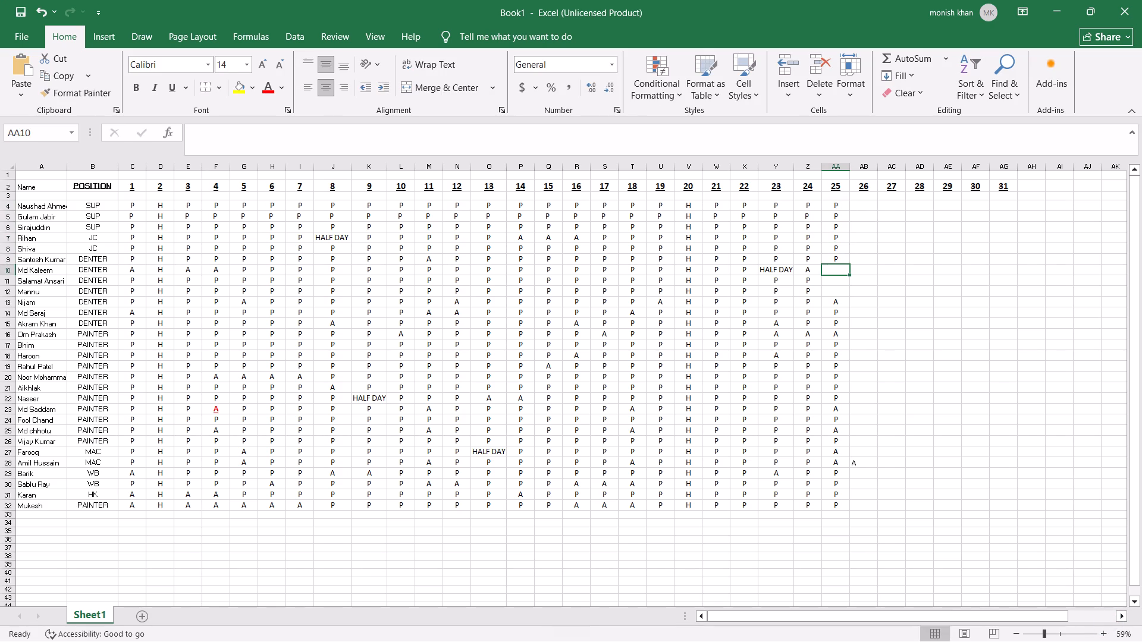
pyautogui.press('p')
pyautogui.press('Return')
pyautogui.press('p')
pyautogui.press('Return')
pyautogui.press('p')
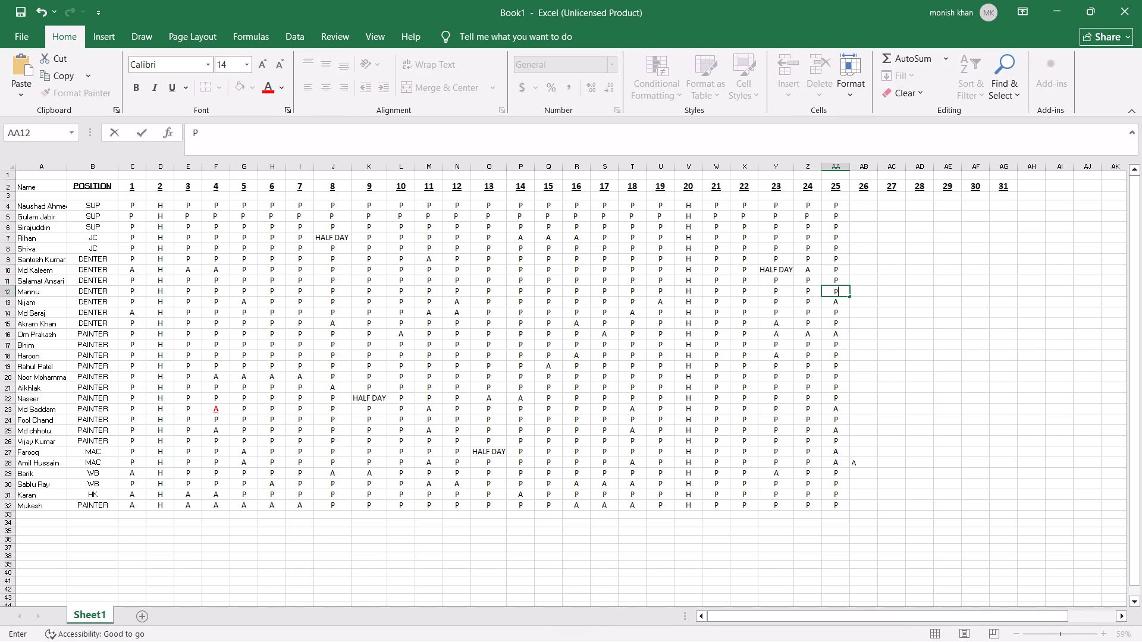
pyautogui.hscroll(1, 641, 301)
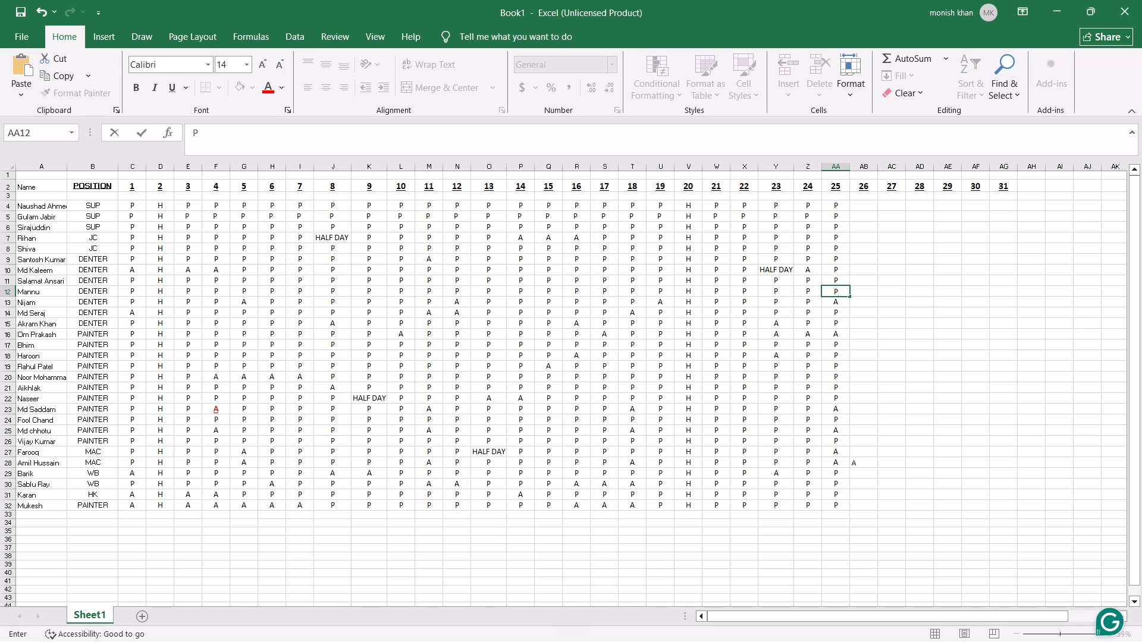
pyautogui.click(925, 418)
# Narrow columns C to I, days 1 to 7, one by one to fit closely around their single-letter marks.
pyautogui.hscroll(1, 554, 359)
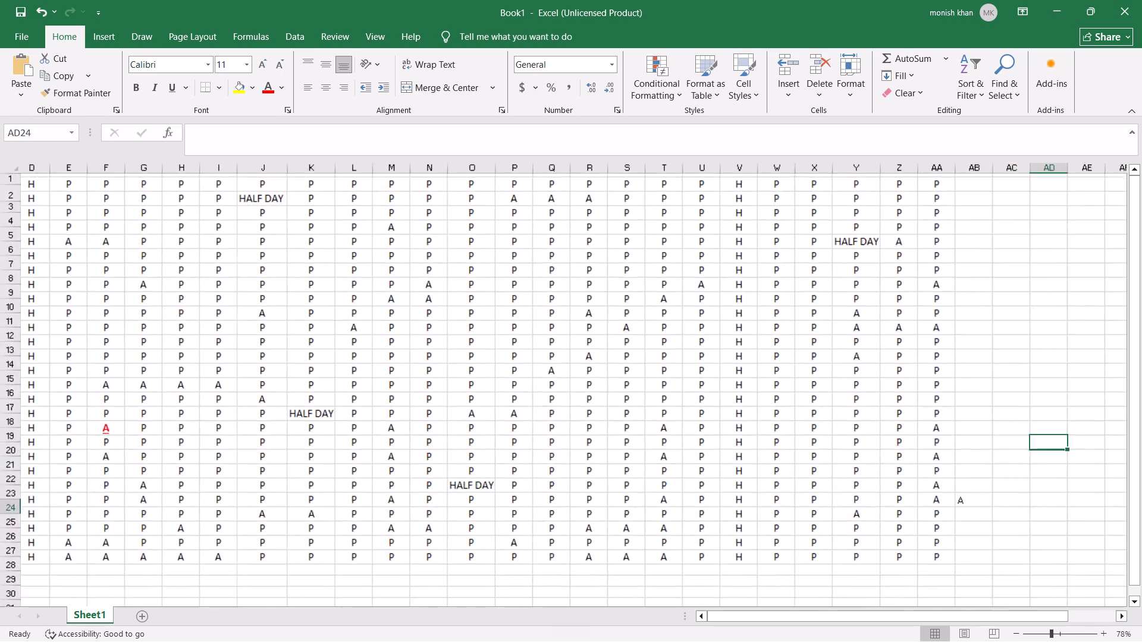
pyautogui.hscroll(5, 554, 359)
pyautogui.scroll(3, 554, 359)
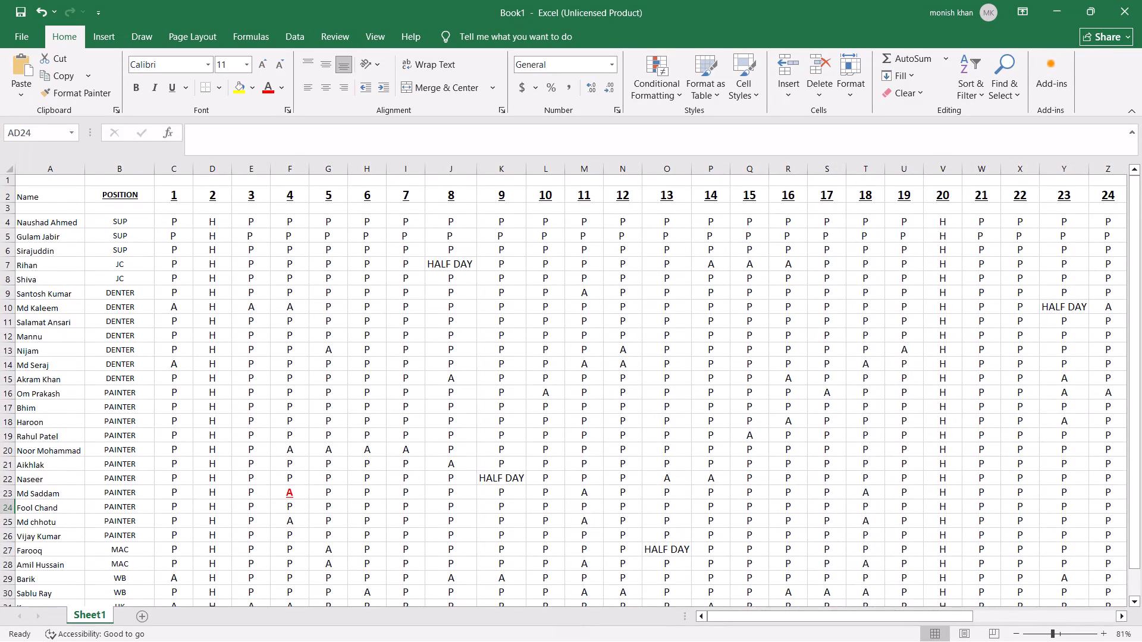
pyautogui.moveTo(194, 172); pyautogui.dragTo(184, 172)
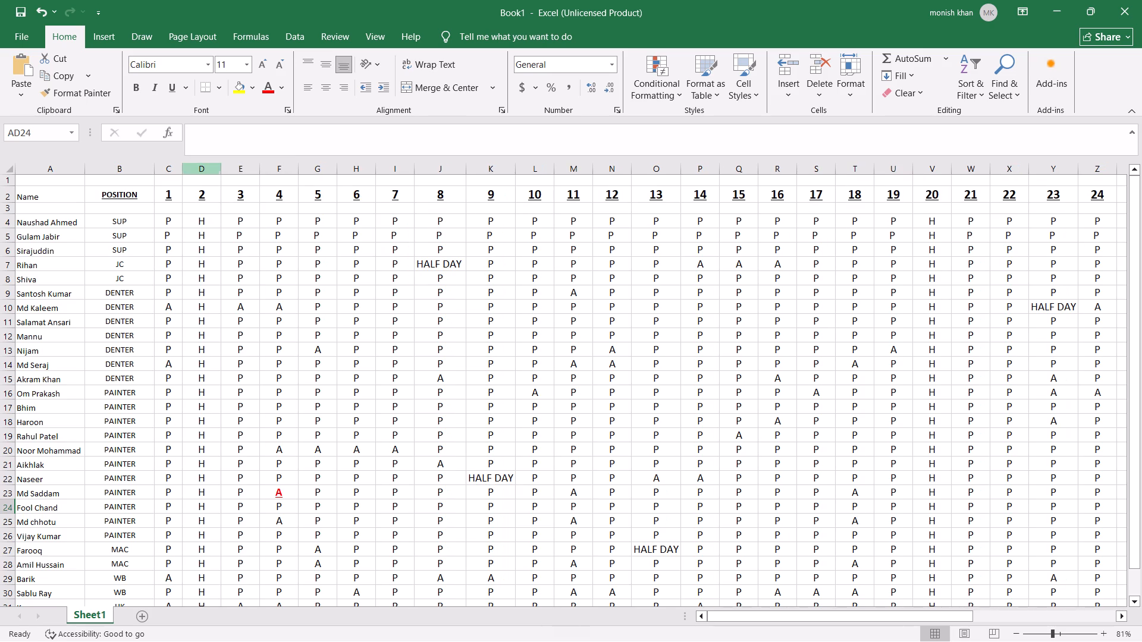
pyautogui.moveTo(221, 172); pyautogui.dragTo(205, 172)
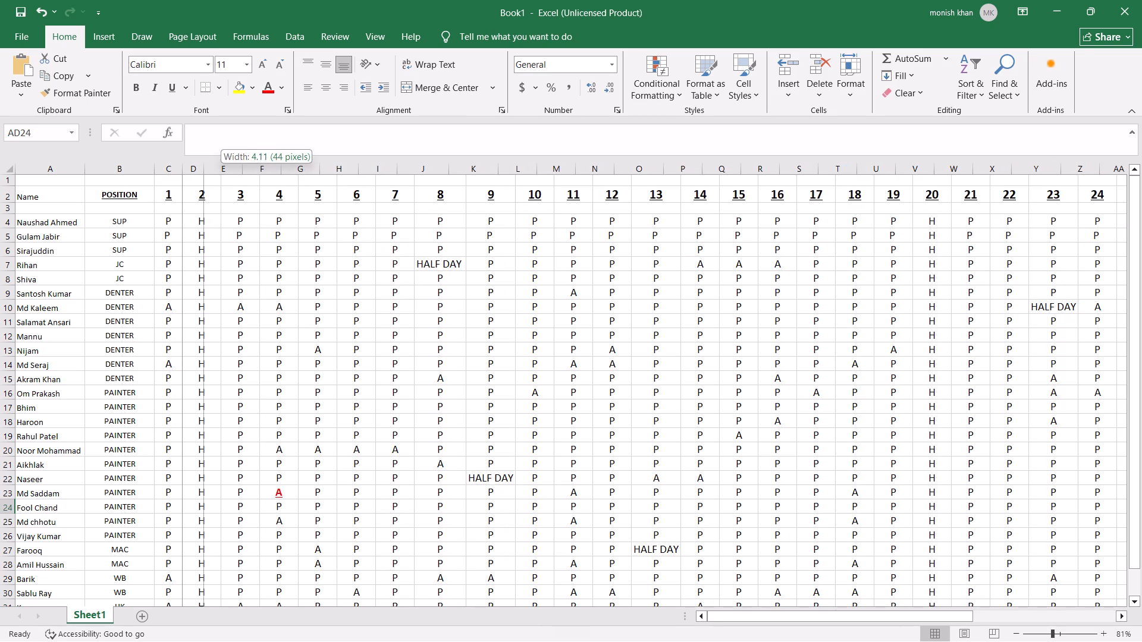
pyautogui.moveTo(205, 172); pyautogui.dragTo(208, 172)
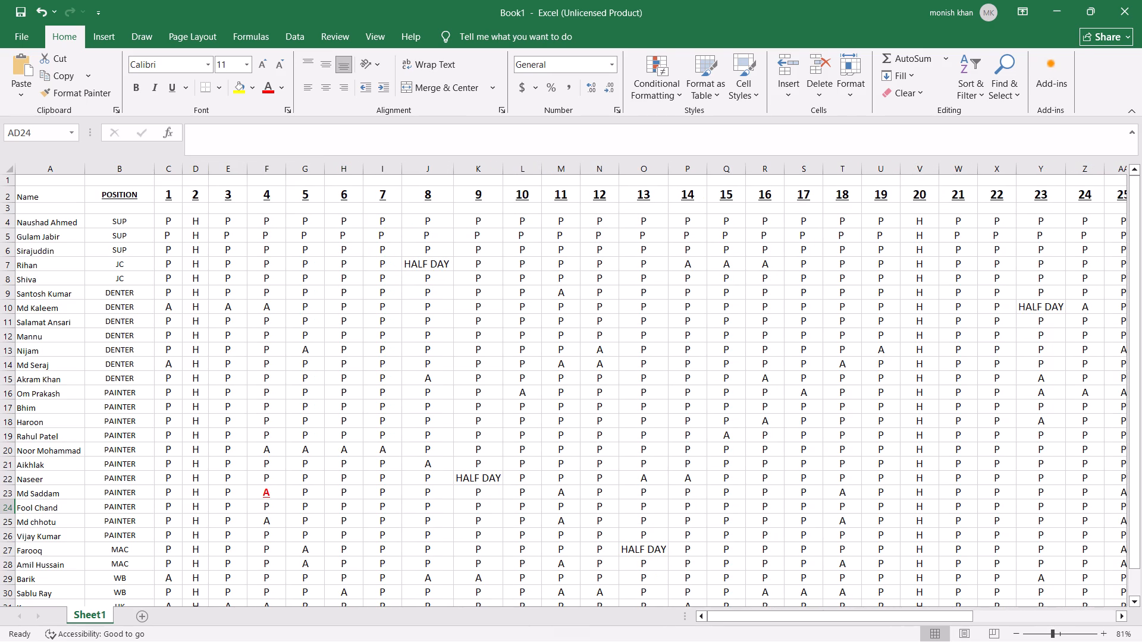
pyautogui.moveTo(246, 170); pyautogui.dragTo(230, 170)
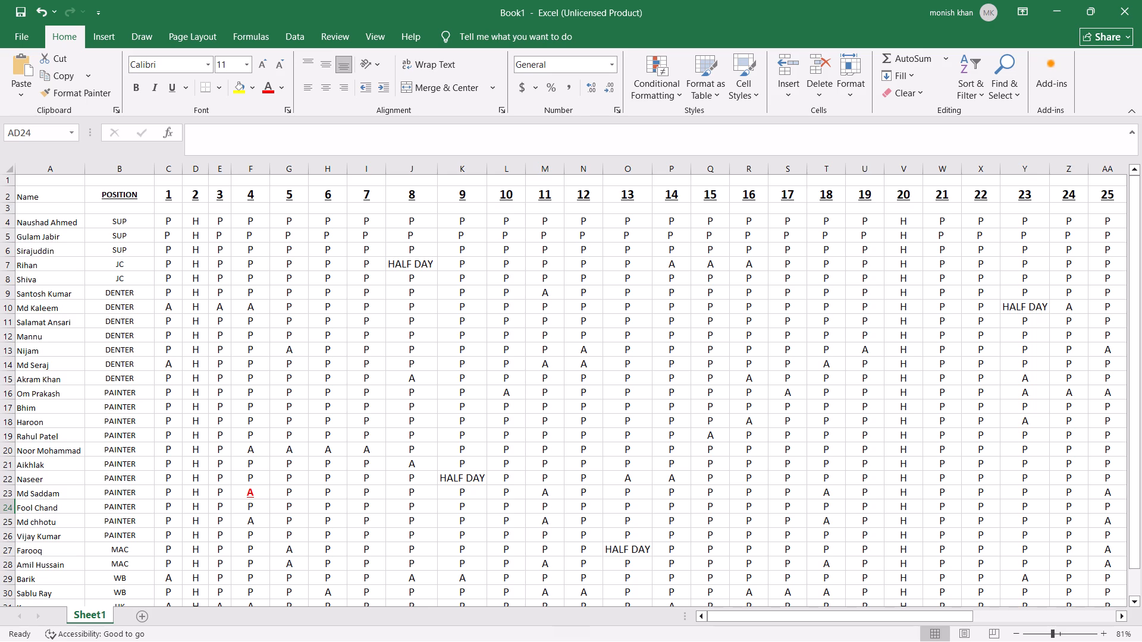
pyautogui.moveTo(271, 173); pyautogui.dragTo(262, 173)
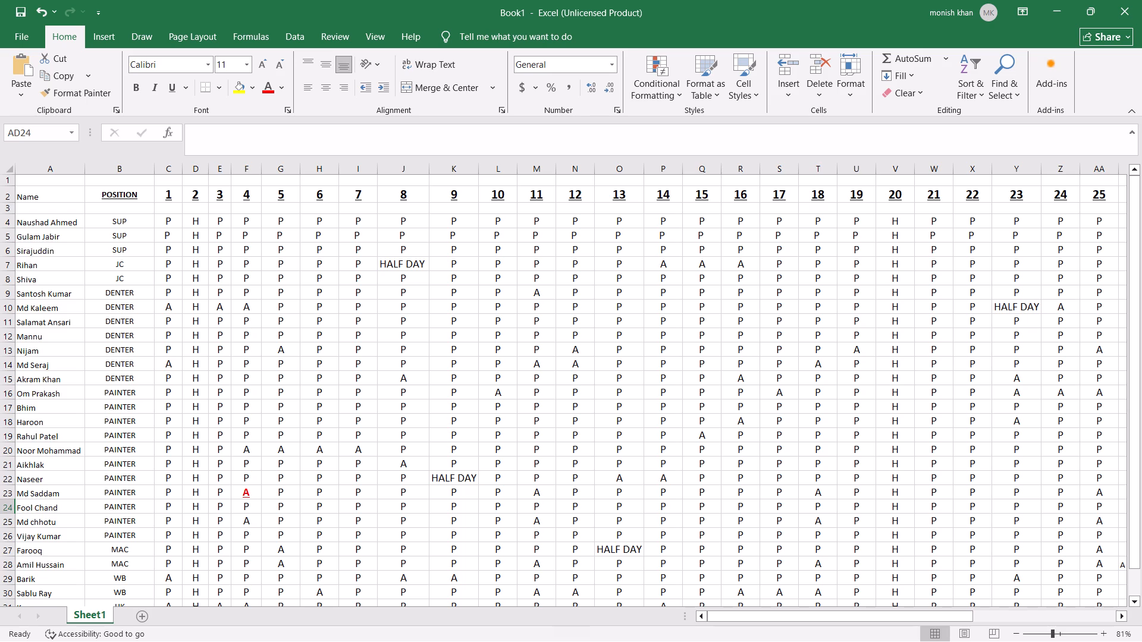
pyautogui.moveTo(262, 173); pyautogui.dragTo(256, 171)
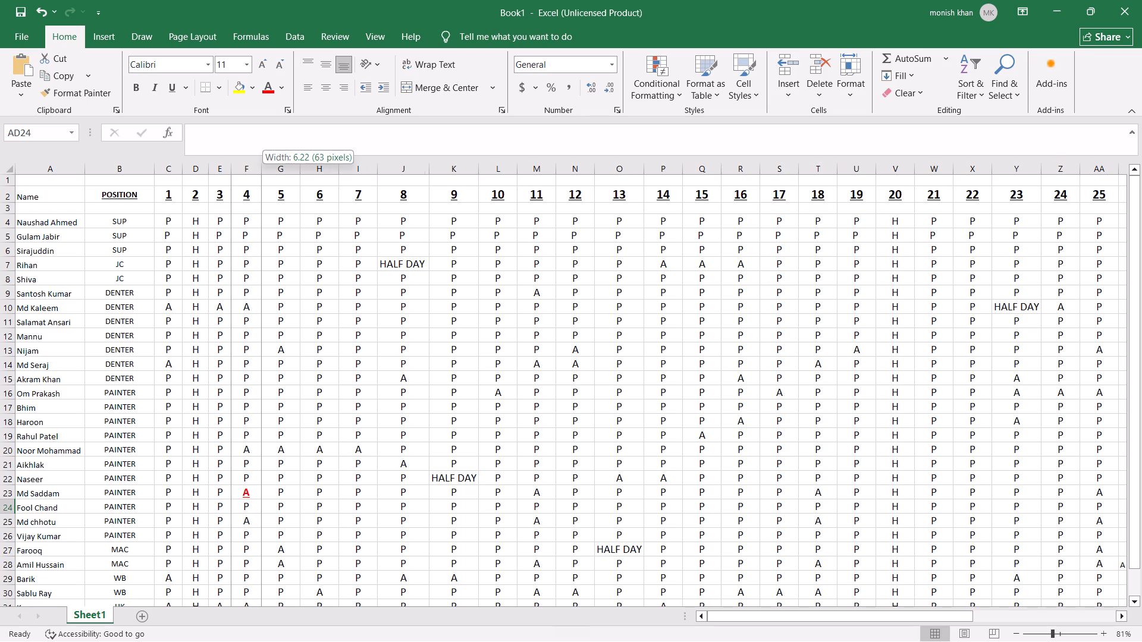
pyautogui.moveTo(256, 171); pyautogui.dragTo(252, 177)
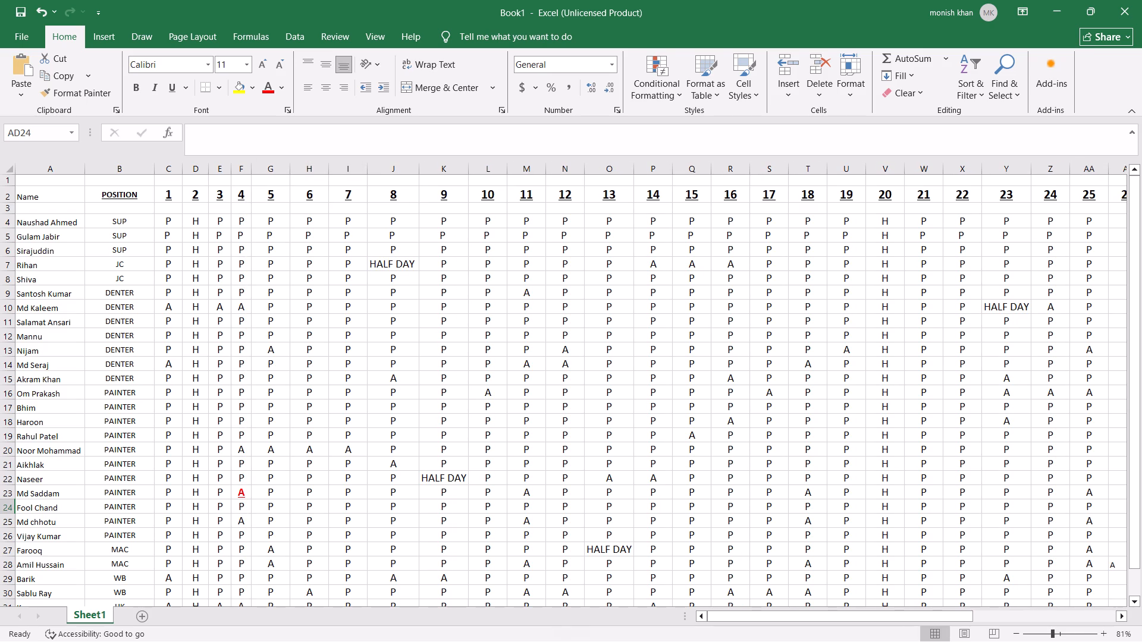
pyautogui.moveTo(290, 170); pyautogui.dragTo(271, 175)
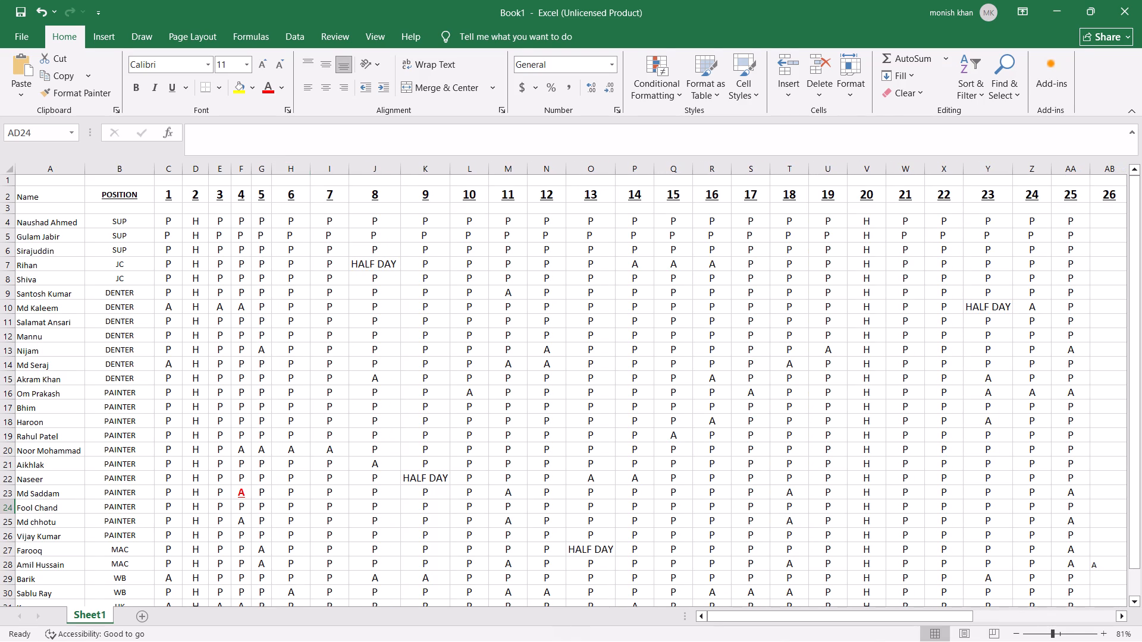
pyautogui.moveTo(308, 172); pyautogui.dragTo(291, 169)
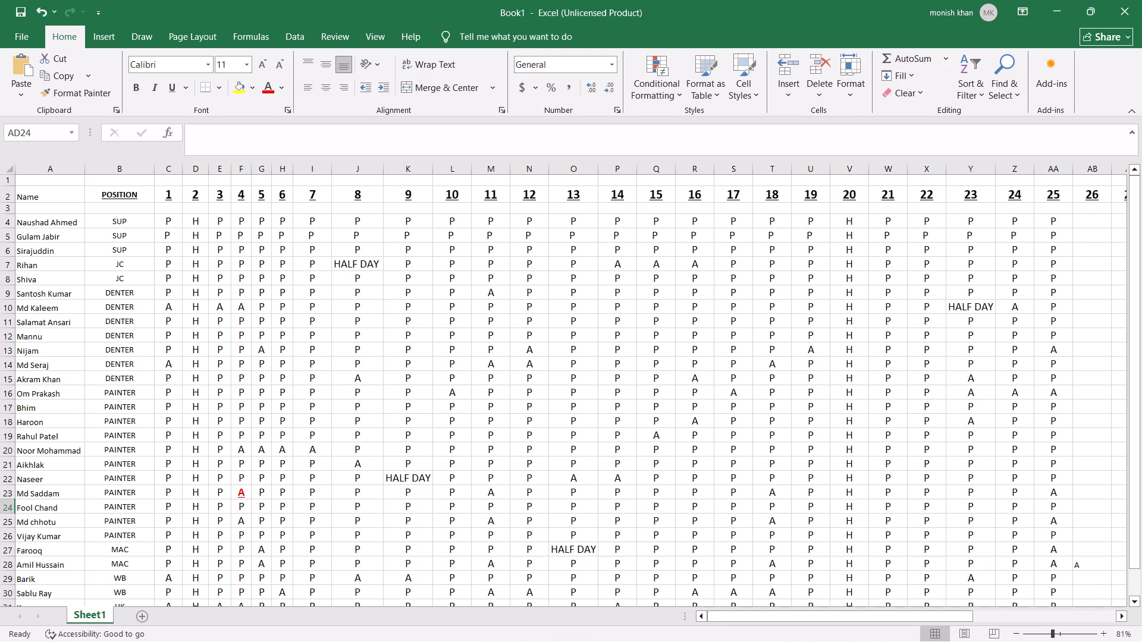
pyautogui.moveTo(328, 170); pyautogui.dragTo(313, 169)
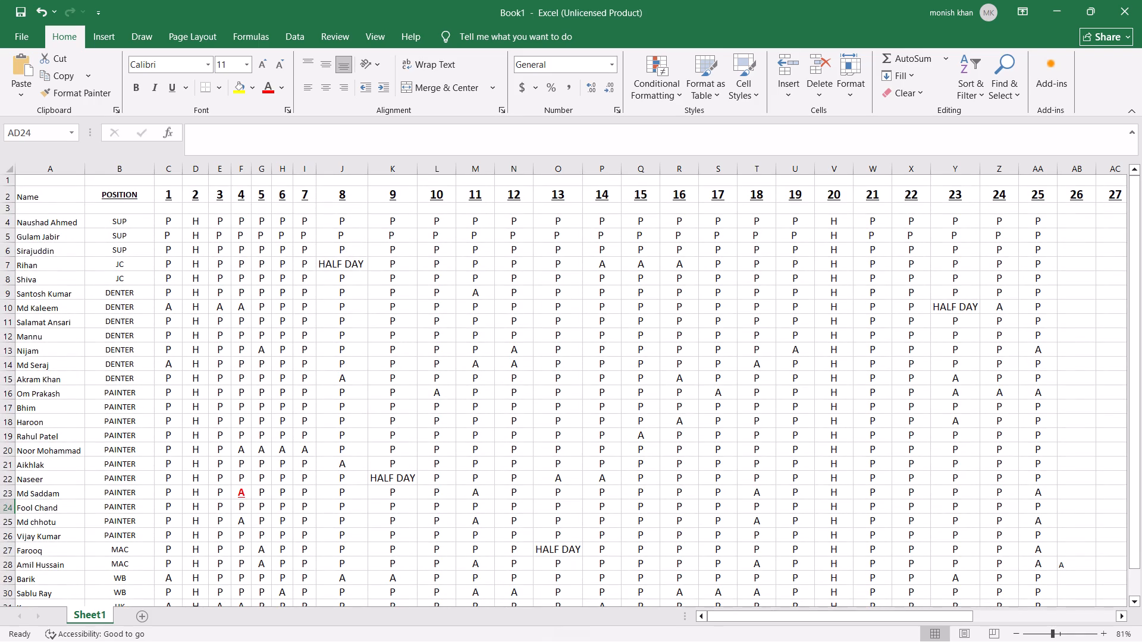
# Narrow columns L, M, N and P for days 10, 11, 12 and 14, trimming column O only slightly to keep HALF DAY readable.
pyautogui.moveTo(454, 173); pyautogui.dragTo(437, 170)
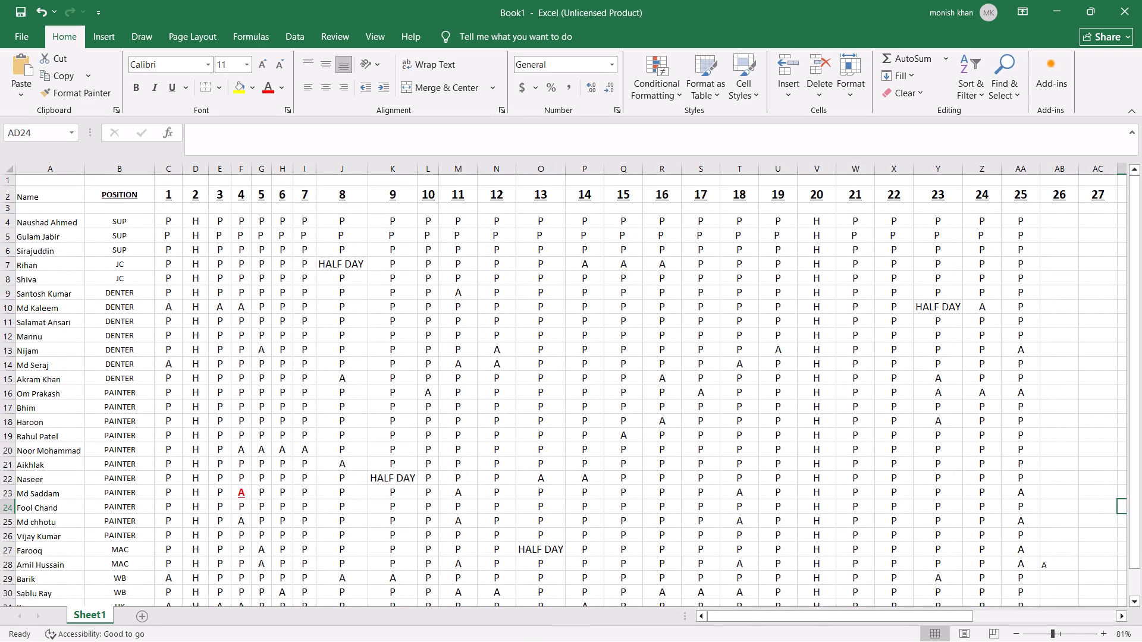
pyautogui.moveTo(476, 171); pyautogui.dragTo(466, 169)
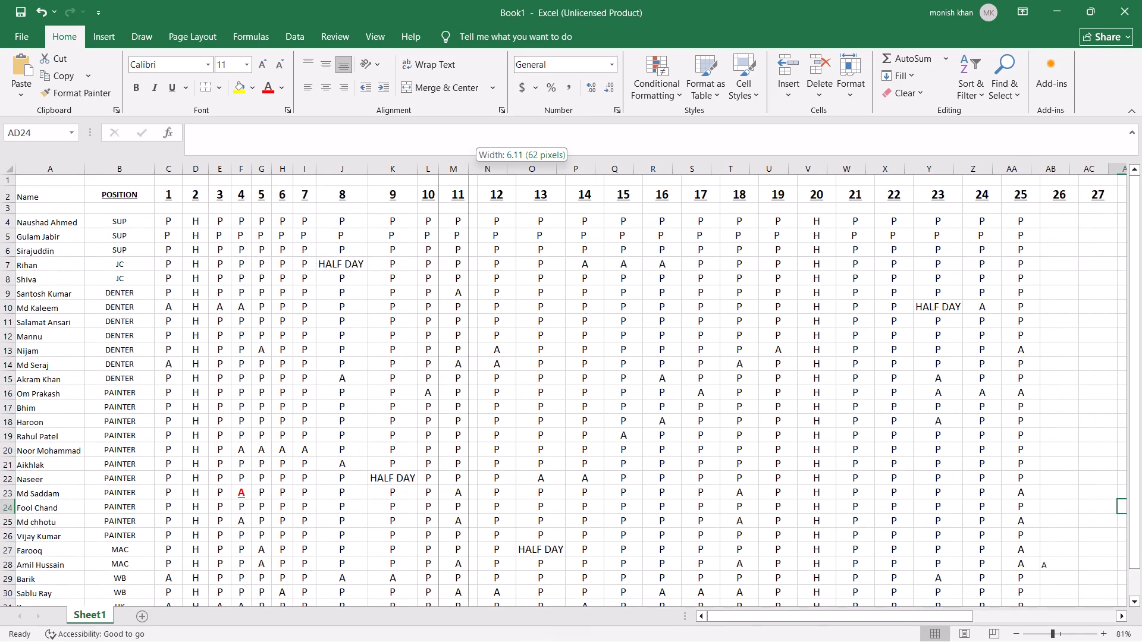
pyautogui.moveTo(466, 169); pyautogui.dragTo(466, 169)
pyautogui.moveTo(504, 172); pyautogui.dragTo(492, 167)
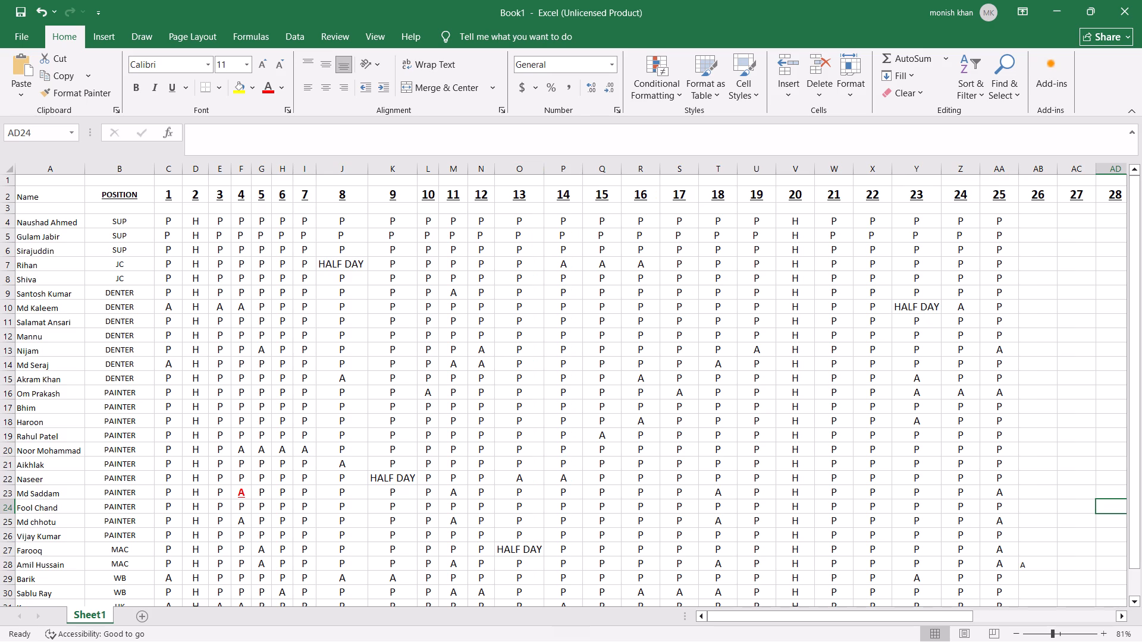
pyautogui.click(545, 172)
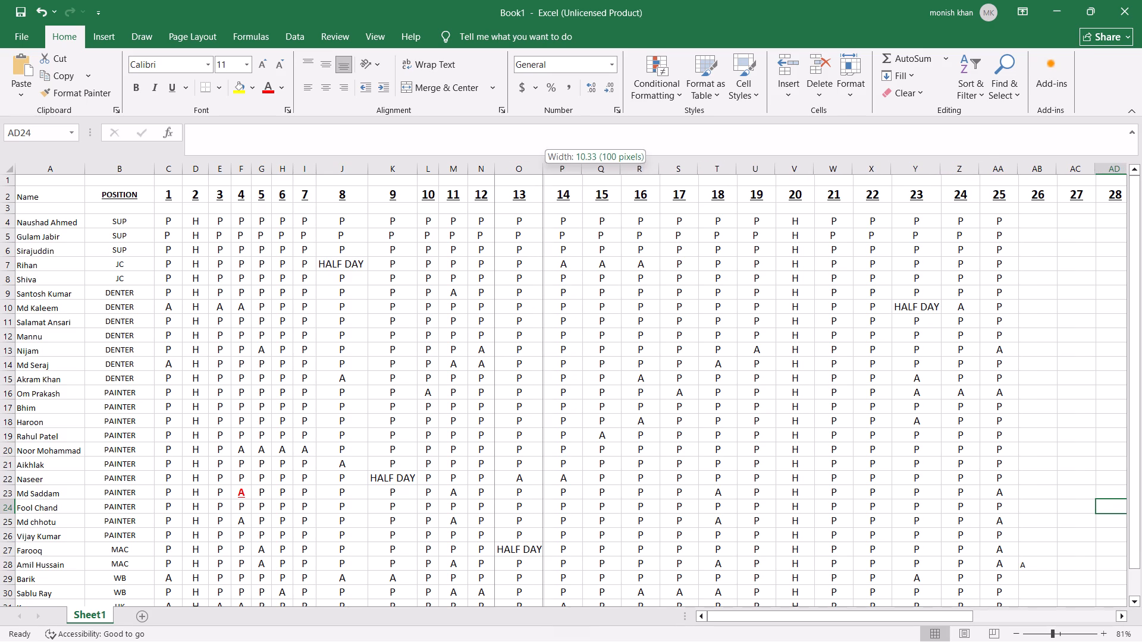
pyautogui.moveTo(580, 167); pyautogui.dragTo(563, 166)
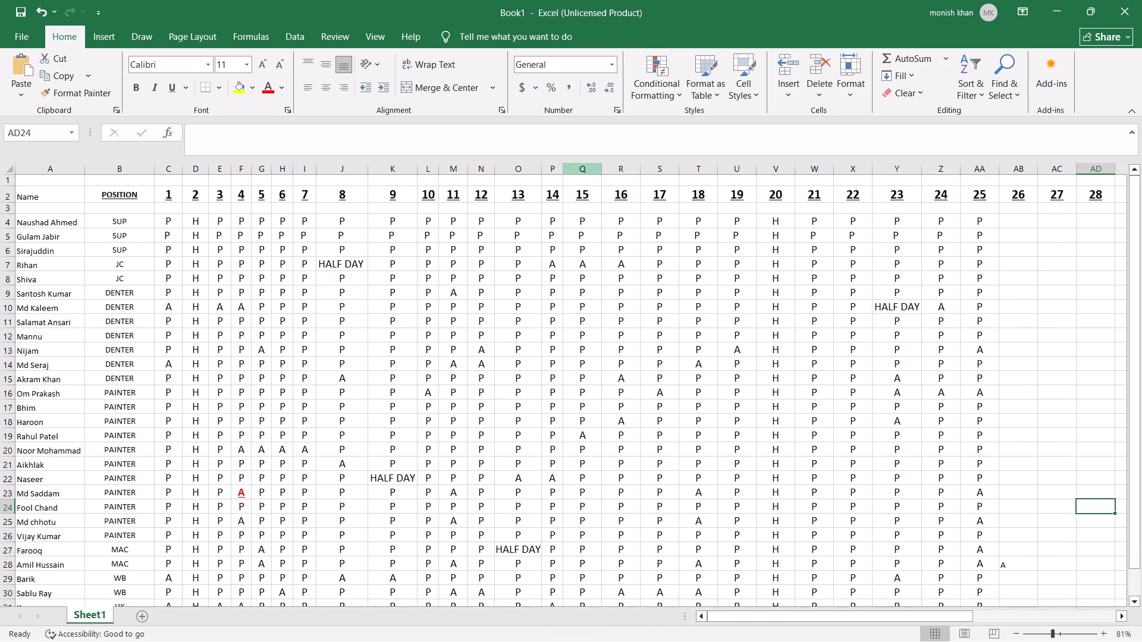
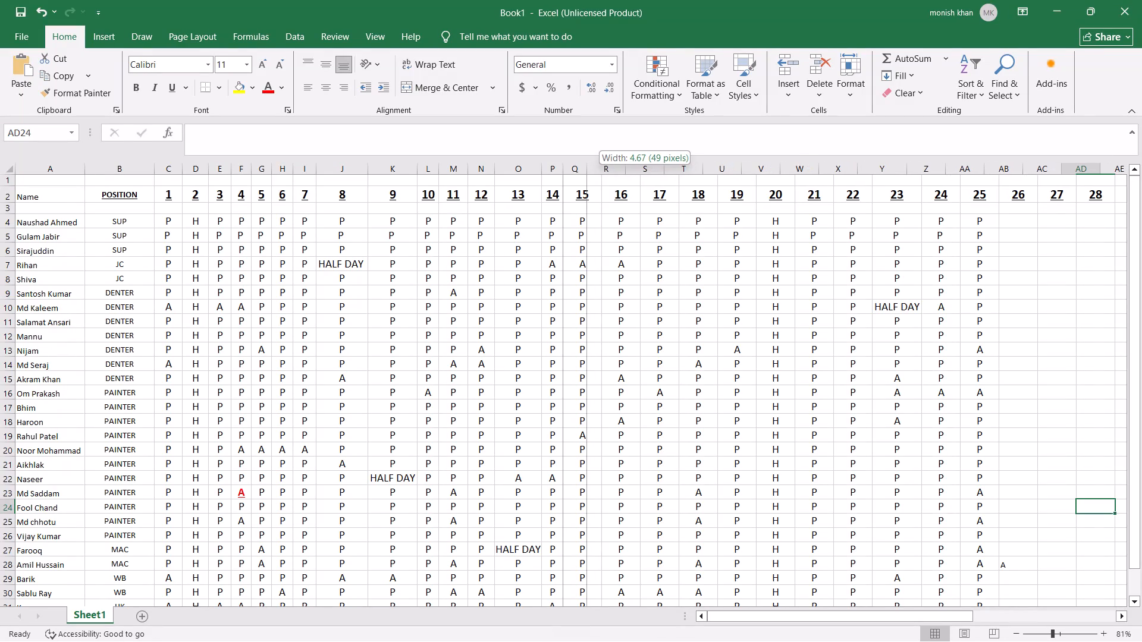
# Narrow columns R to X, Z and AA, days 16 to 22, 24 and 25, one by one to fit closely around their marks.
pyautogui.moveTo(624, 174); pyautogui.dragTo(611, 172)
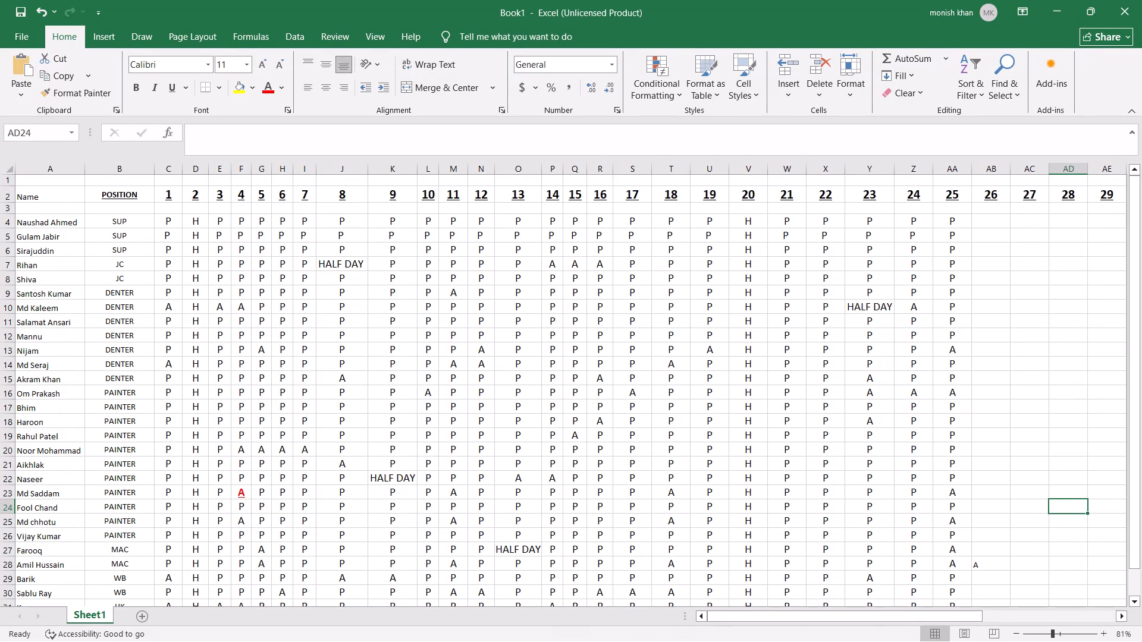
pyautogui.moveTo(651, 172); pyautogui.dragTo(636, 166)
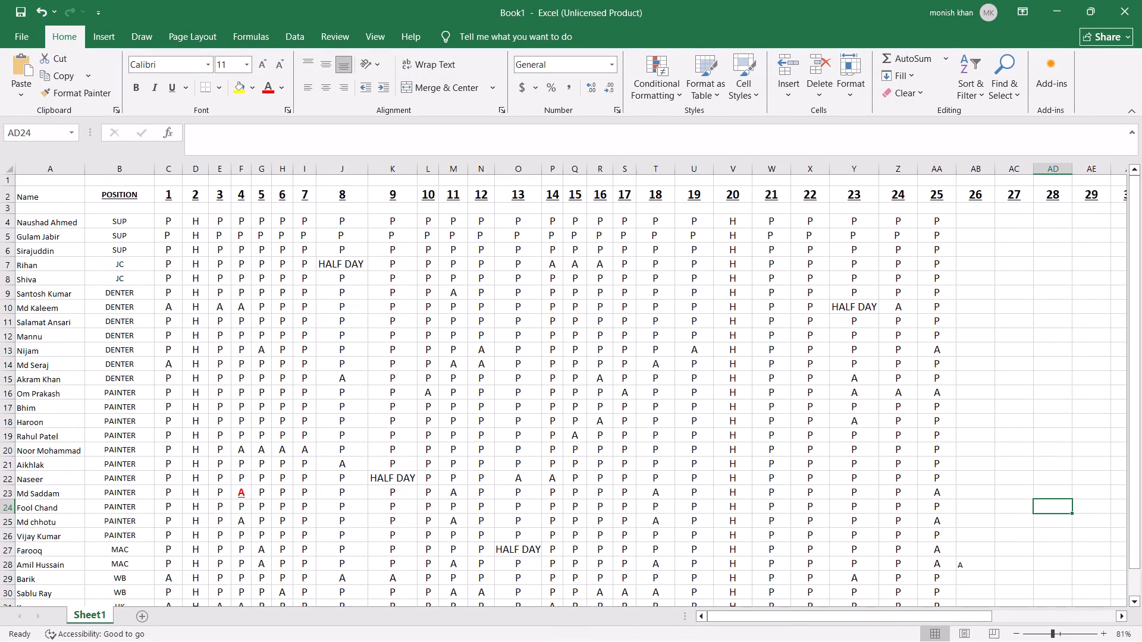
pyautogui.moveTo(677, 169); pyautogui.dragTo(674, 168)
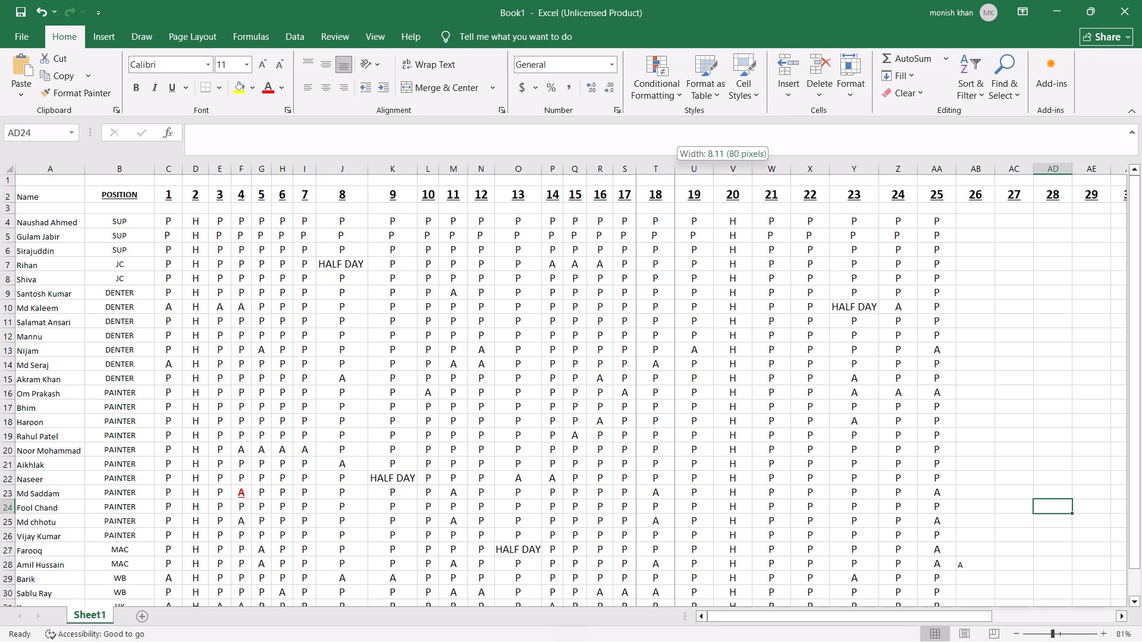
pyautogui.moveTo(674, 168); pyautogui.dragTo(669, 168)
pyautogui.moveTo(703, 170); pyautogui.dragTo(685, 169)
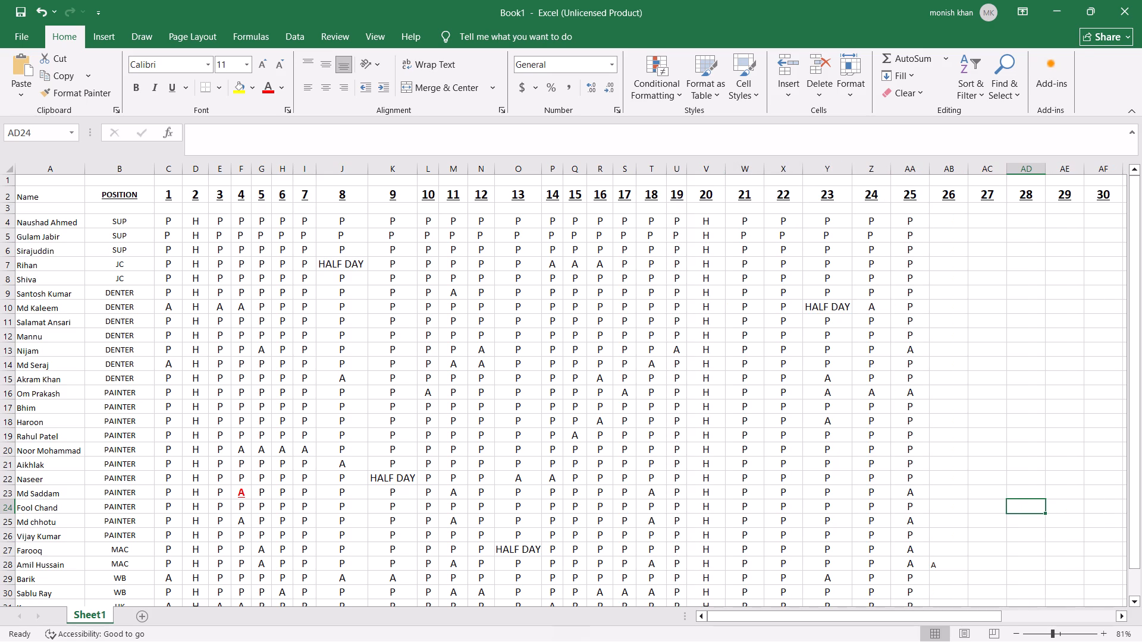
pyautogui.moveTo(724, 171); pyautogui.dragTo(712, 171)
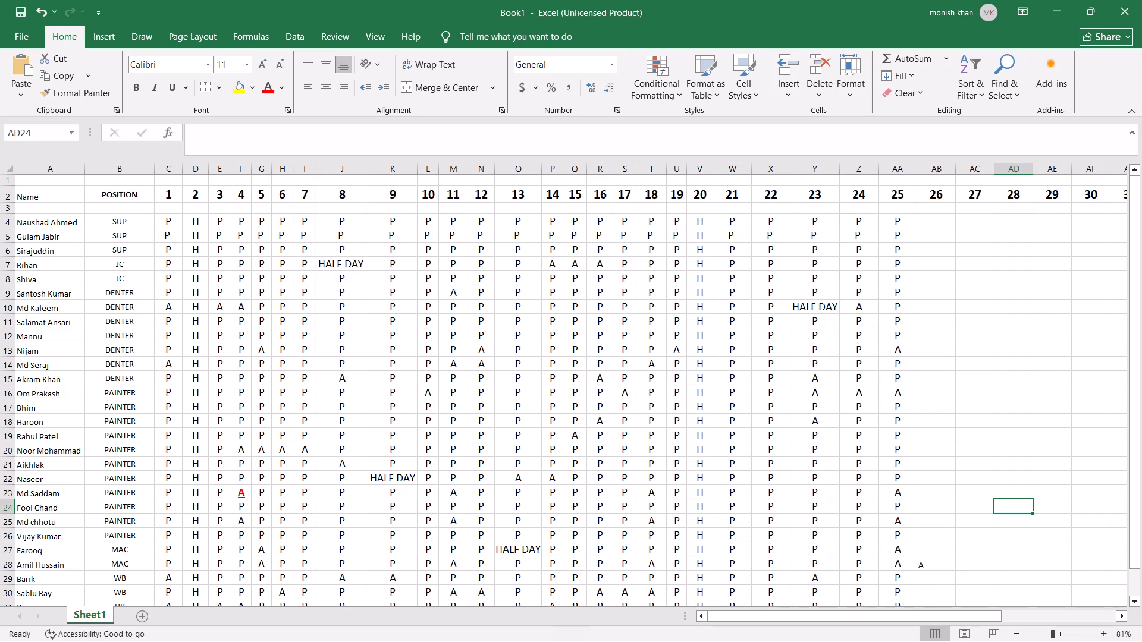
pyautogui.moveTo(751, 171); pyautogui.dragTo(735, 168)
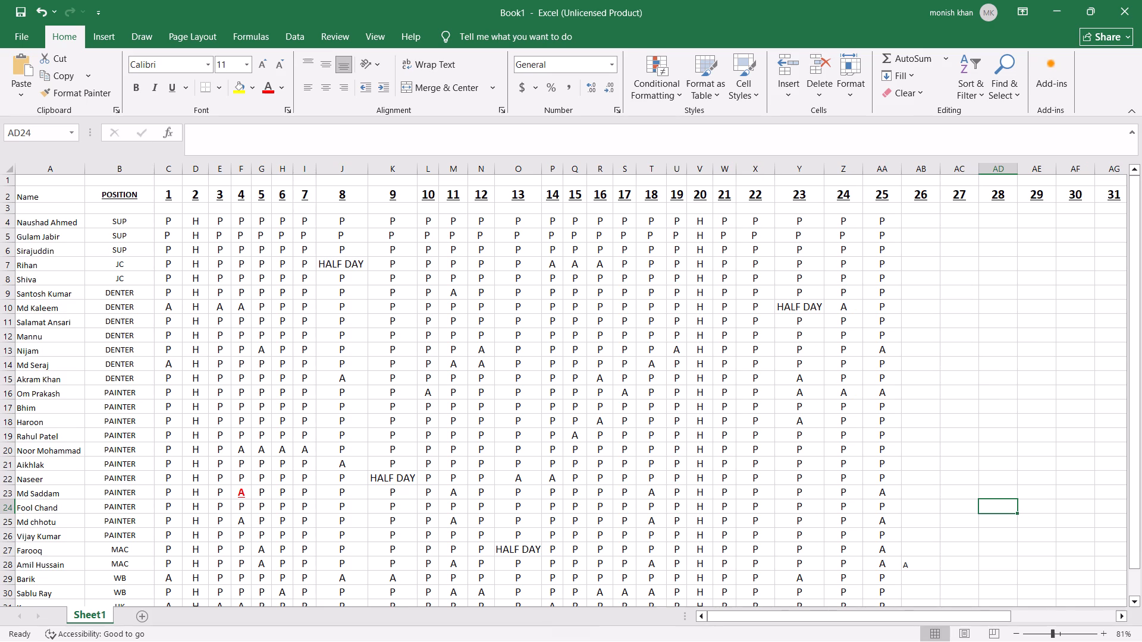
pyautogui.moveTo(770, 173); pyautogui.dragTo(756, 174)
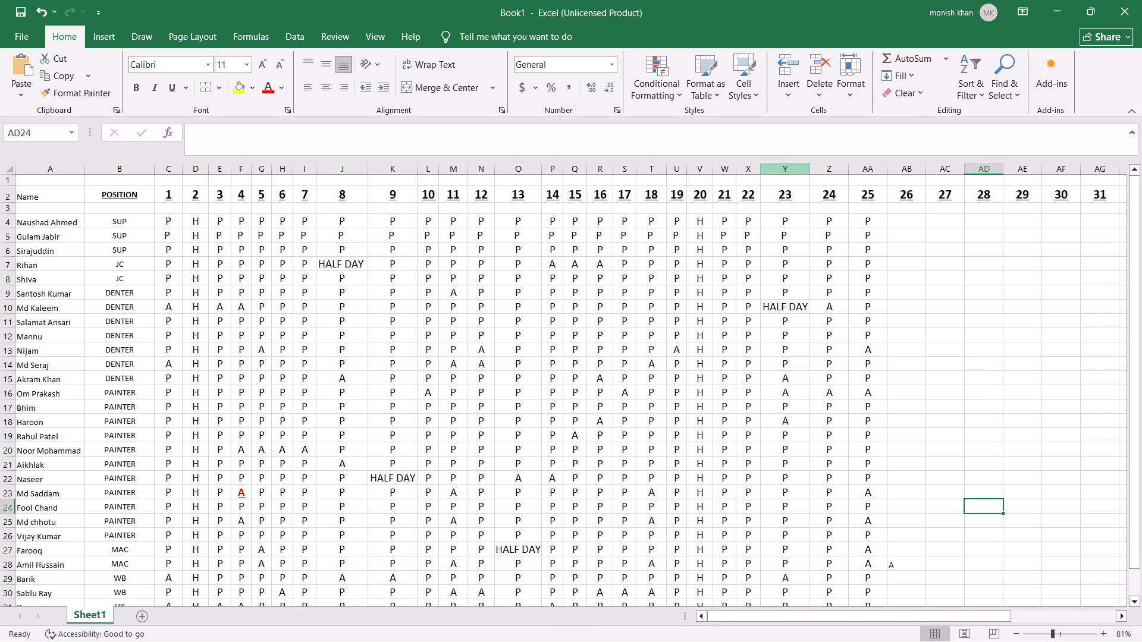
pyautogui.moveTo(846, 173); pyautogui.dragTo(839, 171)
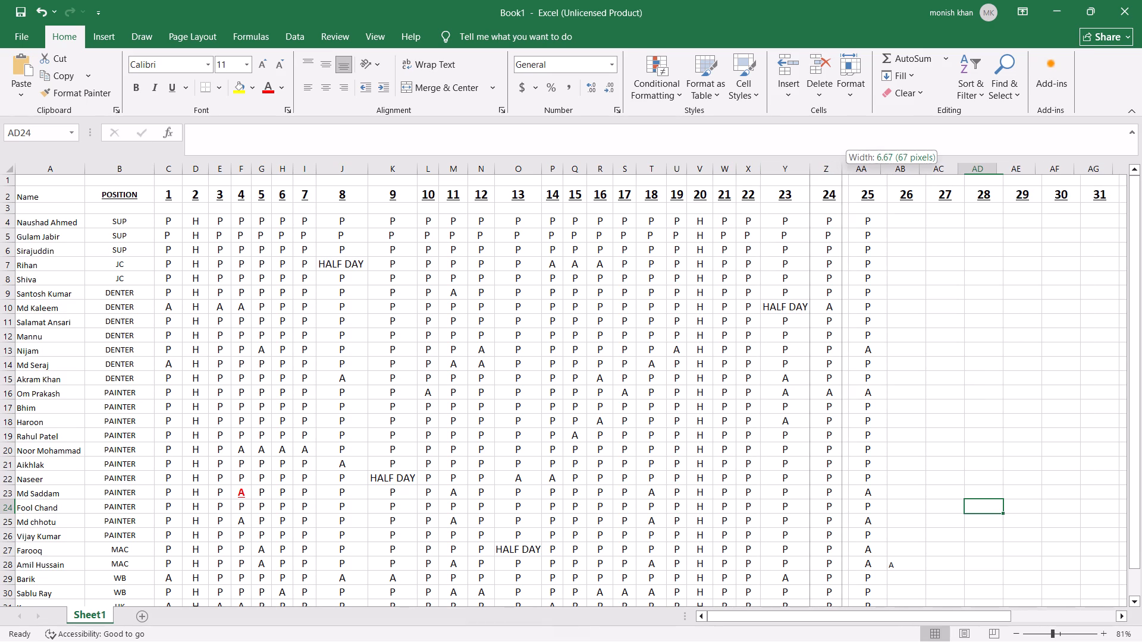
pyautogui.moveTo(839, 171); pyautogui.dragTo(832, 171)
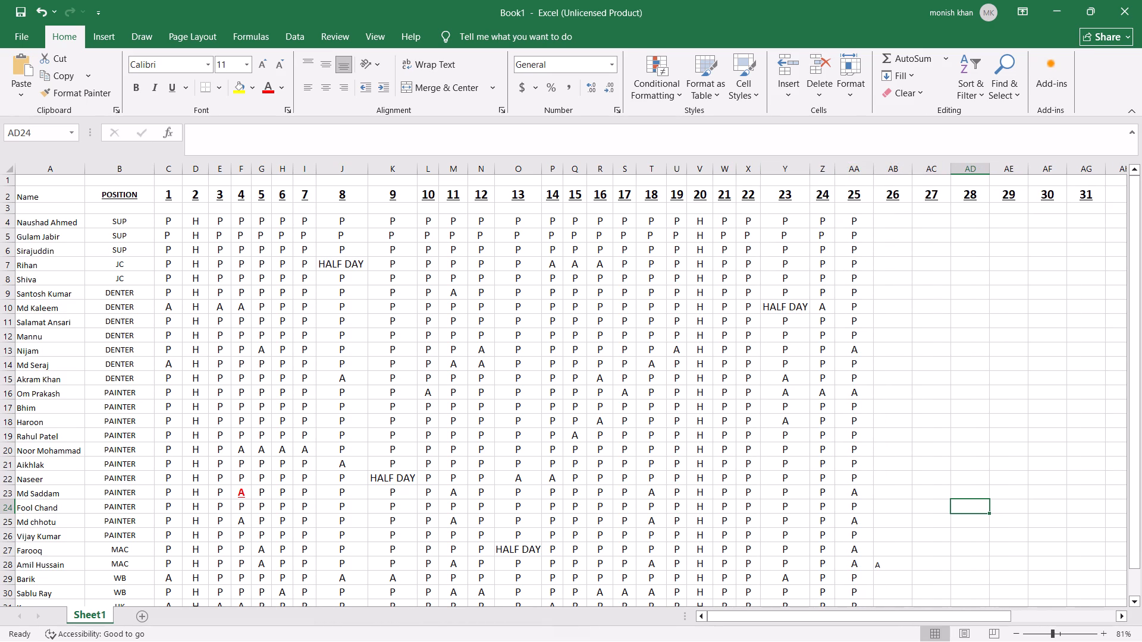
pyautogui.moveTo(872, 171); pyautogui.dragTo(857, 168)
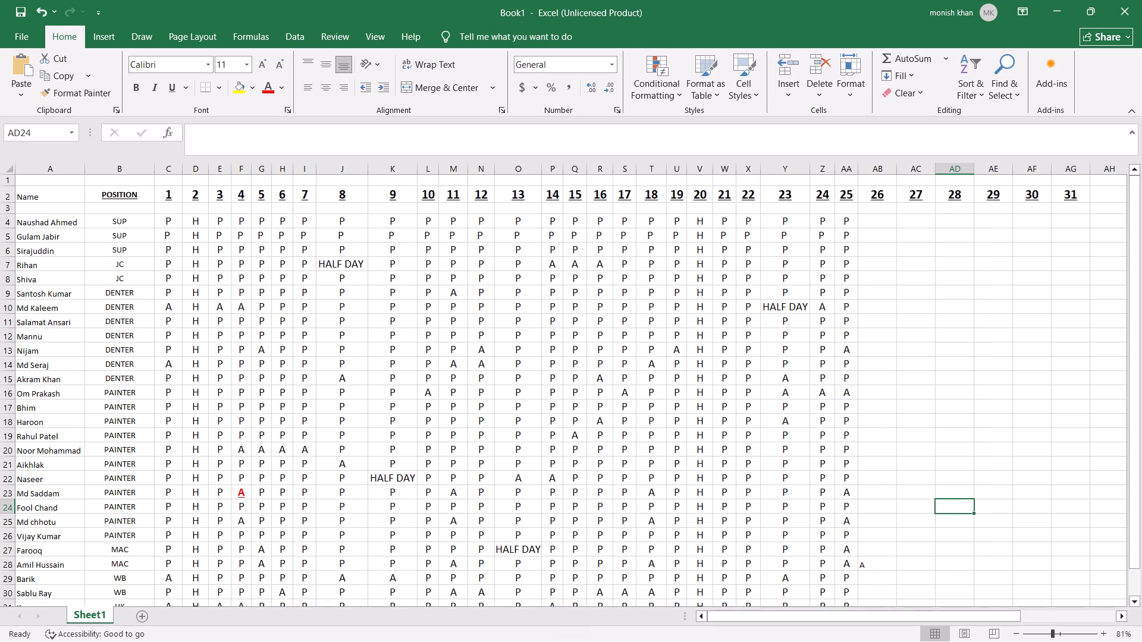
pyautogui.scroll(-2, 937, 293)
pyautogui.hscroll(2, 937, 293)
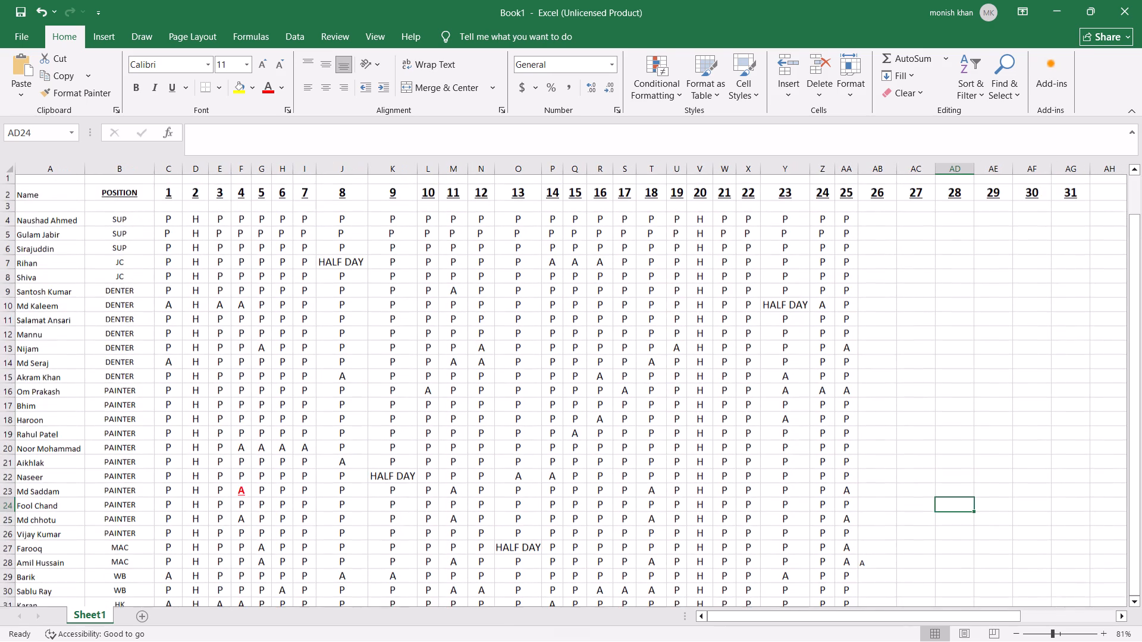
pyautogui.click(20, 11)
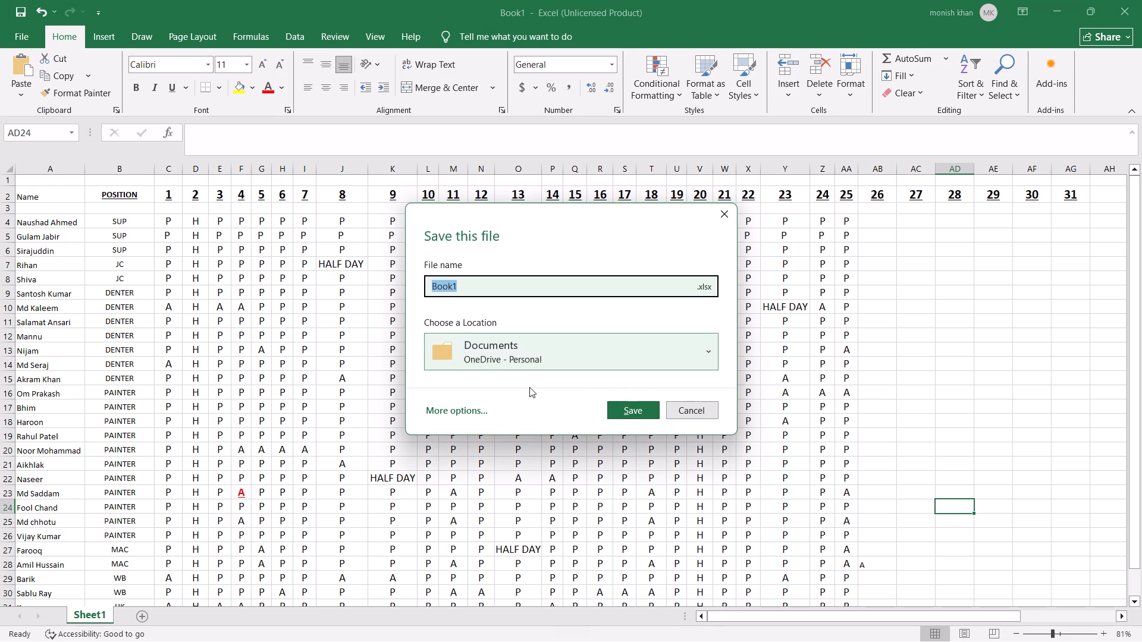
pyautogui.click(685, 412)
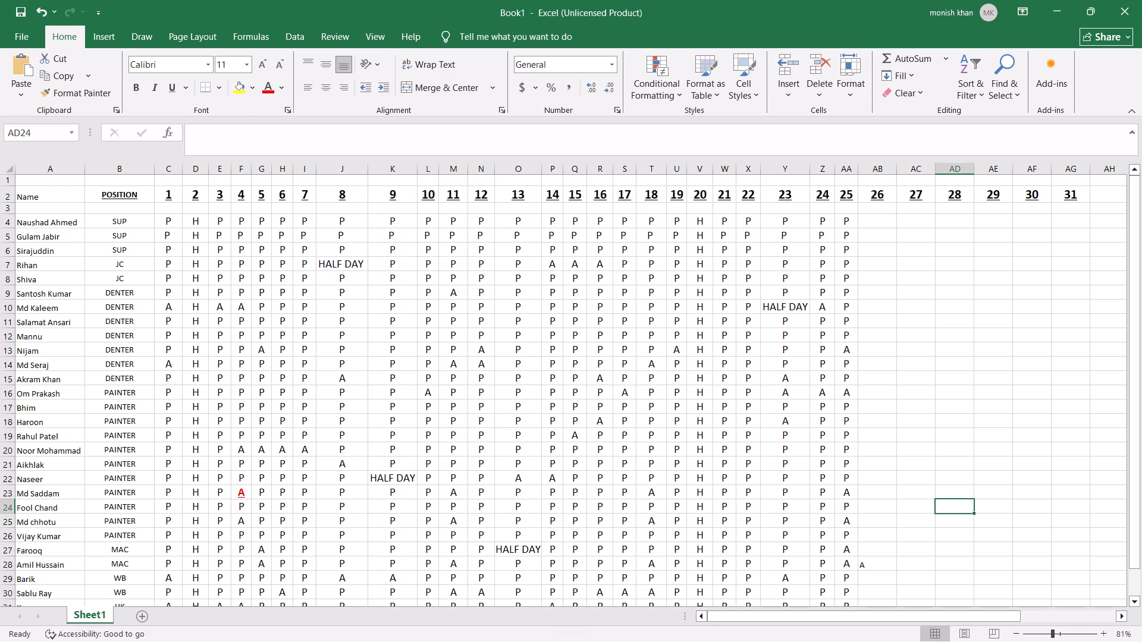
# Make the A marks in E32 to I32, days 3 to 7 of the last employee row, red, bold and underlined.
pyautogui.scroll(-2, 260, 404)
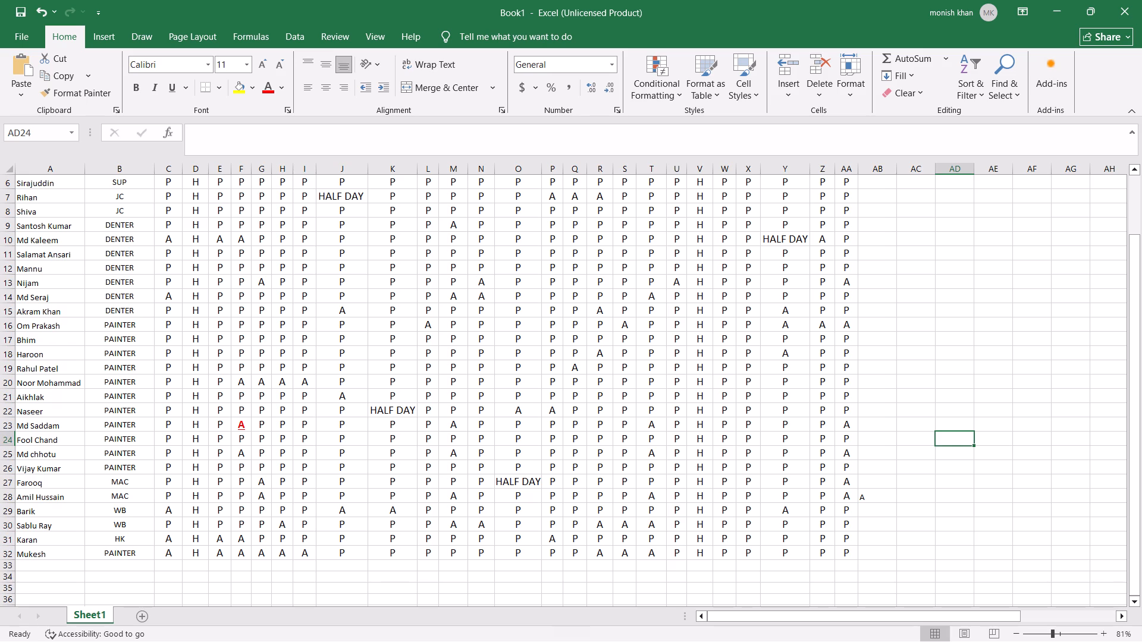
pyautogui.moveTo(212, 555); pyautogui.dragTo(306, 554)
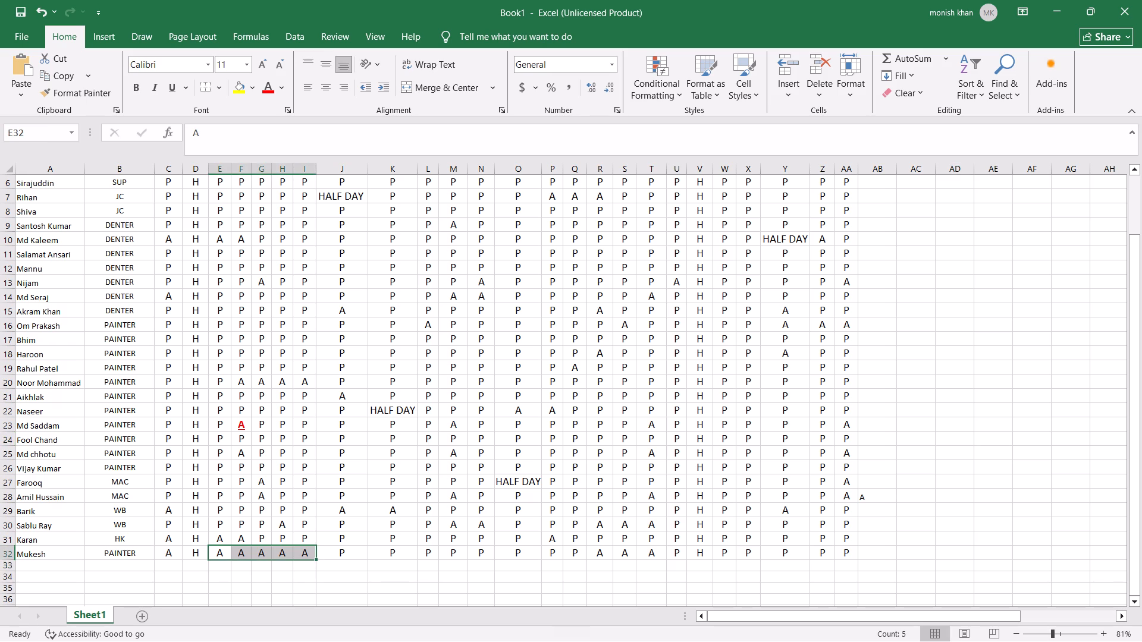
pyautogui.click(270, 89)
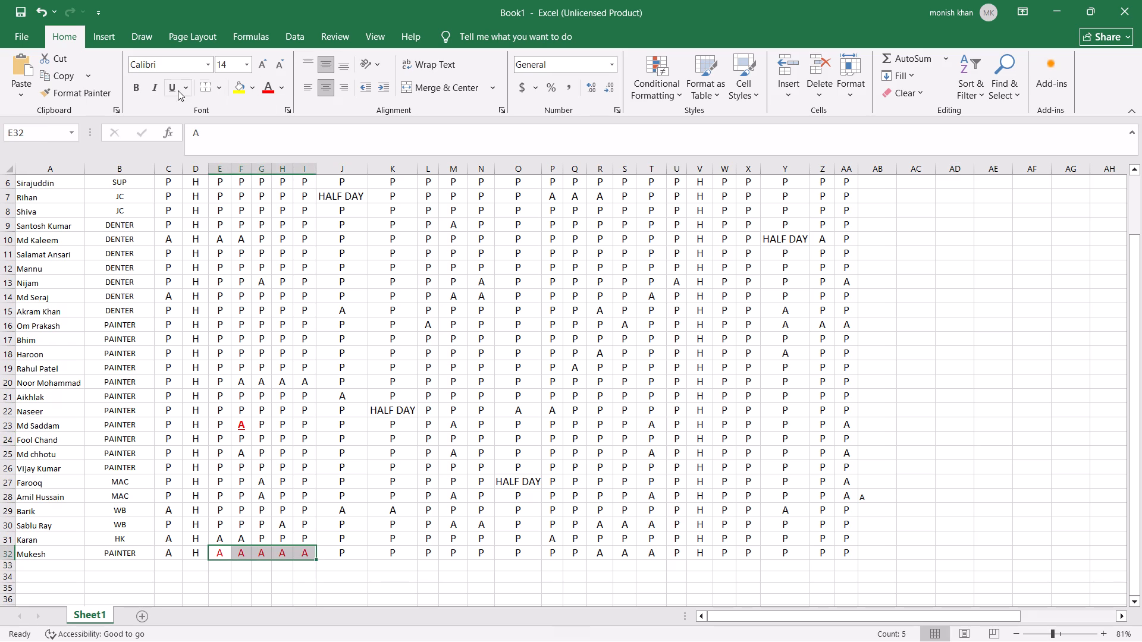
pyautogui.click(136, 89)
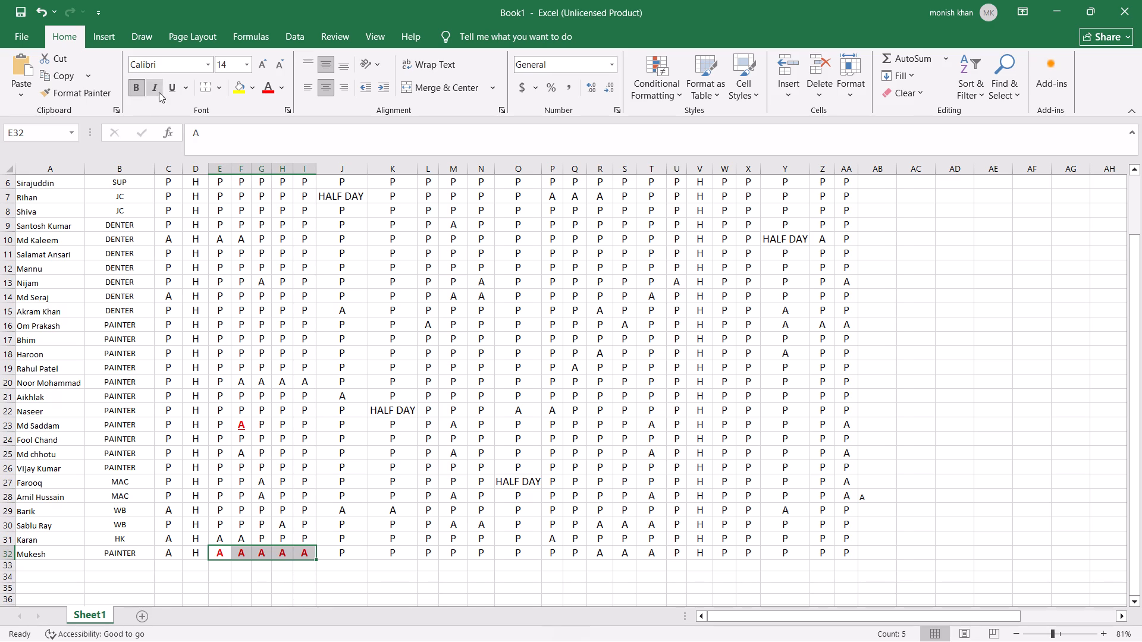
pyautogui.click(176, 88)
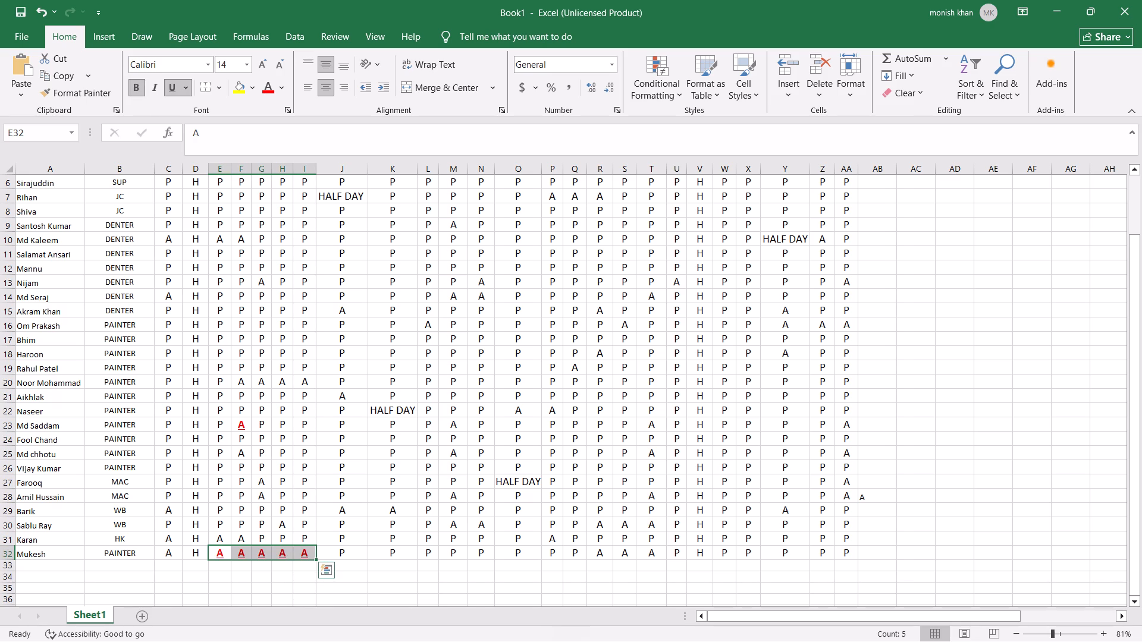
pyautogui.click(388, 598)
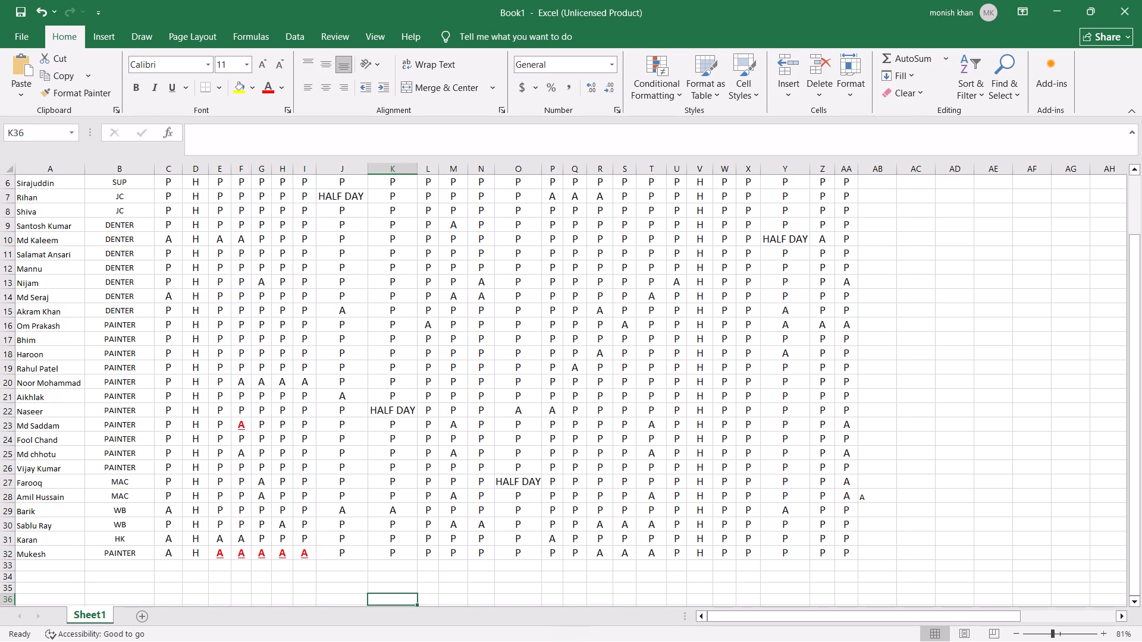
# Make the three A marks in Y16 to AA16, days 23 to 25, red, bold and underlined.
pyautogui.moveTo(771, 331); pyautogui.dragTo(843, 328)
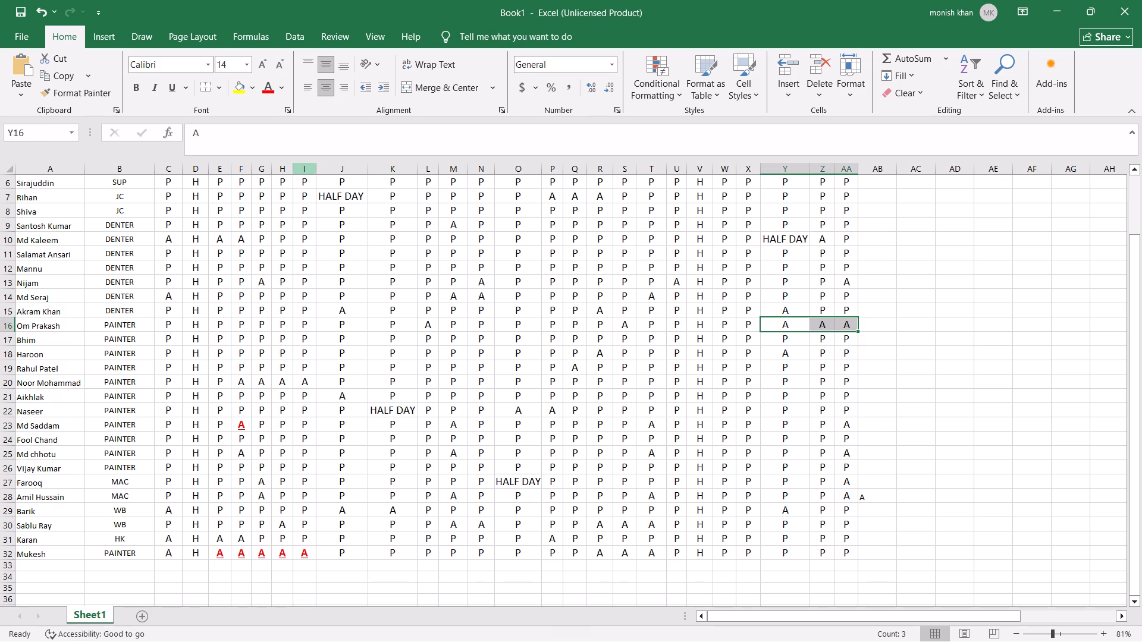
pyautogui.click(270, 86)
pyautogui.click(141, 87)
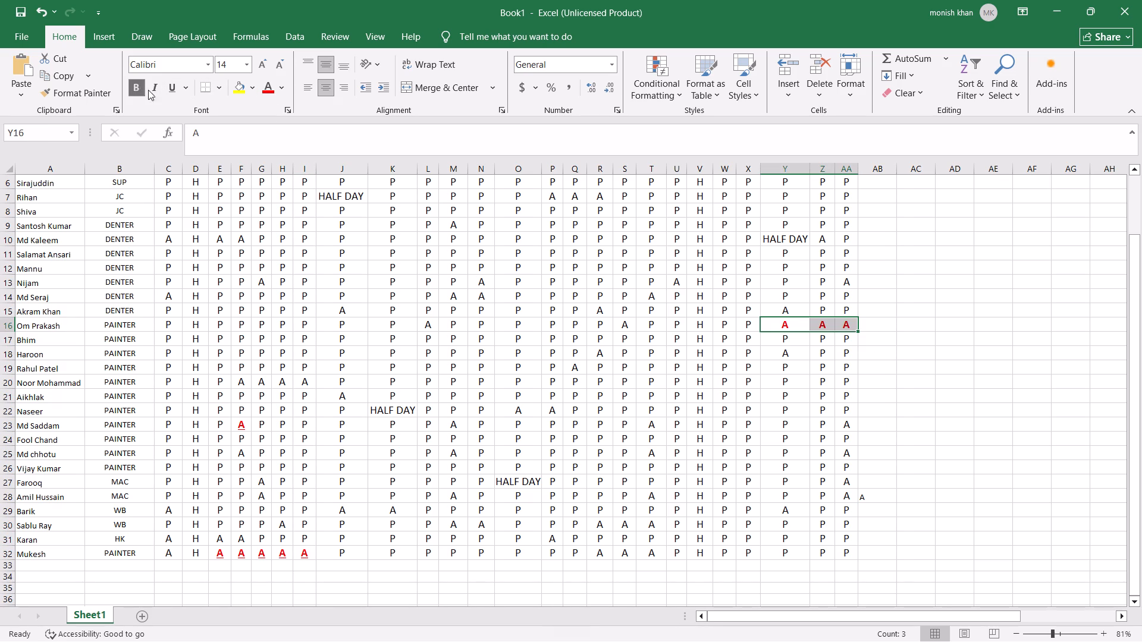
pyautogui.click(167, 88)
pyautogui.click(986, 357)
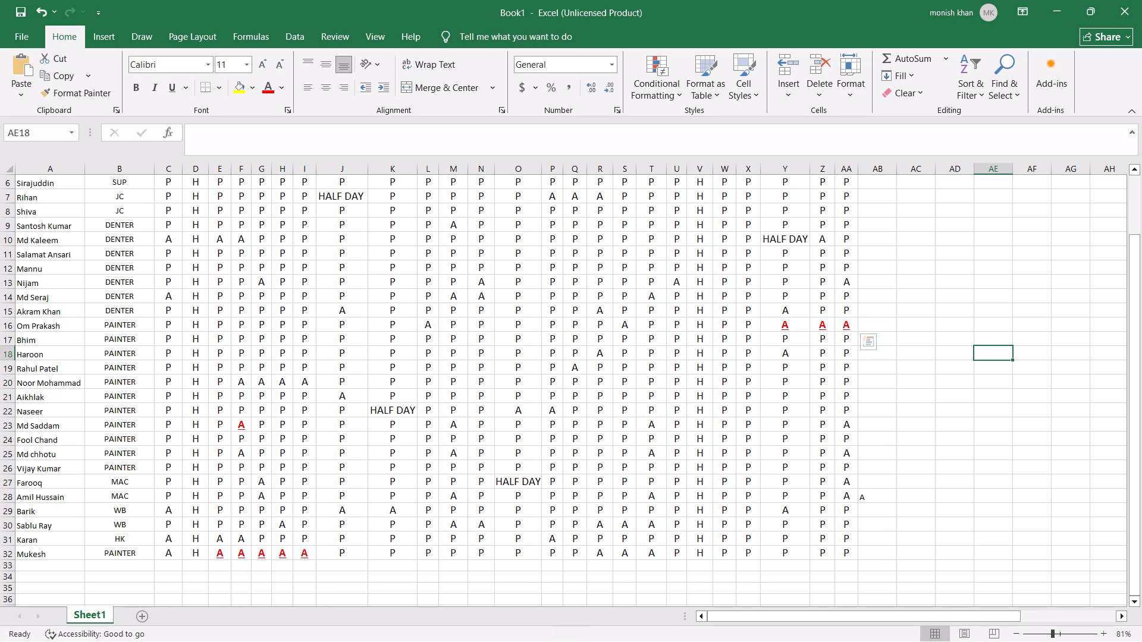
# Set up a find and replace on the sheet with A as both the search text and the replacement text.
pyautogui.scroll(1, 214, 441)
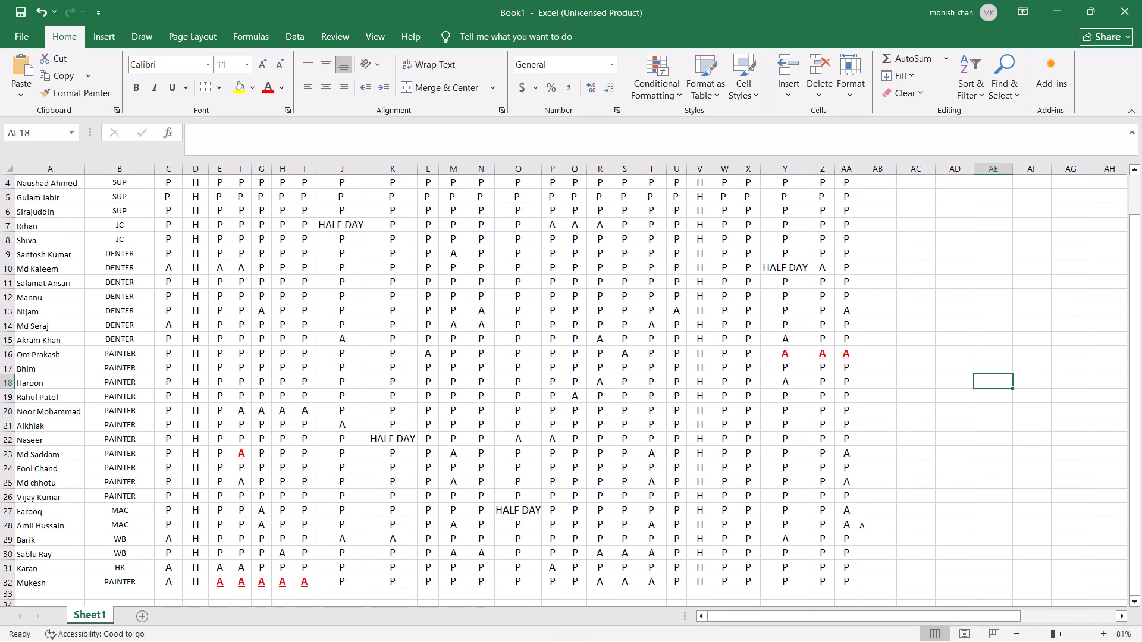
pyautogui.click(1003, 89)
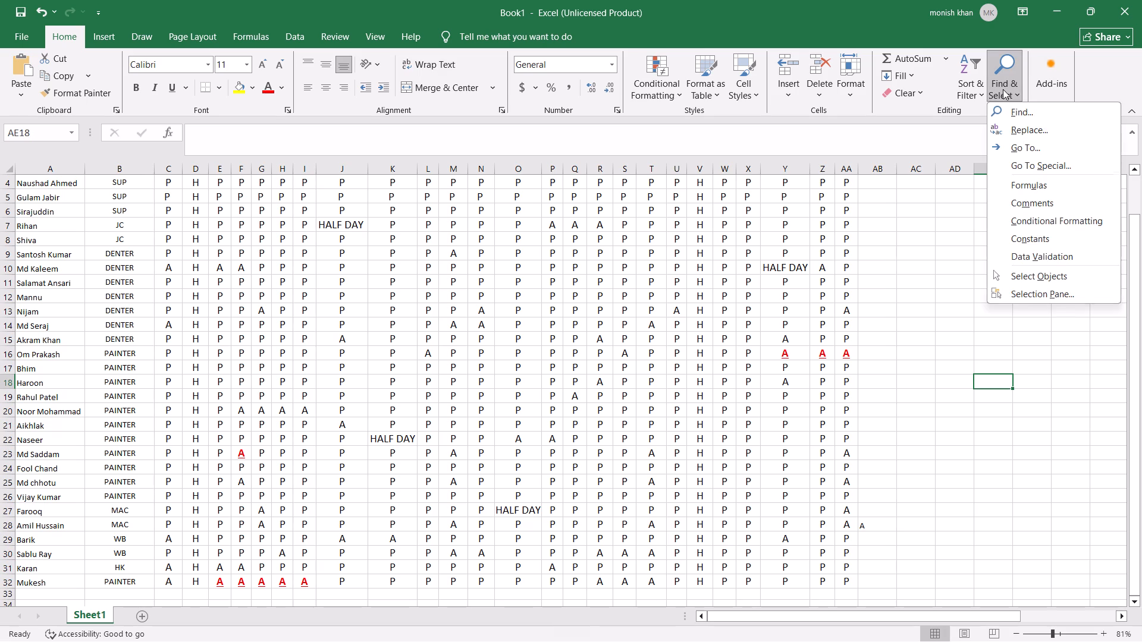
pyautogui.click(1003, 106)
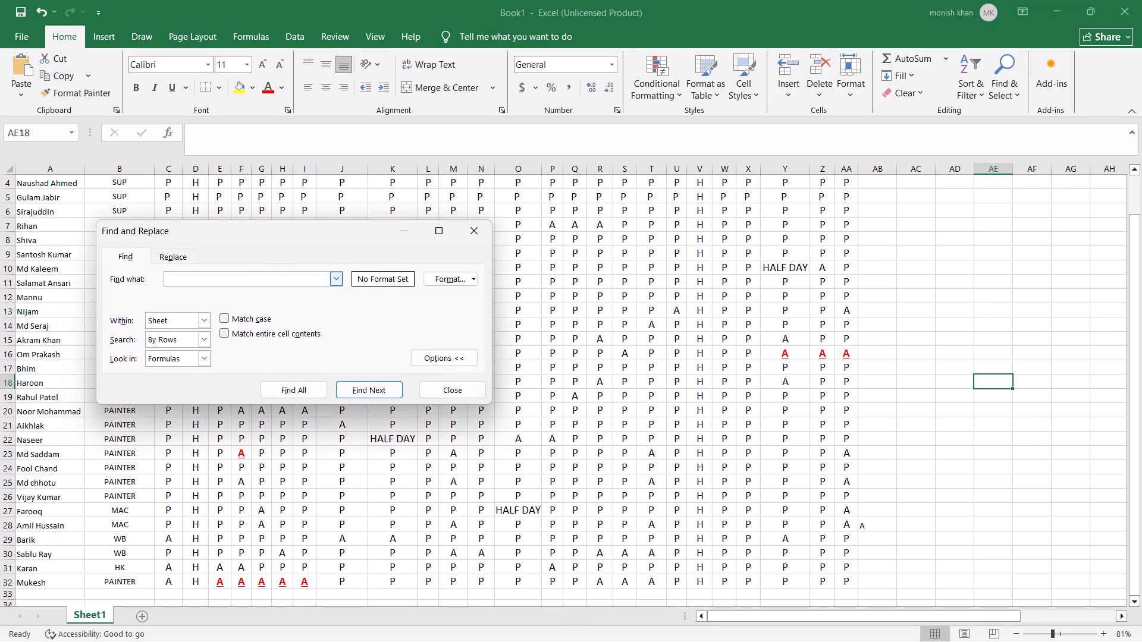
pyautogui.press('a')
pyautogui.click(205, 359)
pyautogui.click(205, 359)
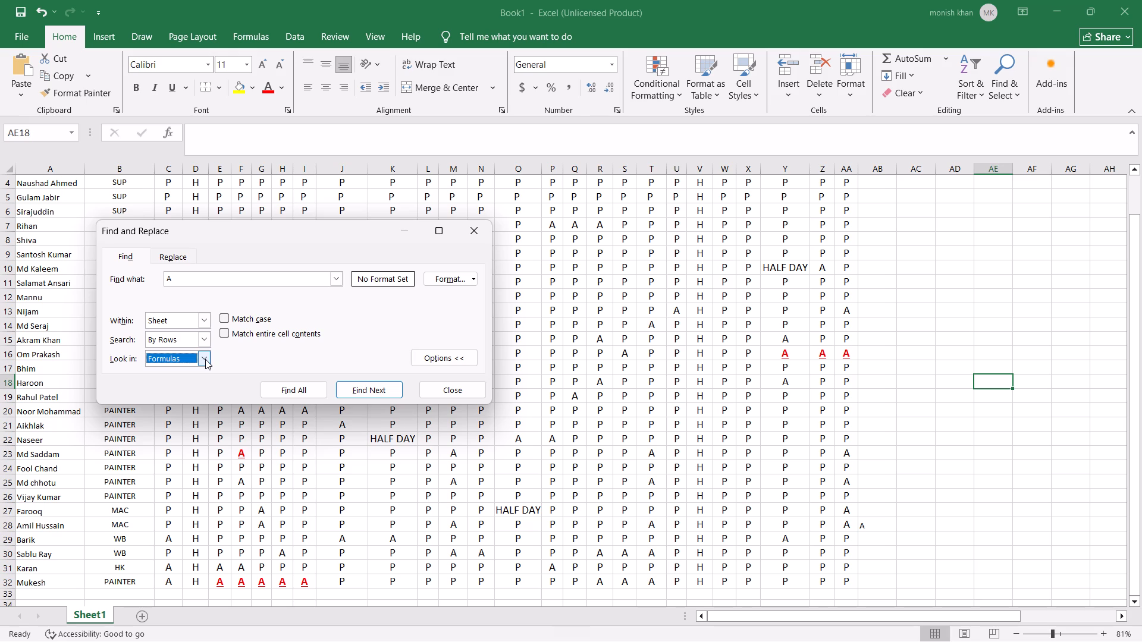
pyautogui.click(175, 254)
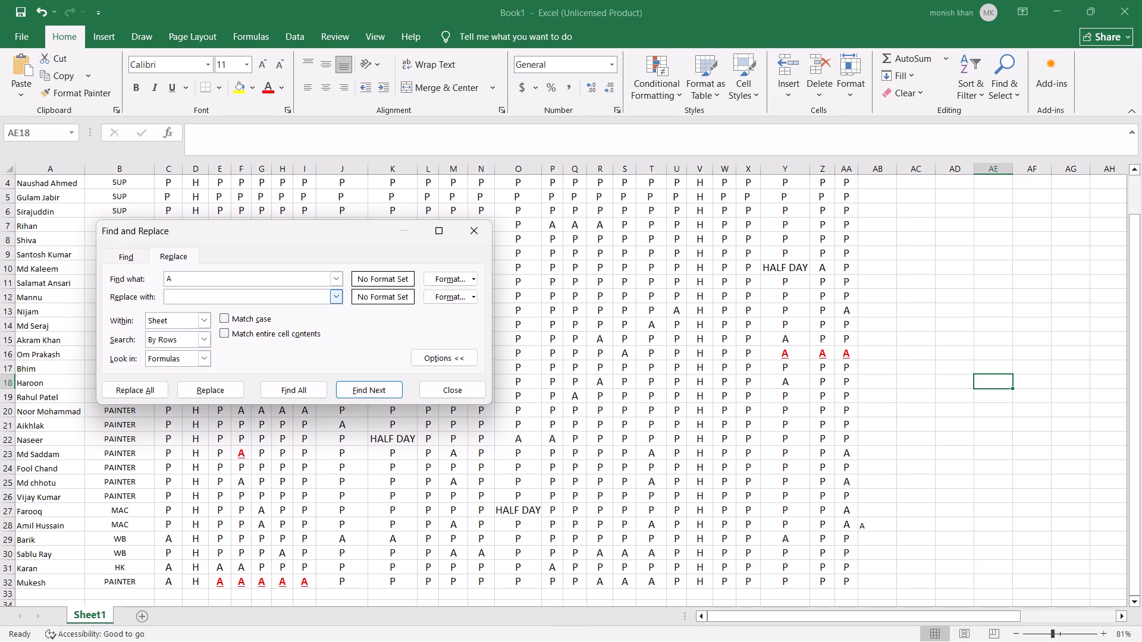
pyautogui.press('a')
# Set the replacement format for the A marks to a bold, red font.
pyautogui.click(379, 295)
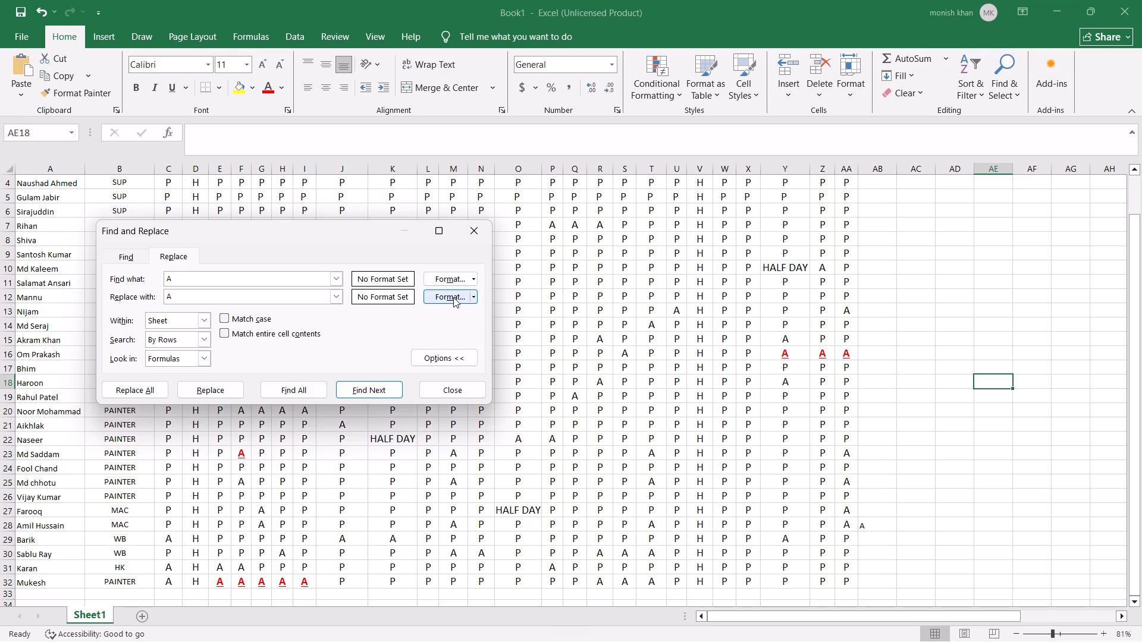
pyautogui.click(459, 298)
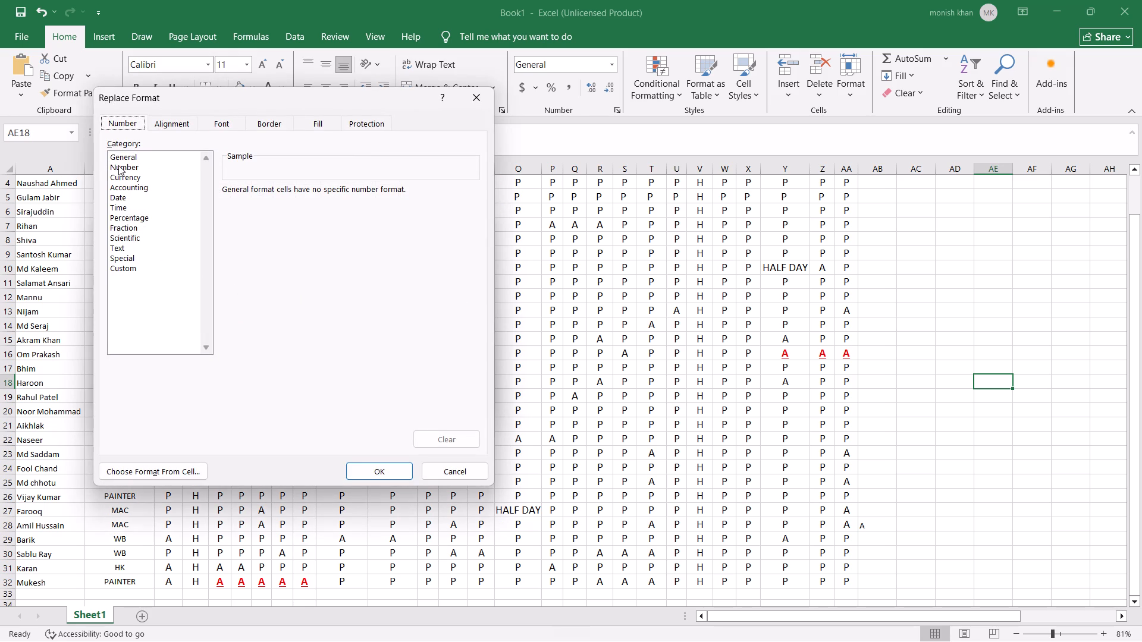
pyautogui.click(222, 119)
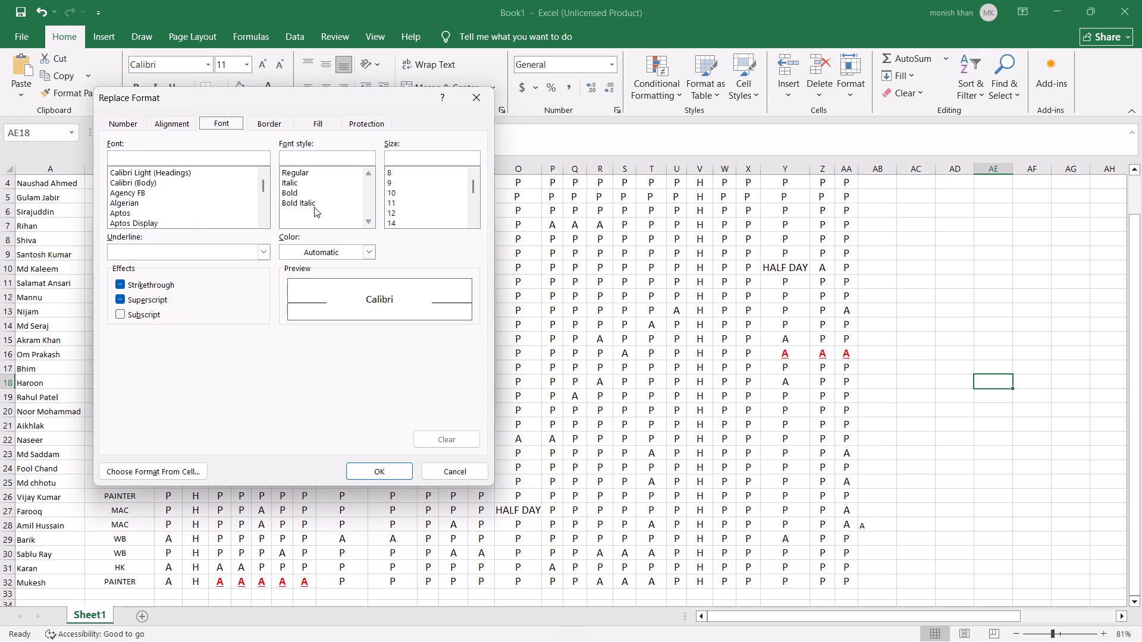
pyautogui.click(291, 193)
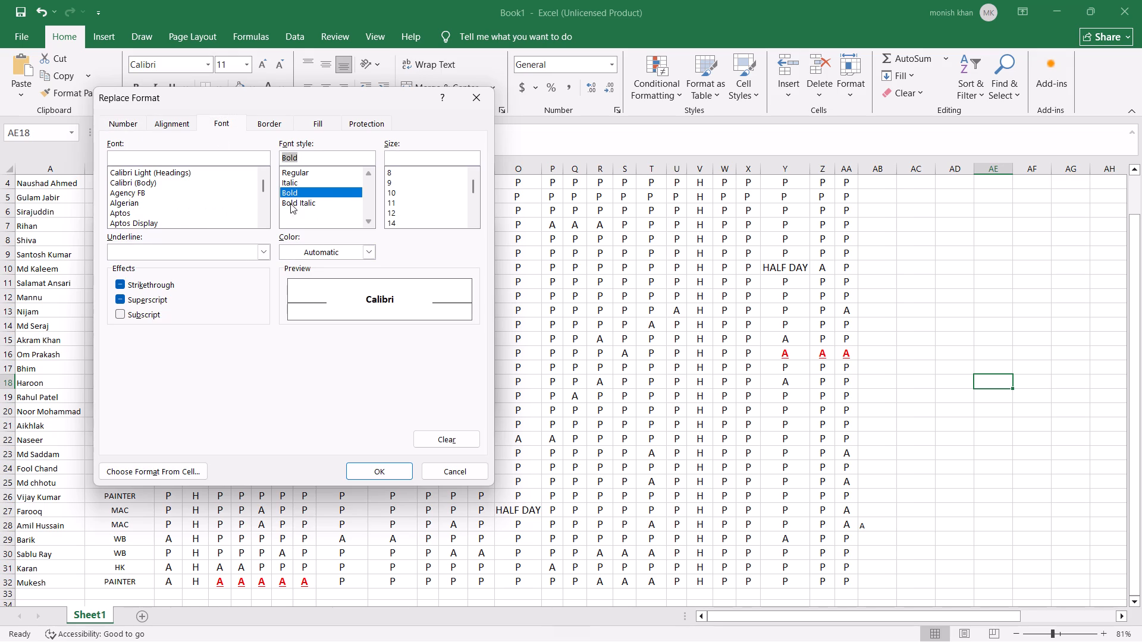
pyautogui.click(334, 309)
pyautogui.click(374, 252)
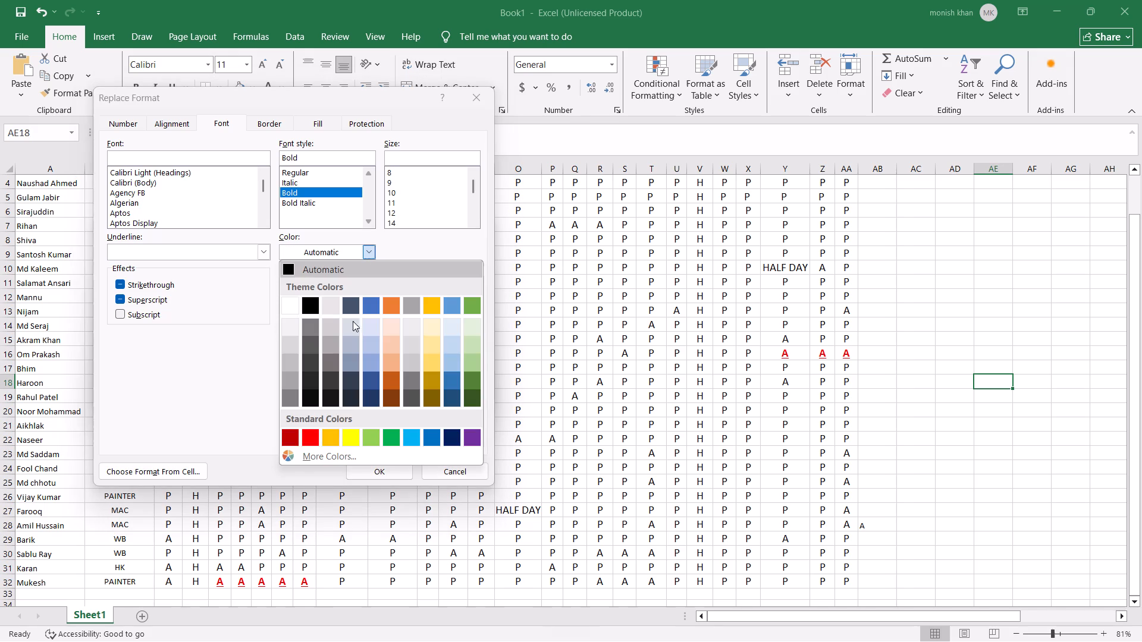
pyautogui.click(307, 440)
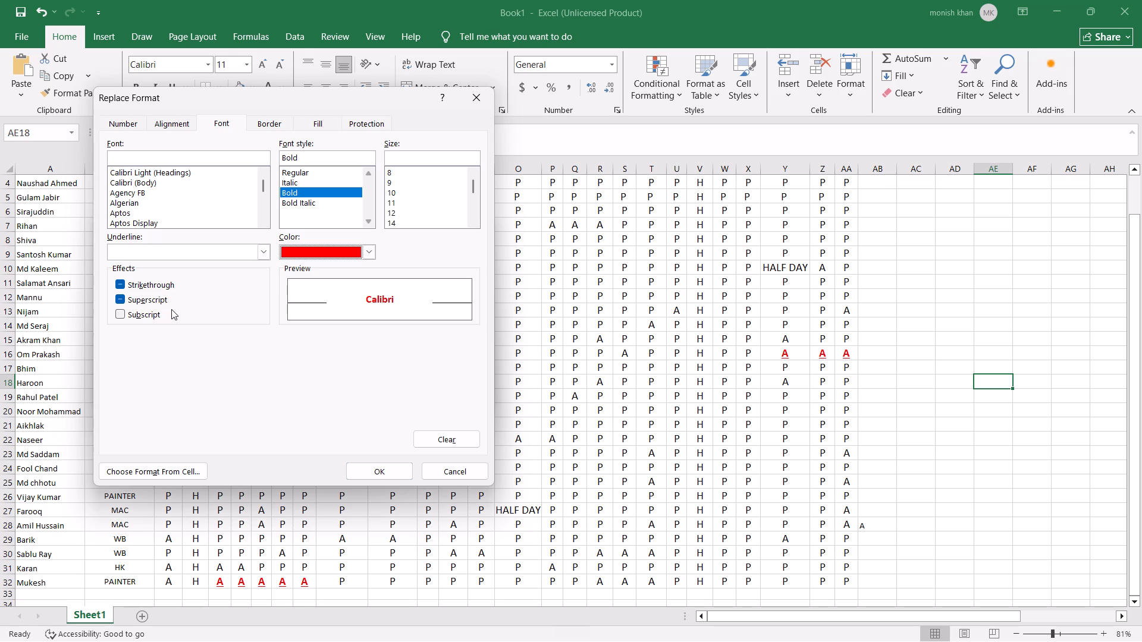
pyautogui.scroll(-2, 171, 309)
pyautogui.scroll(1, 136, 193)
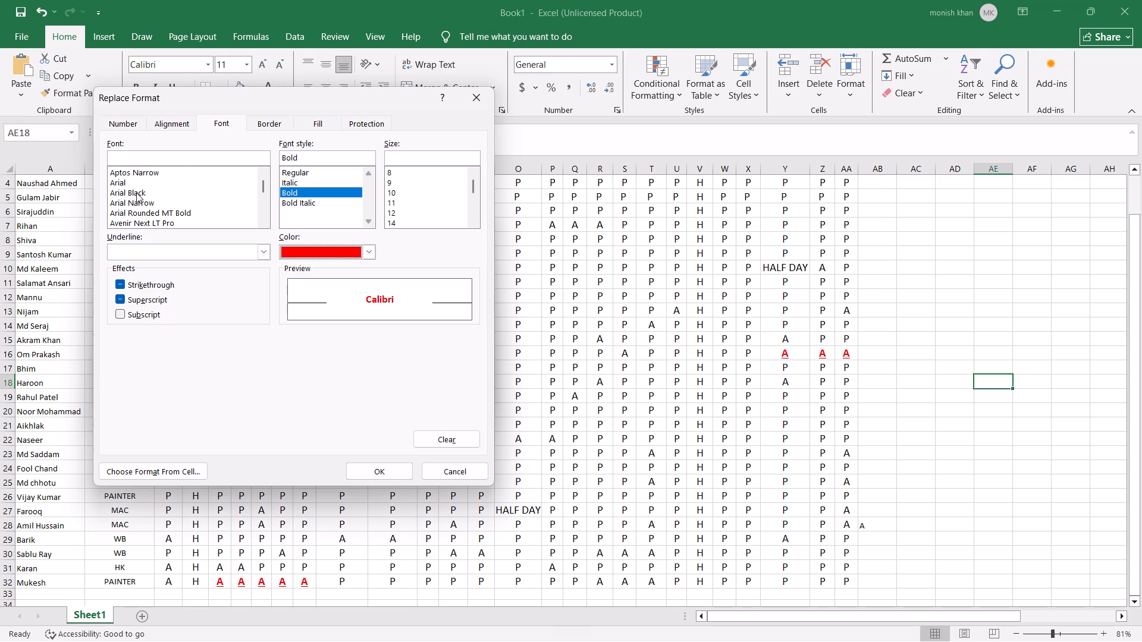
pyautogui.scroll(1, 136, 193)
pyautogui.scroll(3, 196, 204)
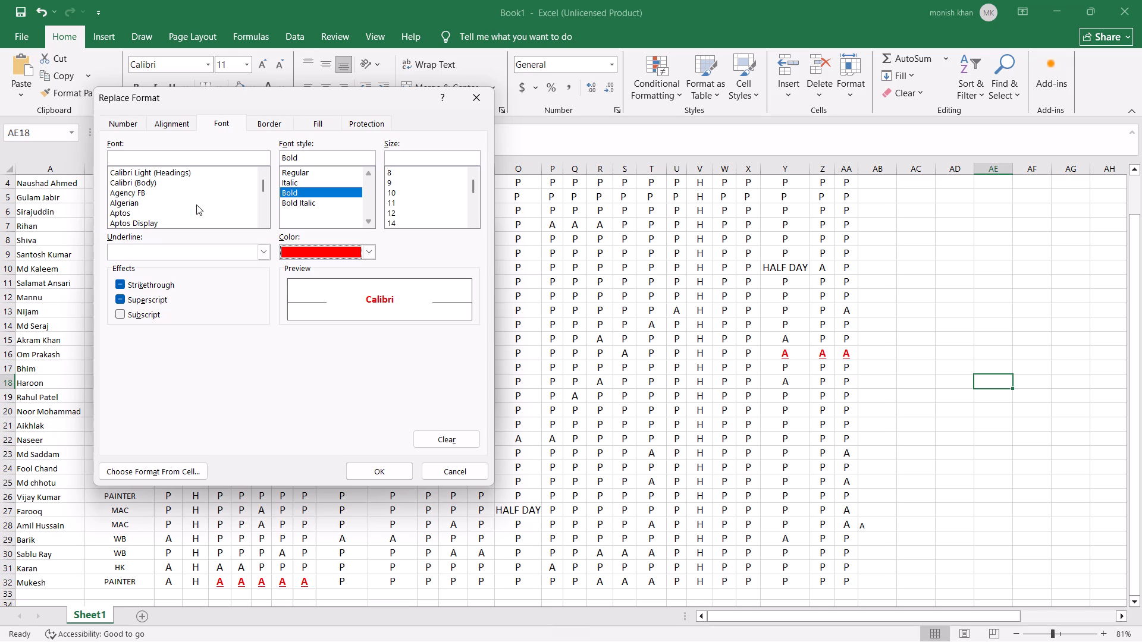
pyautogui.click(362, 473)
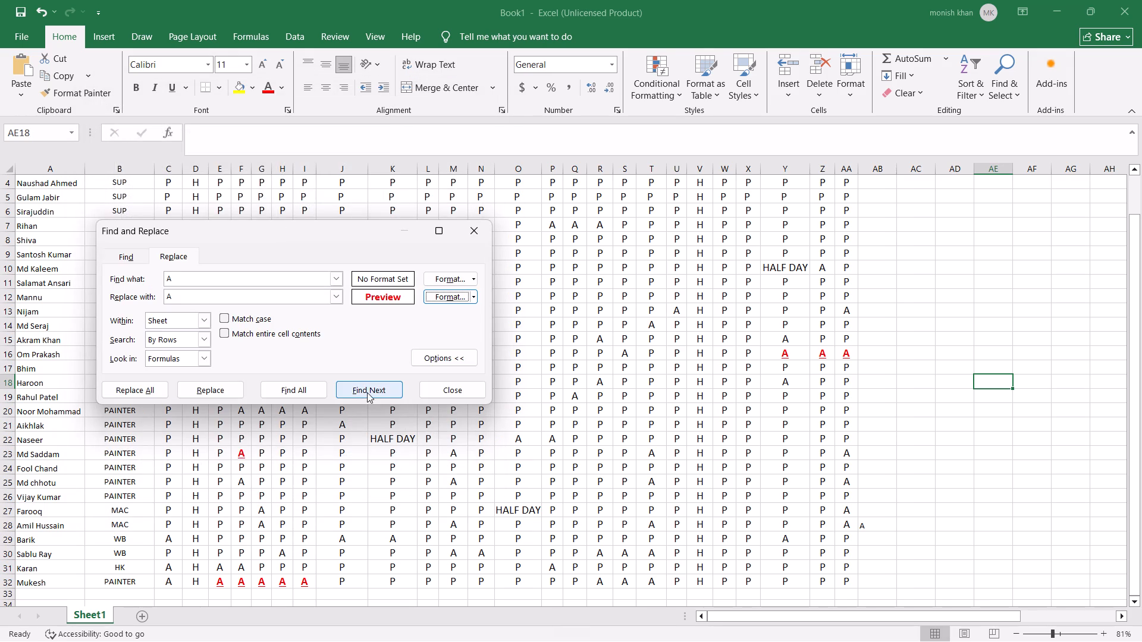
# Replace every A on the sheet with the bold red A and close the find and replace.
pyautogui.click(139, 394)
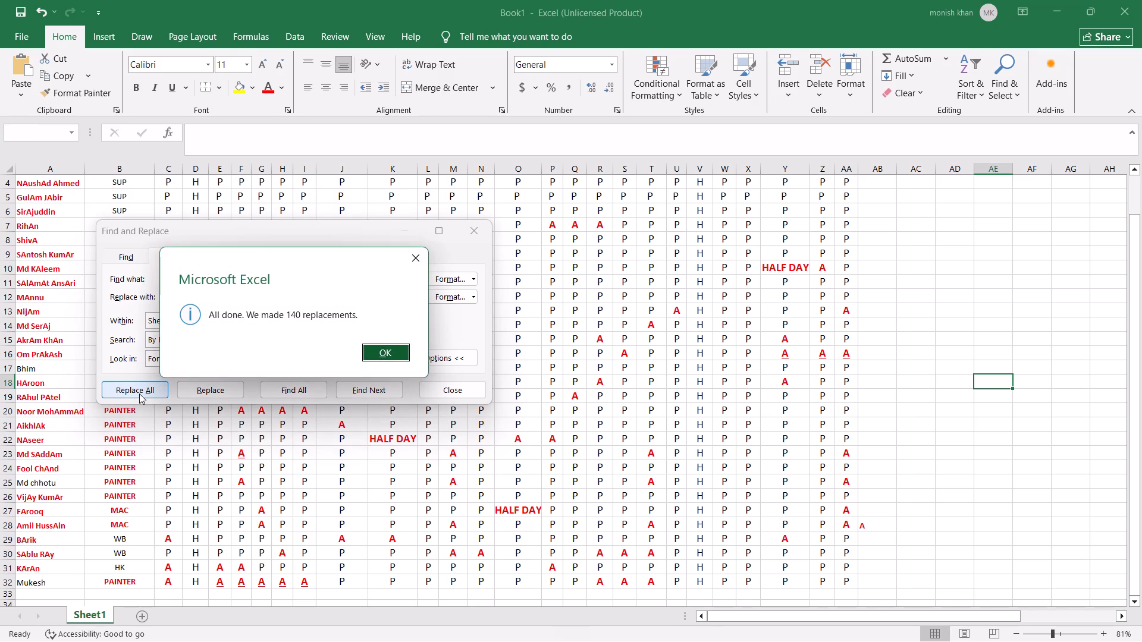
pyautogui.click(381, 350)
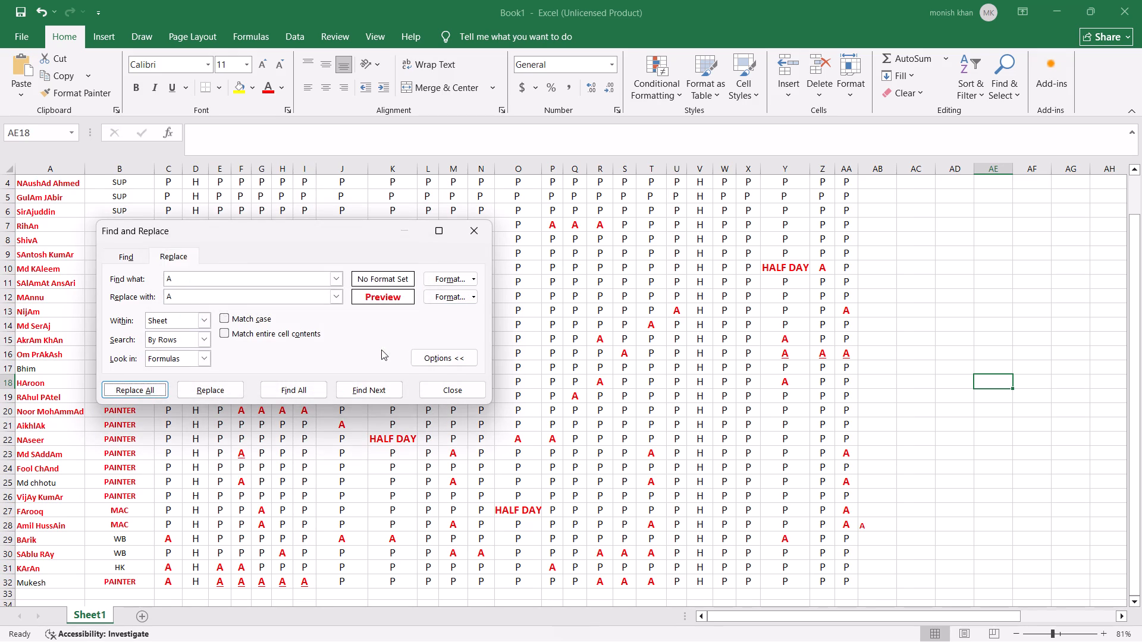
pyautogui.click(473, 228)
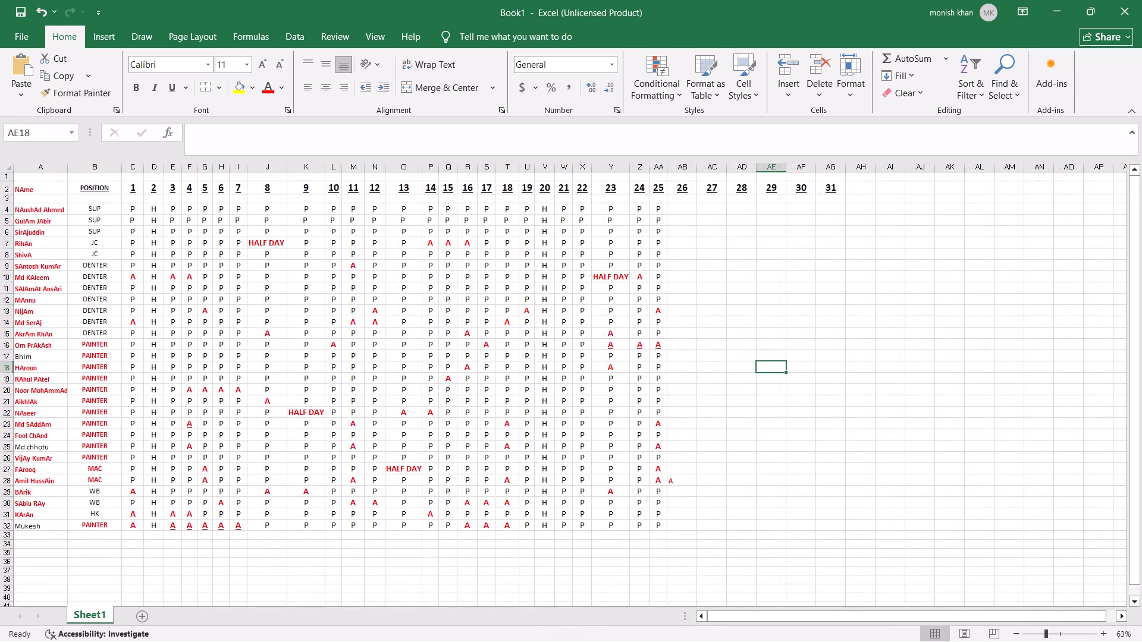
# Set the font colour of the name column, A2 to A32, to black.
pyautogui.hscroll(1, 431, 302)
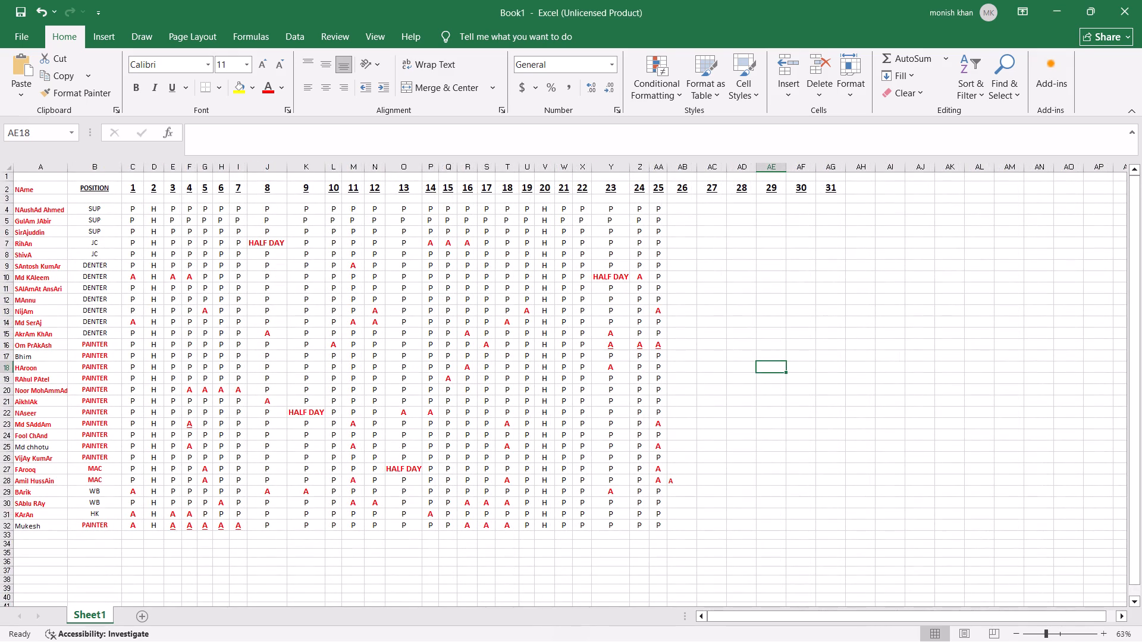
pyautogui.moveTo(29, 189); pyautogui.dragTo(33, 397)
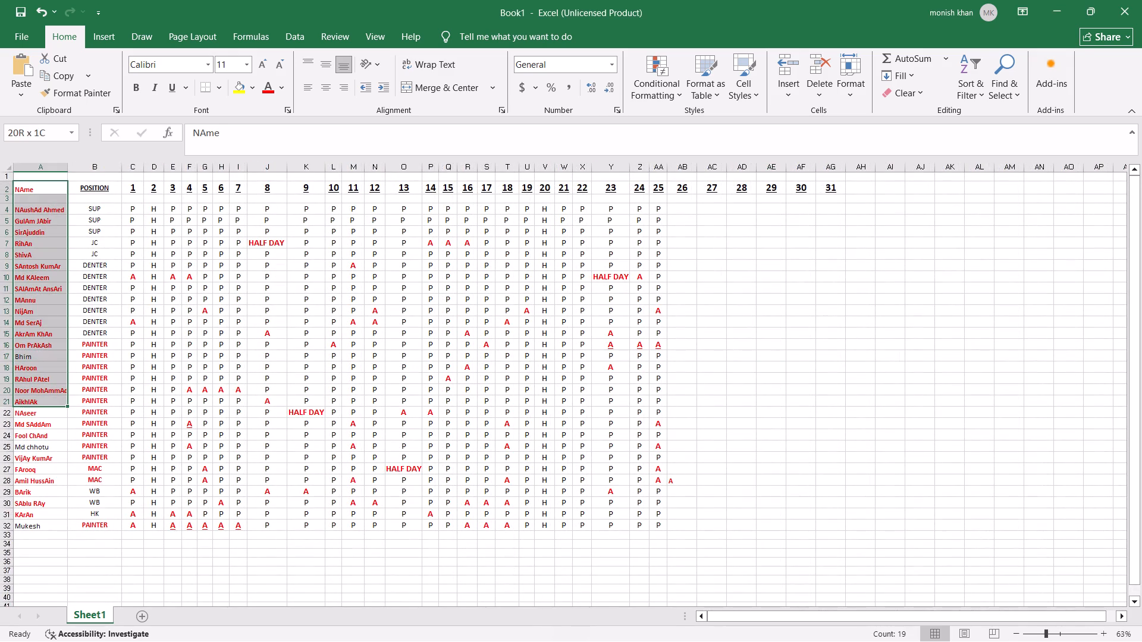
pyautogui.moveTo(33, 397); pyautogui.dragTo(42, 524)
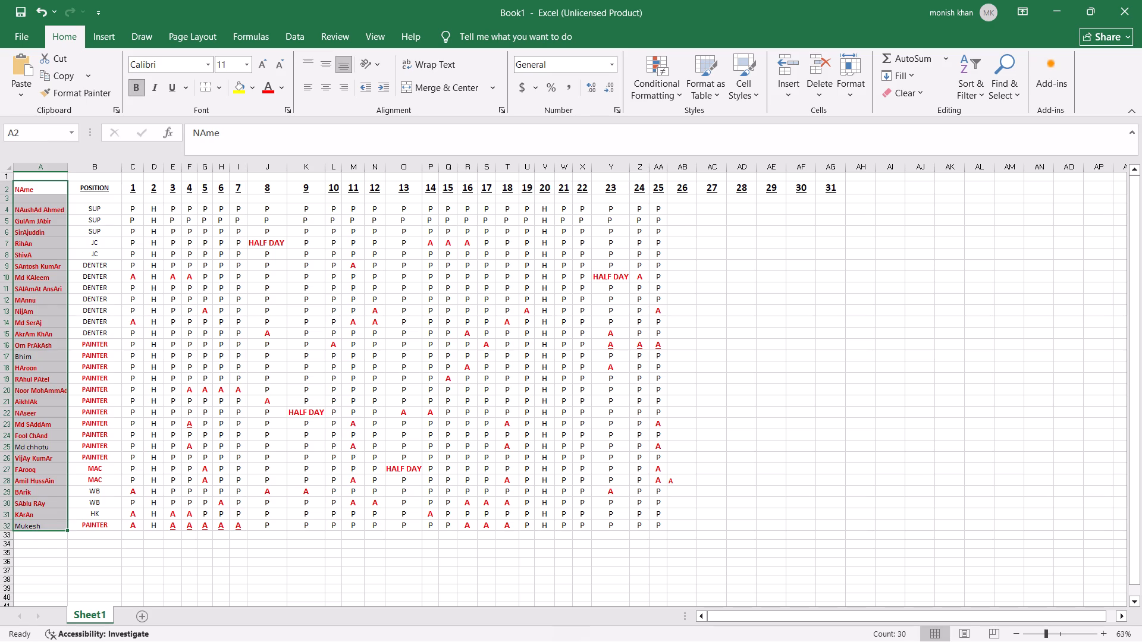
pyautogui.click(268, 89)
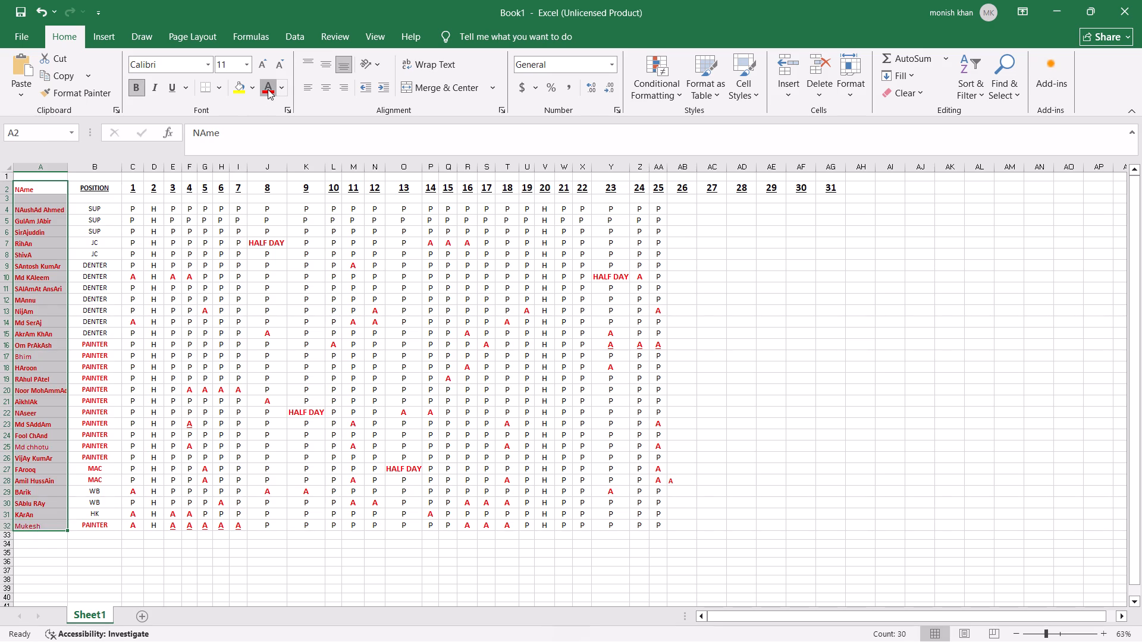
pyautogui.click(268, 89)
pyautogui.click(268, 89)
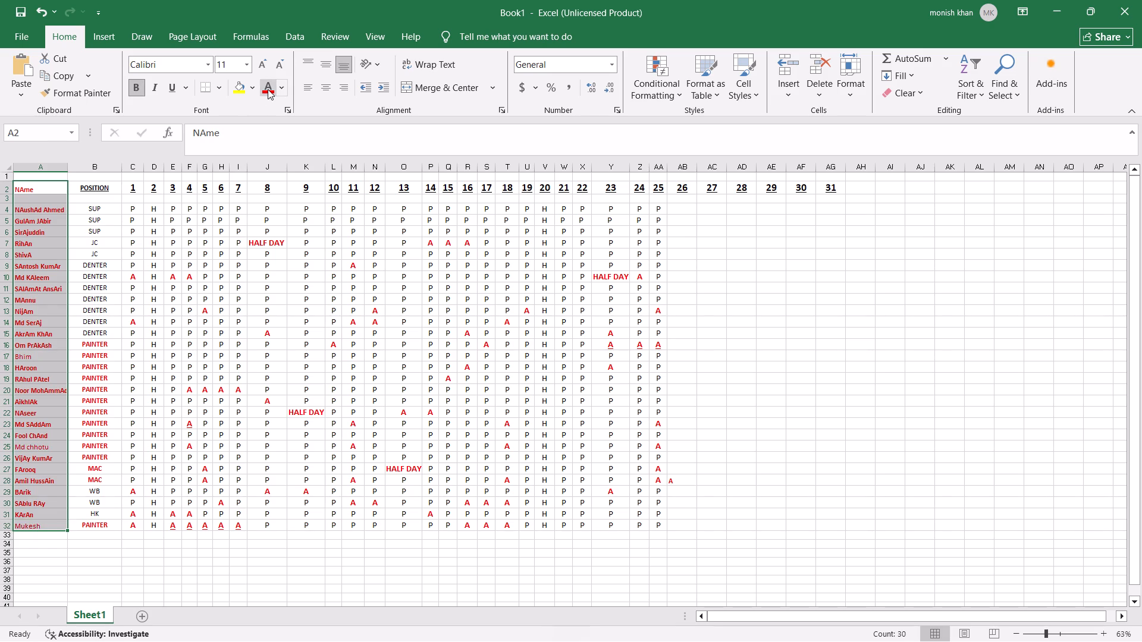
pyautogui.click(289, 90)
pyautogui.click(281, 89)
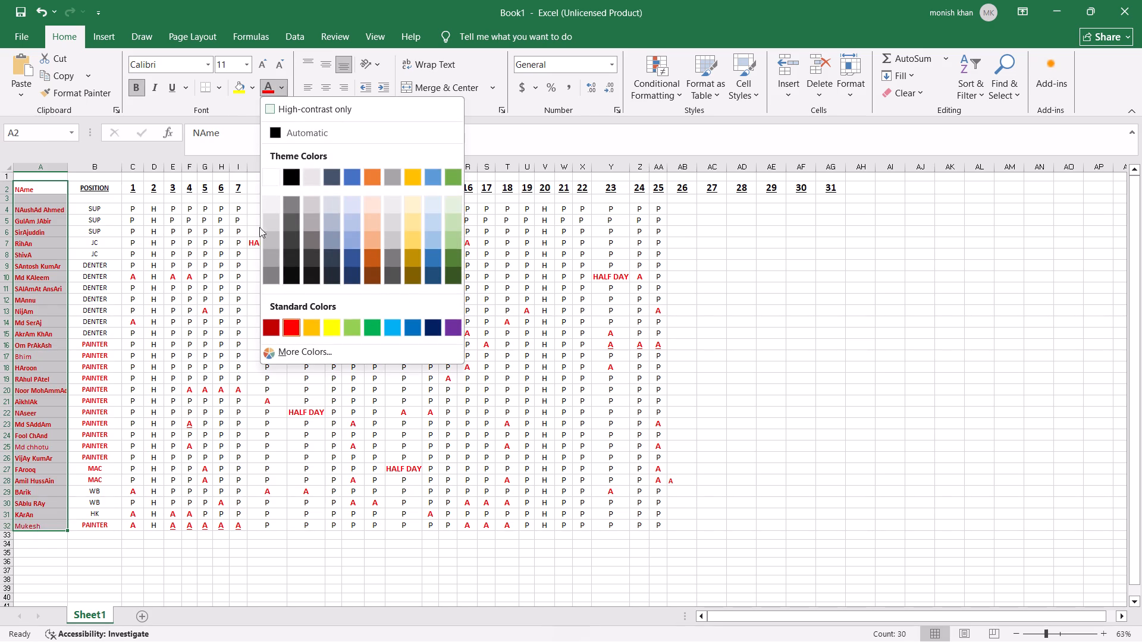
pyautogui.click(292, 171)
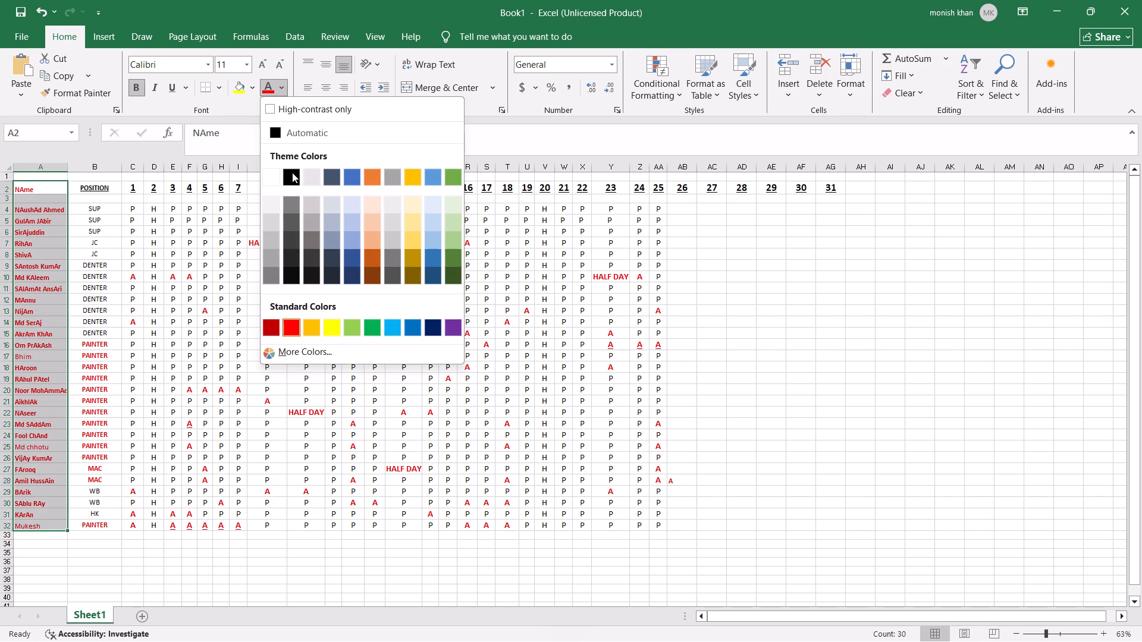
pyautogui.click(293, 174)
pyautogui.click(792, 430)
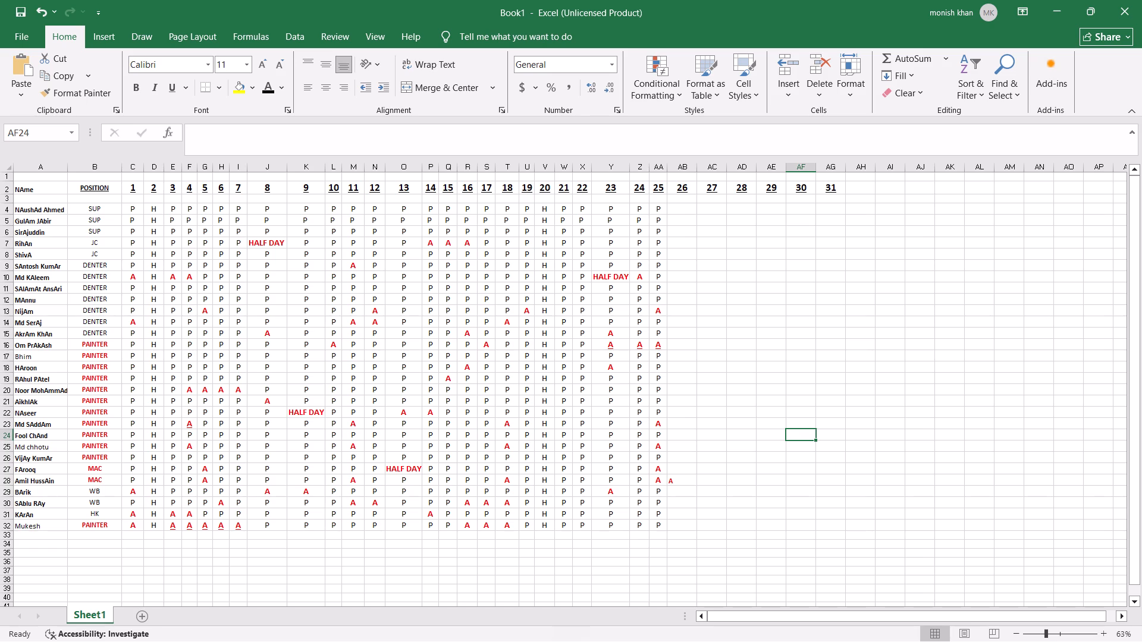
# Make the position entries in B16 to B28 and in B32 black and remove their bold.
pyautogui.moveTo(77, 345); pyautogui.dragTo(87, 474)
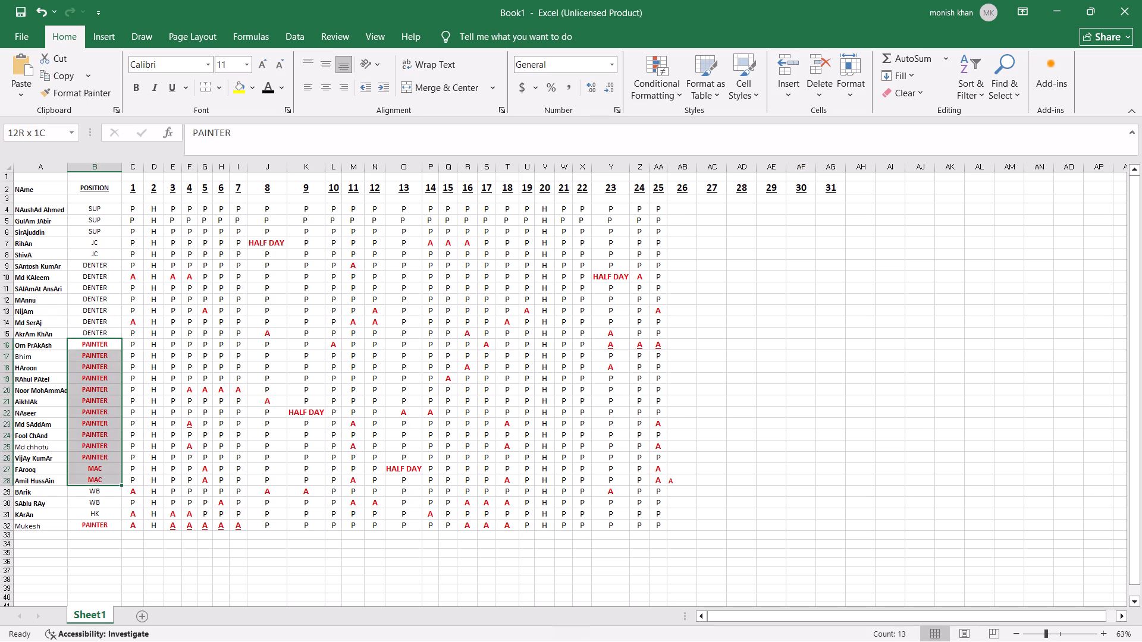
pyautogui.moveTo(87, 474); pyautogui.dragTo(87, 476)
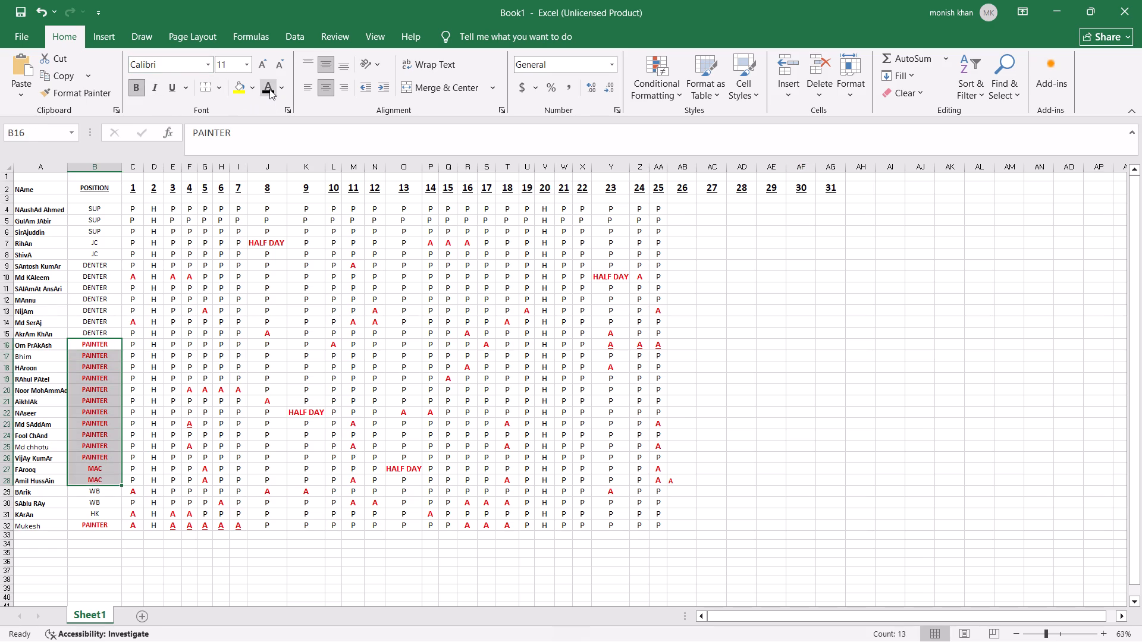
pyautogui.click(269, 89)
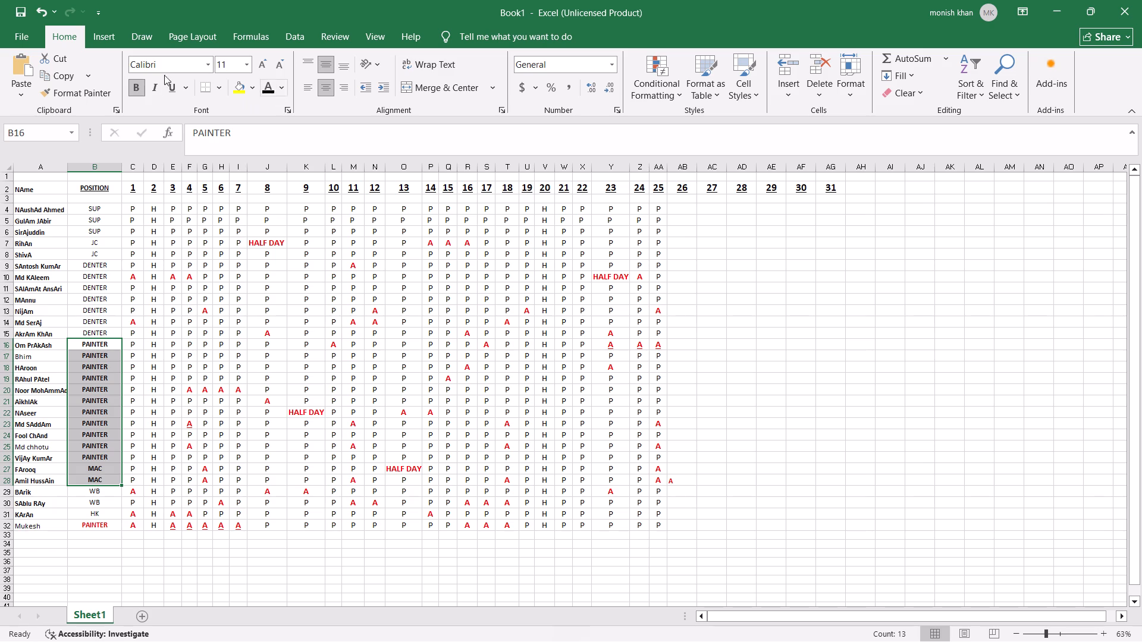
pyautogui.click(138, 88)
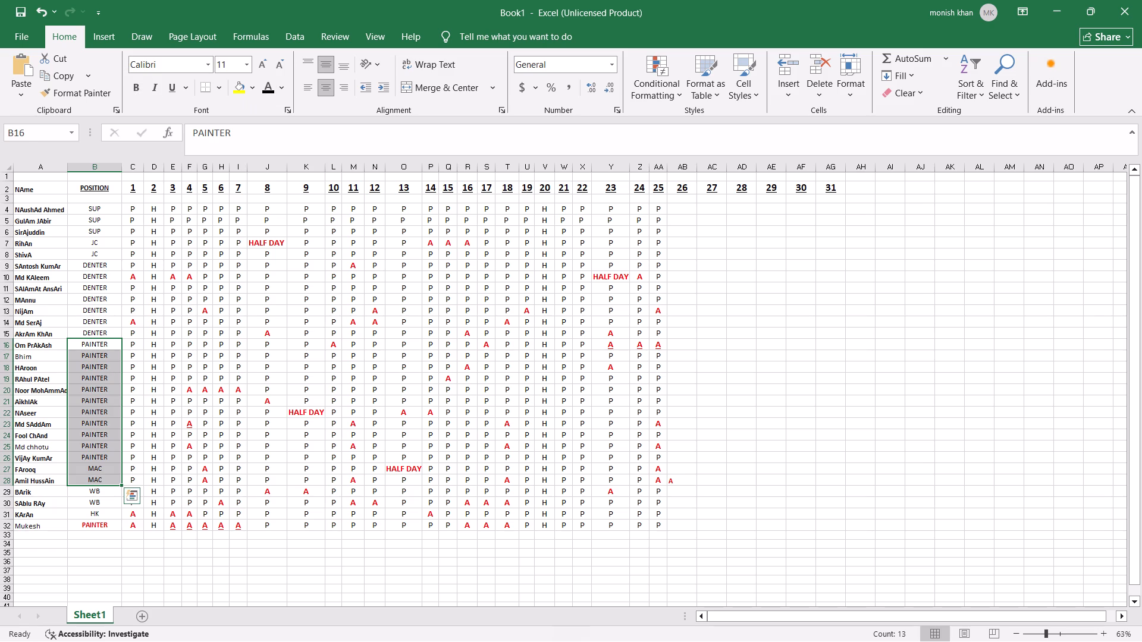
pyautogui.click(95, 528)
pyautogui.click(138, 87)
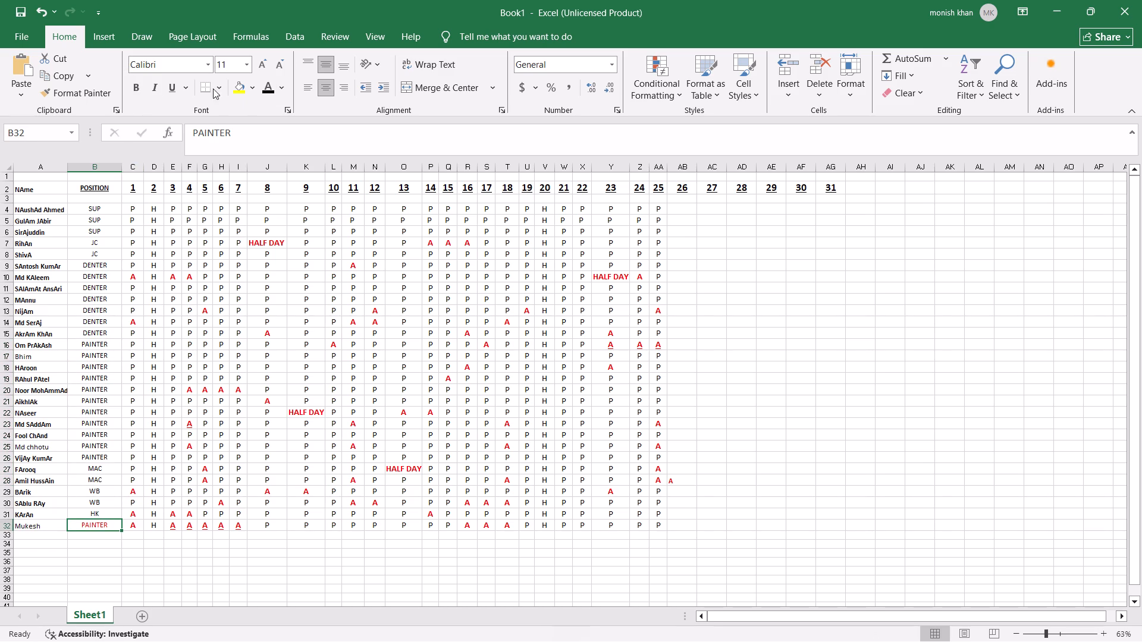
pyautogui.click(272, 89)
pyautogui.click(140, 563)
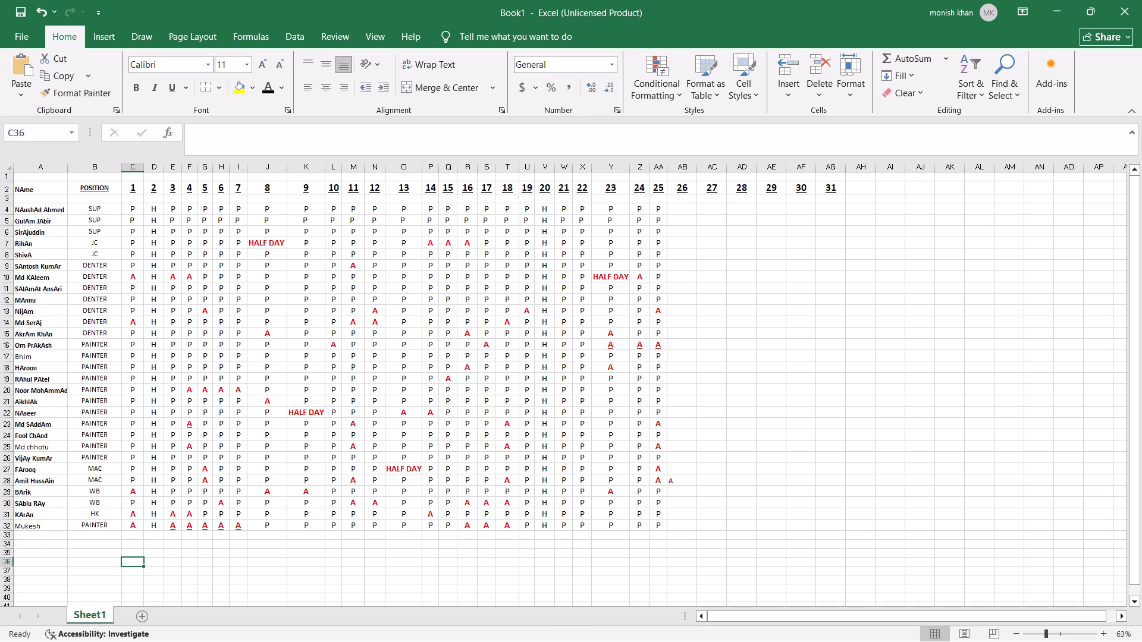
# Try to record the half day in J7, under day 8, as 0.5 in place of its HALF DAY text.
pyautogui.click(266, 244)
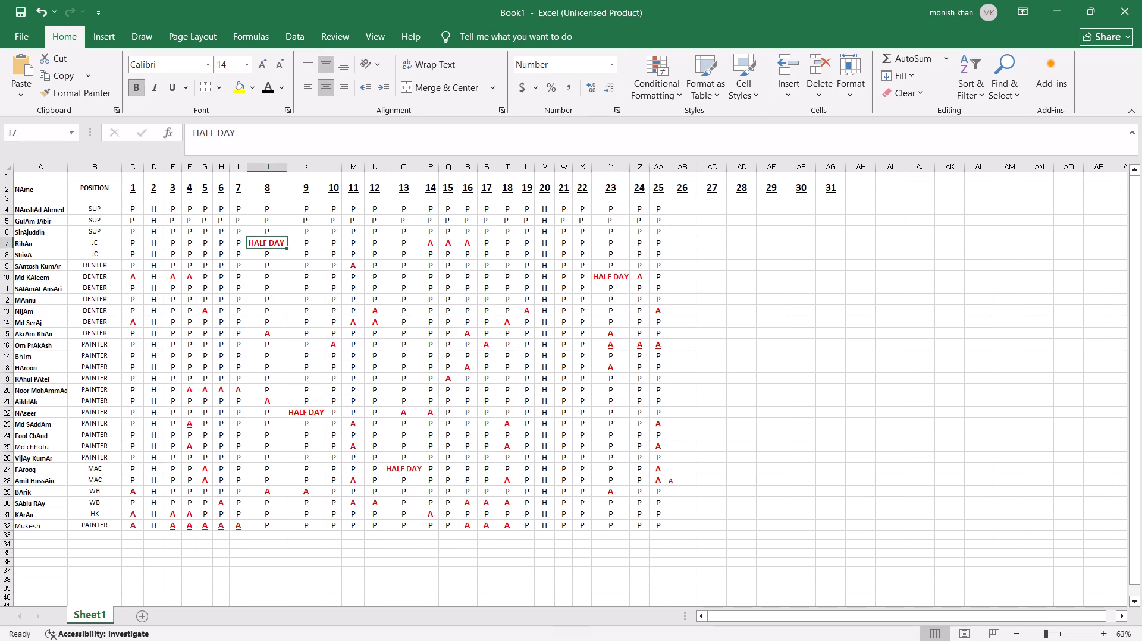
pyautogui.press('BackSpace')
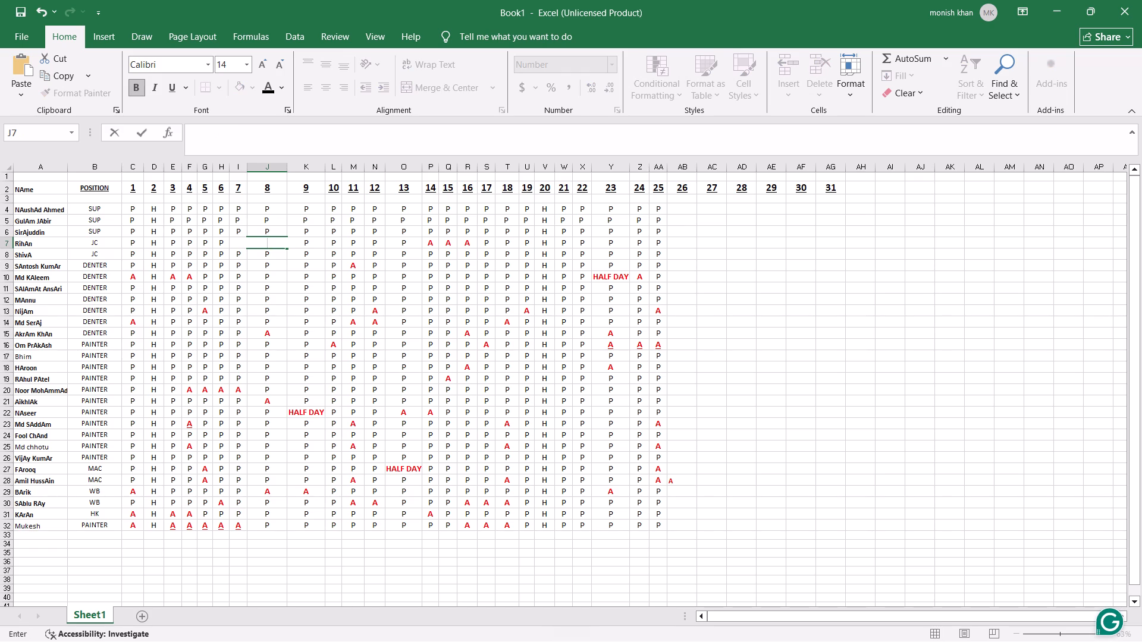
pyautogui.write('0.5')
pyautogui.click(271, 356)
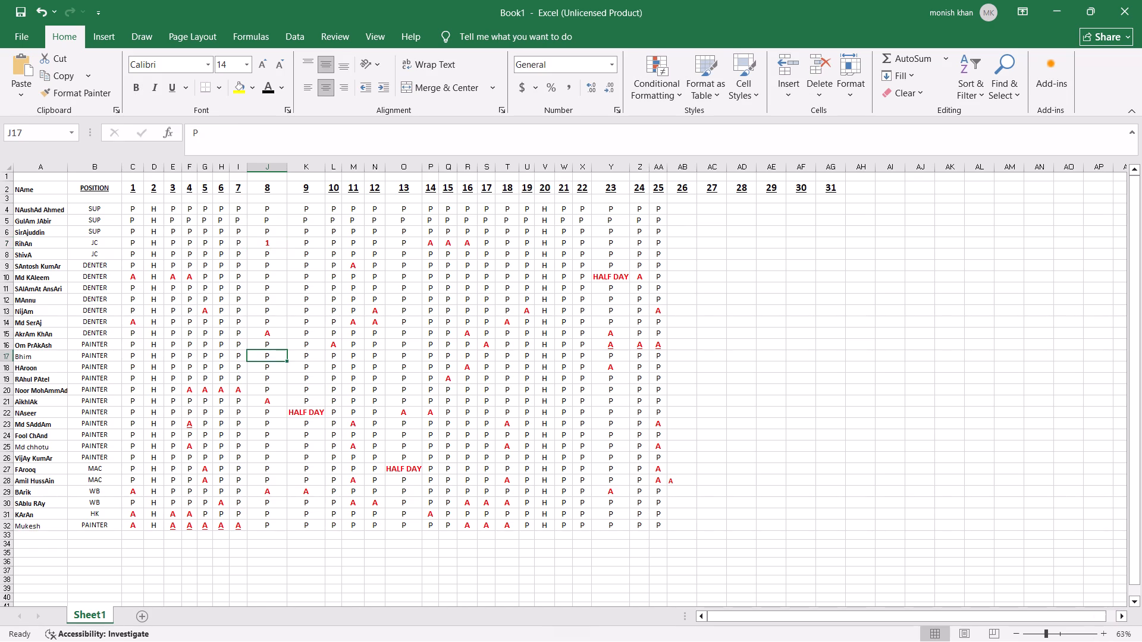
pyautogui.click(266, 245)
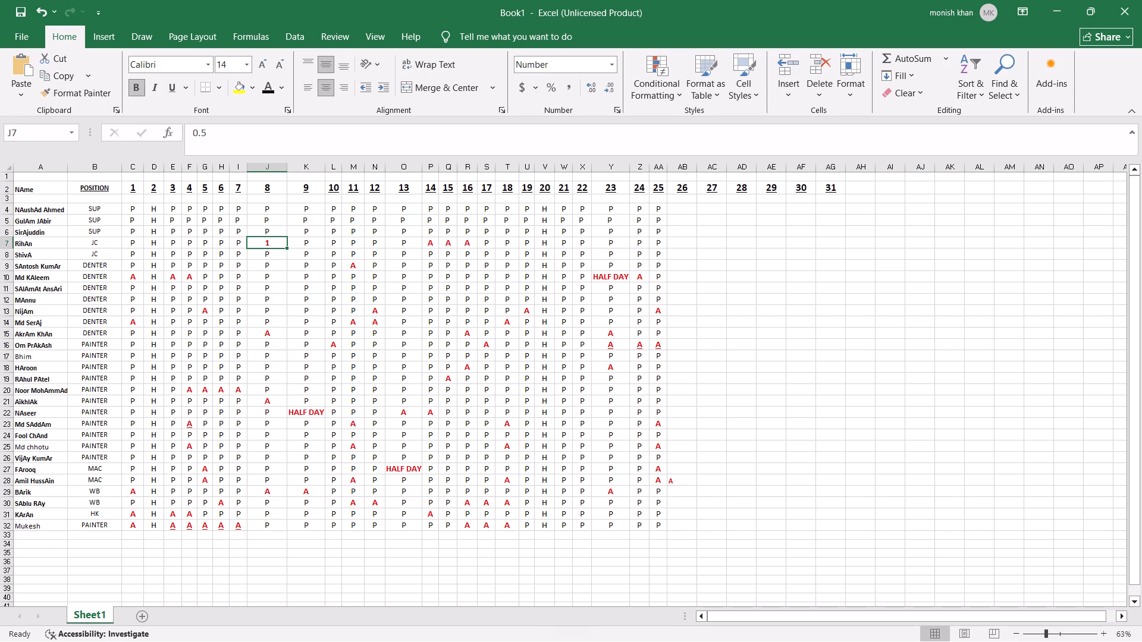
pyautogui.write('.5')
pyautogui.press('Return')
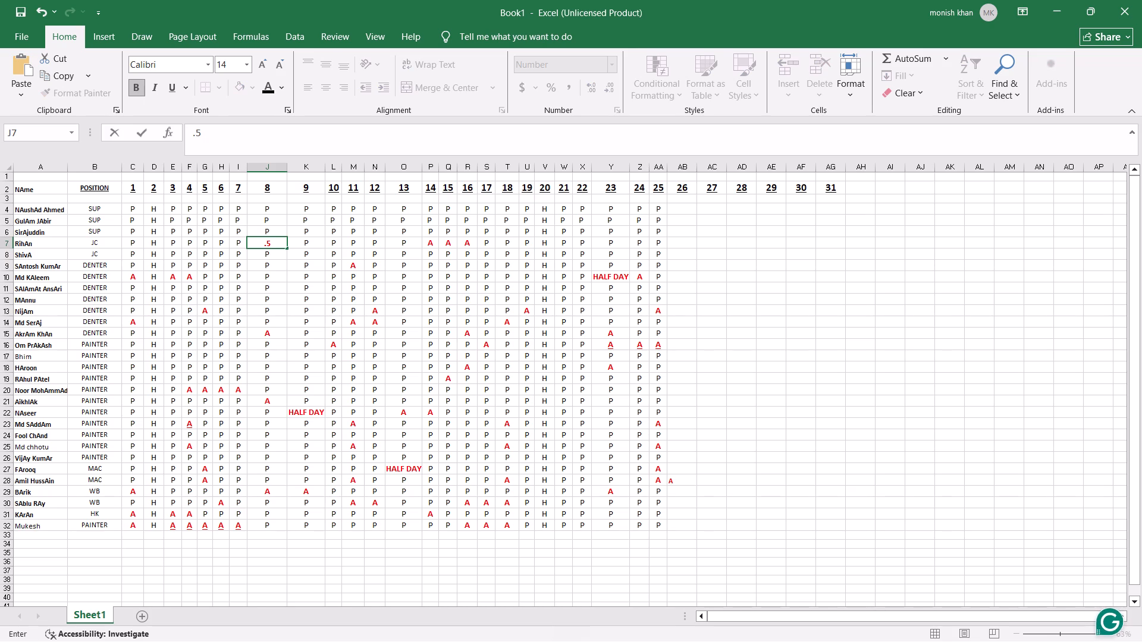
# Enter HALFDAY in cell J7 under day 8.
pyautogui.click(268, 244)
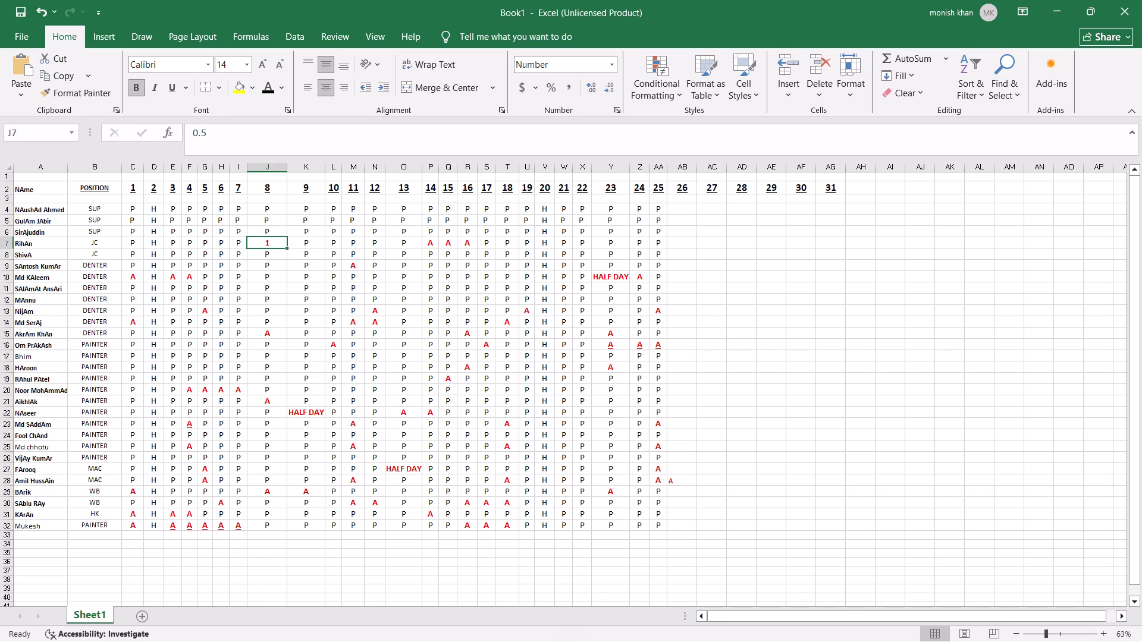
pyautogui.hotkey('shift', 'h')
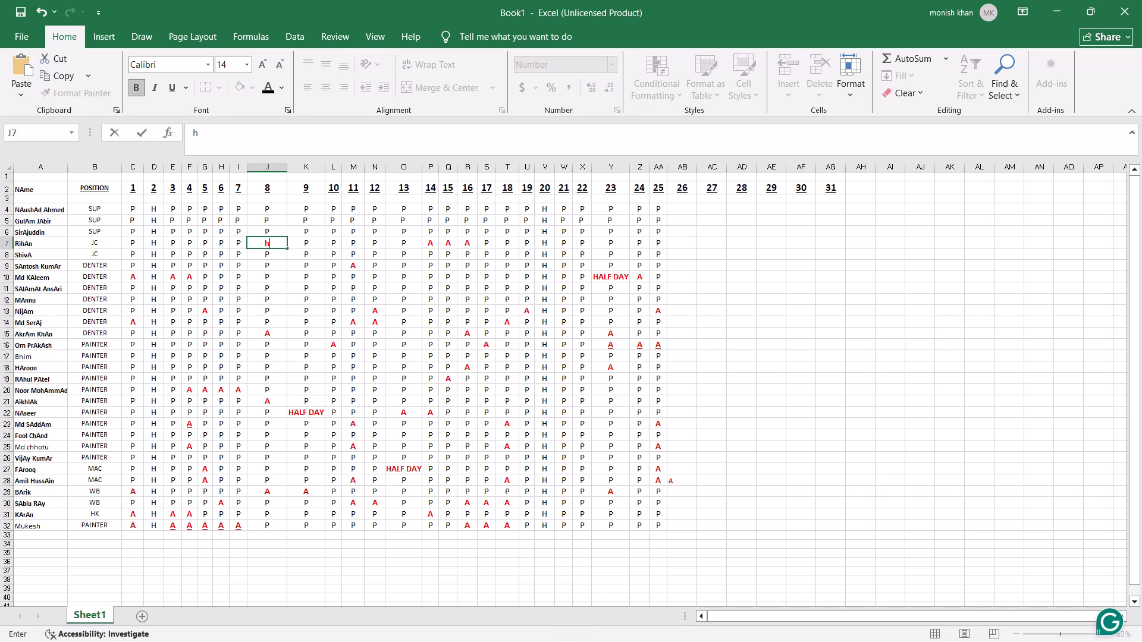
pyautogui.press('BackSpace')
pyautogui.write('HALFDAY')
pyautogui.click(903, 345)
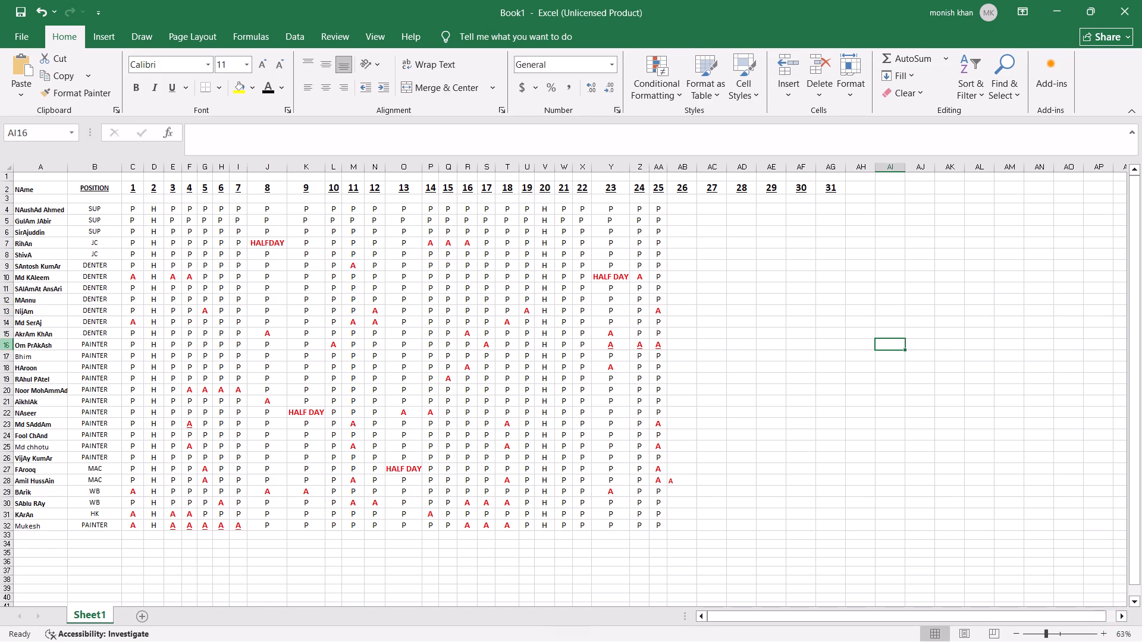
# Start saving the workbook and set its file name to ATTENDACE C2 GROUP.
pyautogui.click(26, 17)
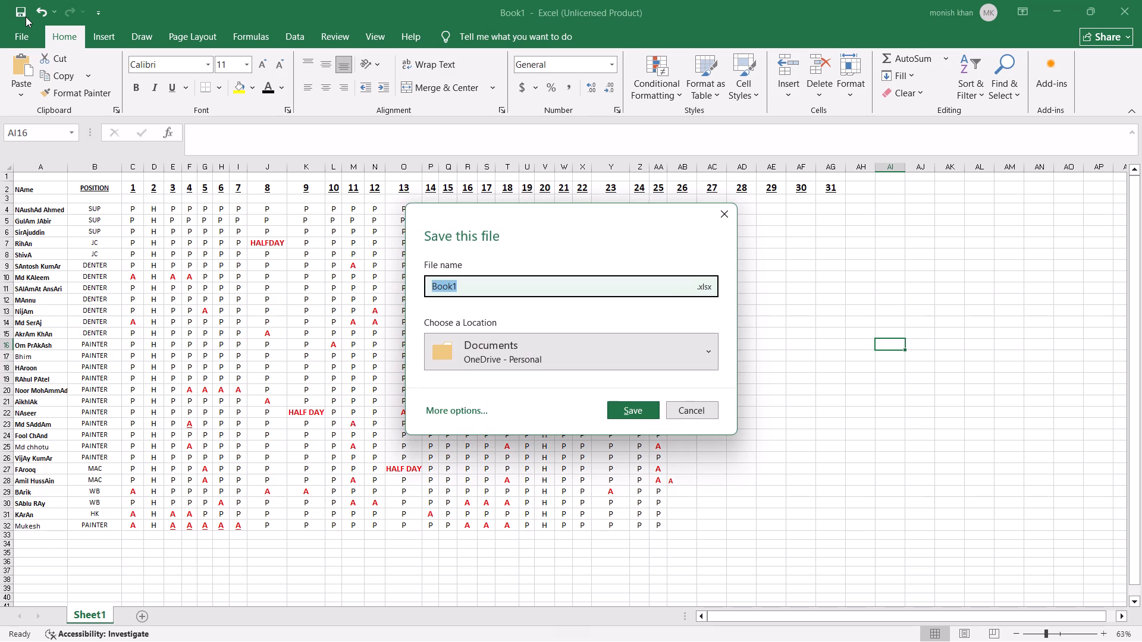
pyautogui.click(478, 280)
pyautogui.press('BackSpace')
pyautogui.press('BackSpace')
pyautogui.press('BackSpace')
pyautogui.press('BackSpace')
pyautogui.press('BackSpace')
pyautogui.press('BackSpace')
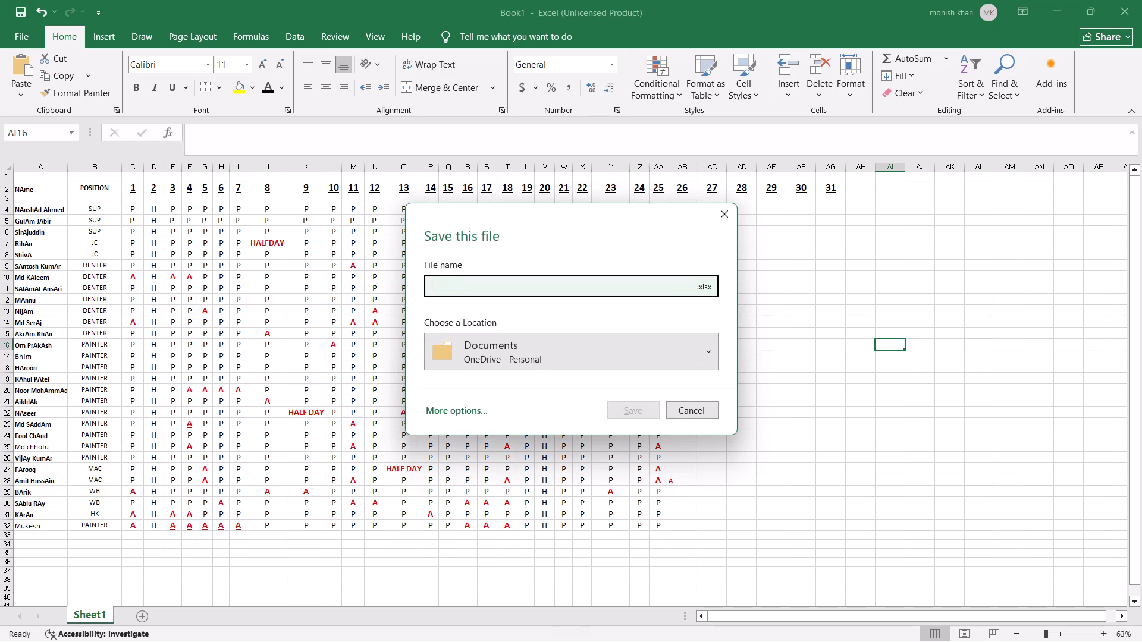
pyautogui.press('a')
pyautogui.write('TTENDACE')
pyautogui.press('space')
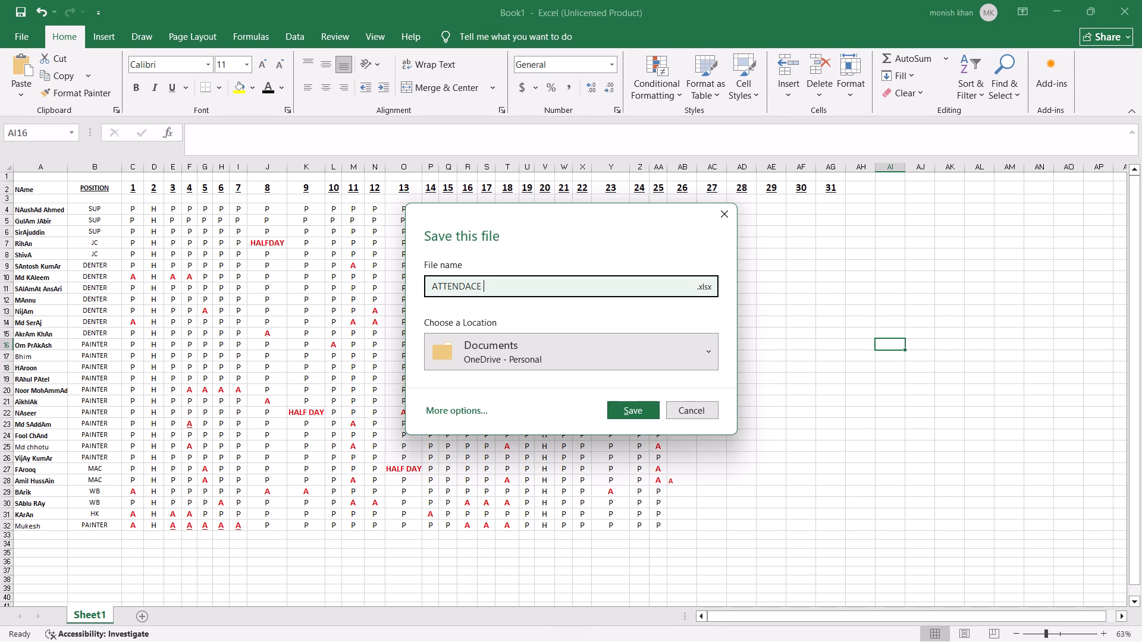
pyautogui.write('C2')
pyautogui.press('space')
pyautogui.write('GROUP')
# Open the choice of save locations for the workbook.
pyautogui.click(544, 335)
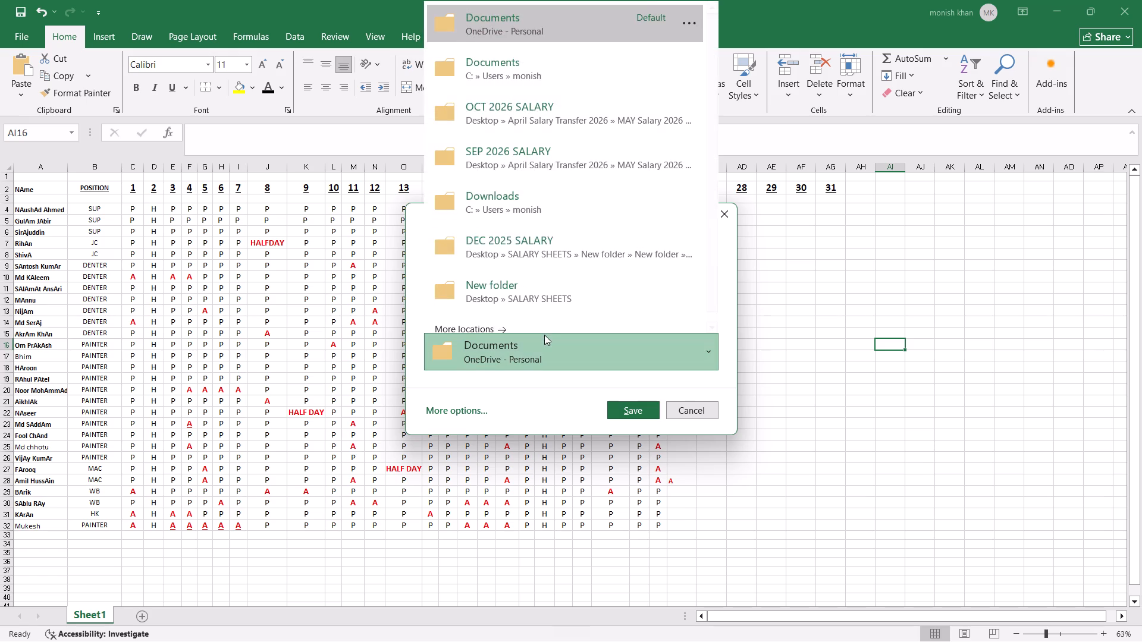
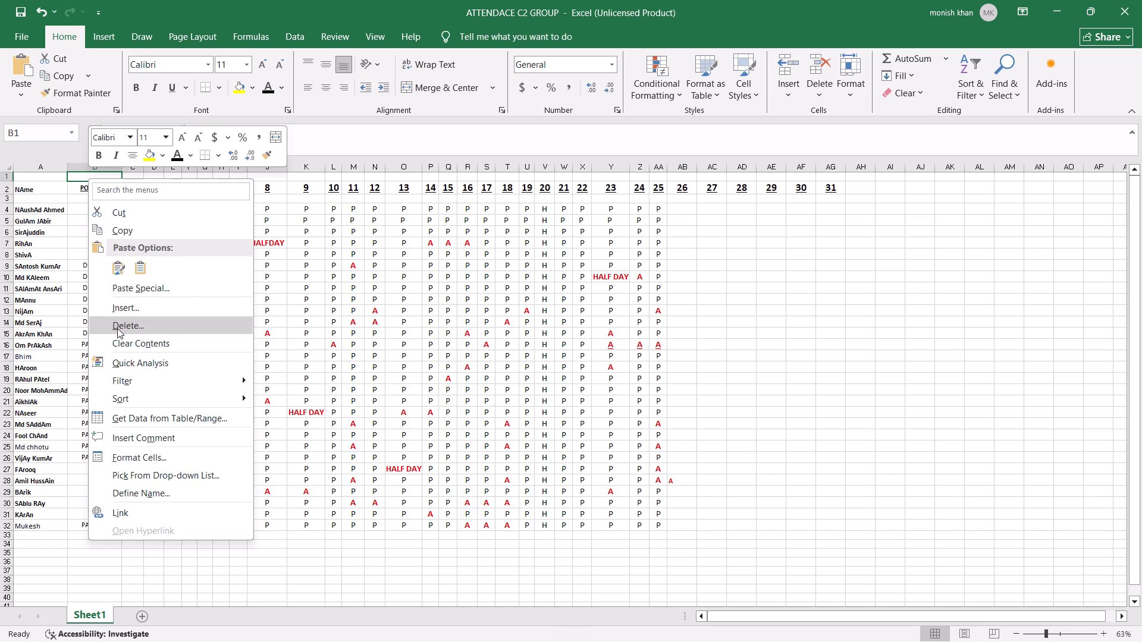
# Insert an entire new row above the attendance header, at cell B1.
pyautogui.click(114, 308)
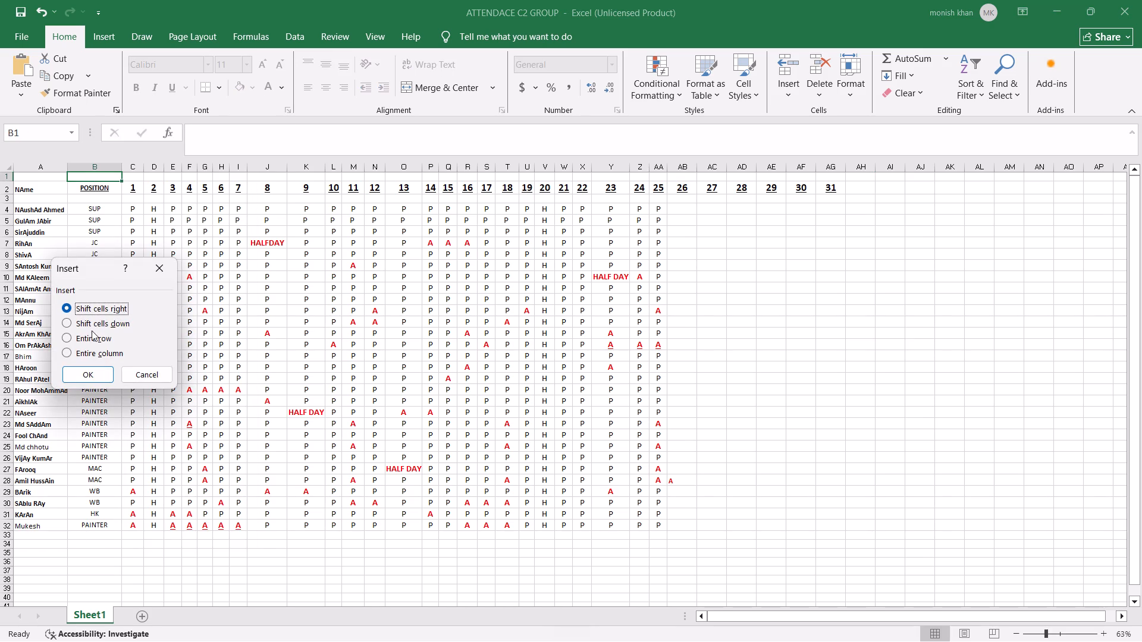
pyautogui.click(92, 335)
pyautogui.click(87, 374)
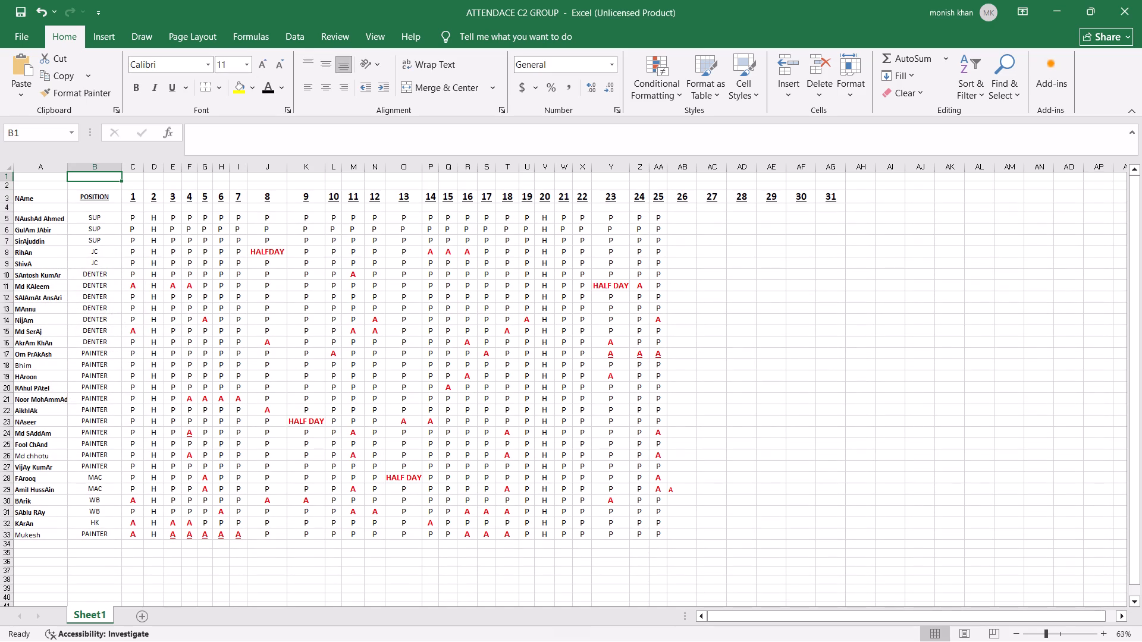
# Enter a title in J2 above day 8: the group leader's name followed by GROUP C2 and MONTH OF OCT 2026.
pyautogui.click(135, 181)
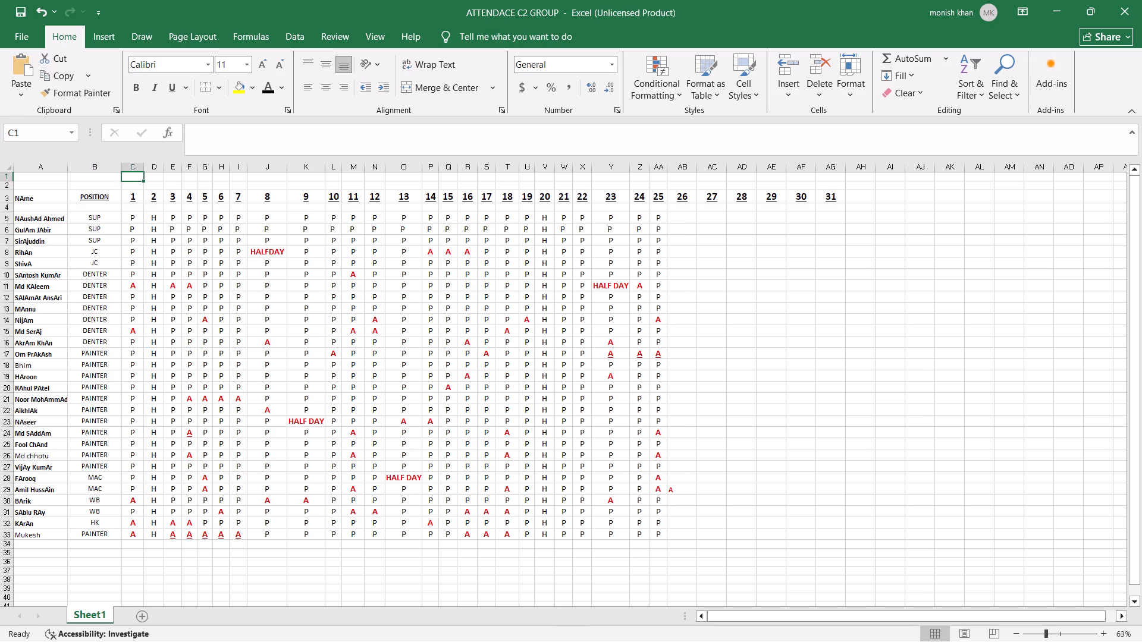
pyautogui.doubleClick(137, 184)
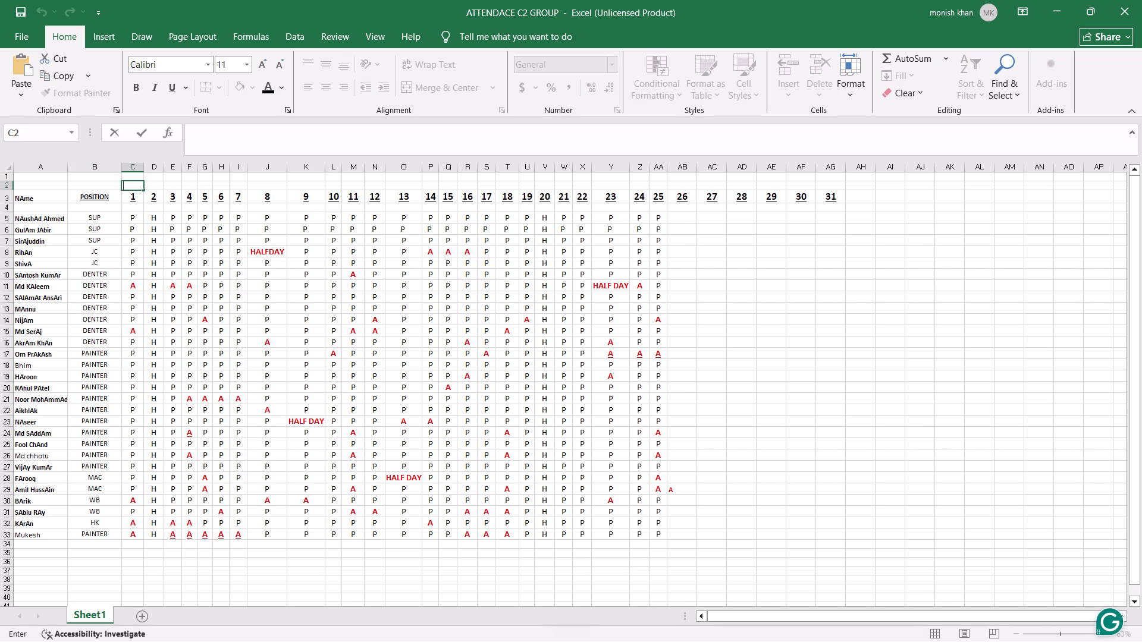
pyautogui.press('Right')
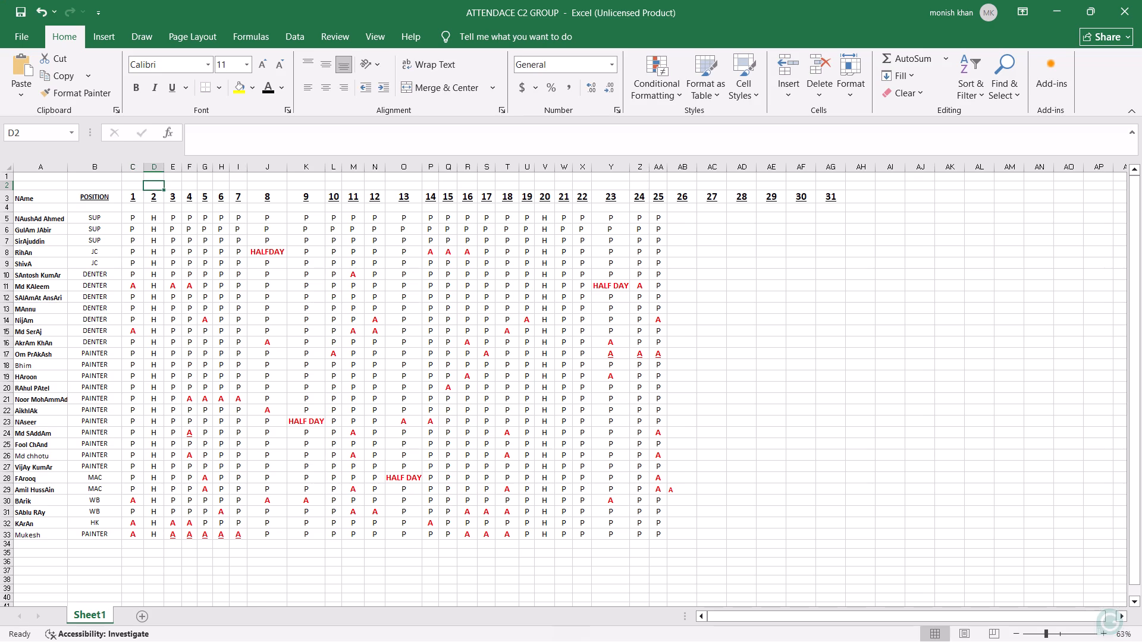
pyautogui.press('Right')
pyautogui.press('Right')
pyautogui.press('Right')
pyautogui.press('Right')
pyautogui.press('Right')
pyautogui.press('Right')
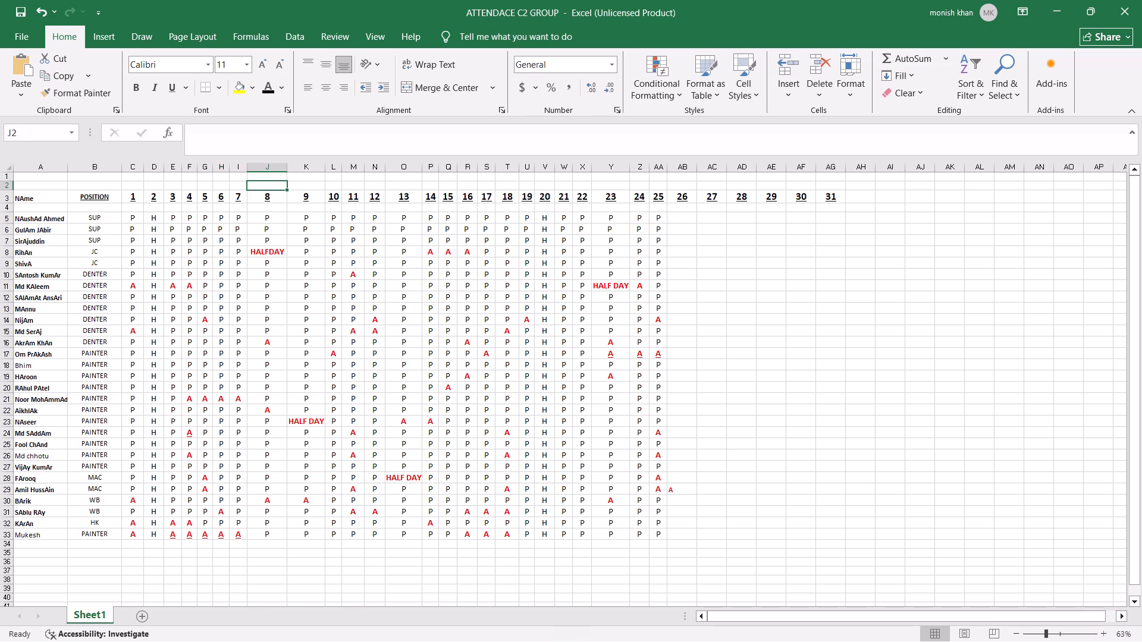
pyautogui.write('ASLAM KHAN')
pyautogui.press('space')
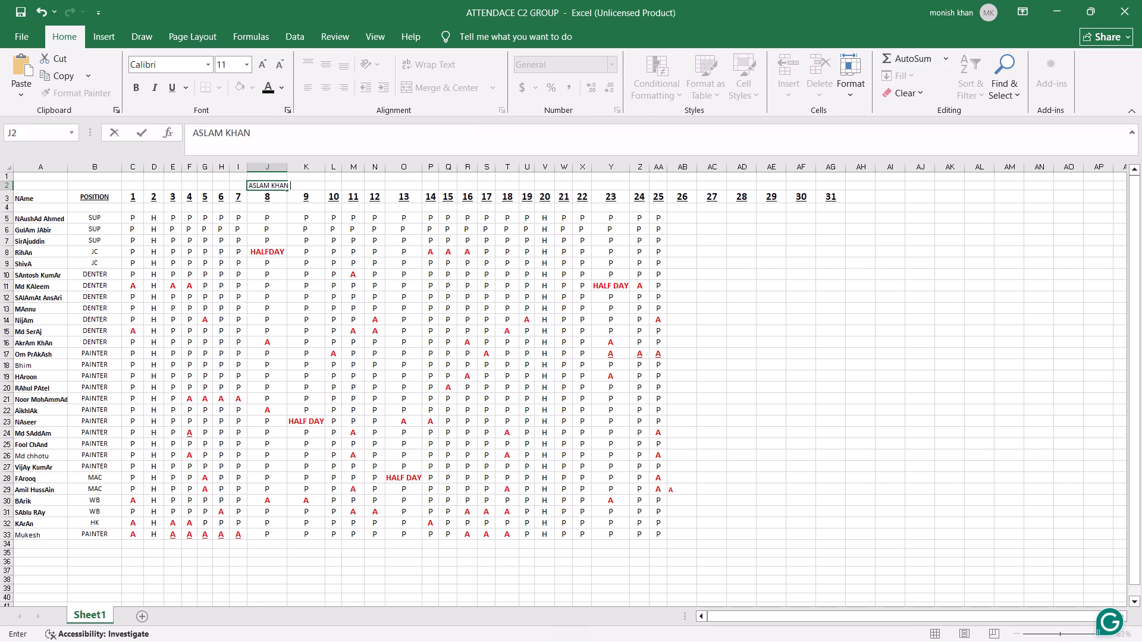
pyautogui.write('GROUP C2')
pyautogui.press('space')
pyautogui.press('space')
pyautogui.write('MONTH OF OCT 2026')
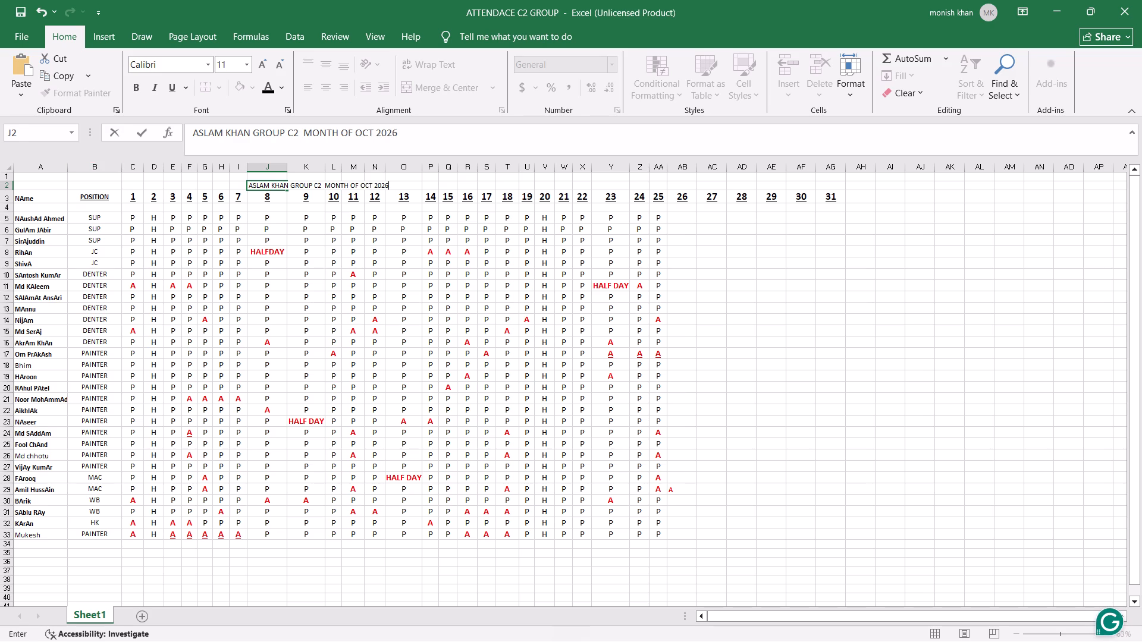
pyautogui.click(221, 182)
# Merge and center the title across J2:O2, above days 8 to 13.
pyautogui.moveTo(255, 186); pyautogui.dragTo(350, 190)
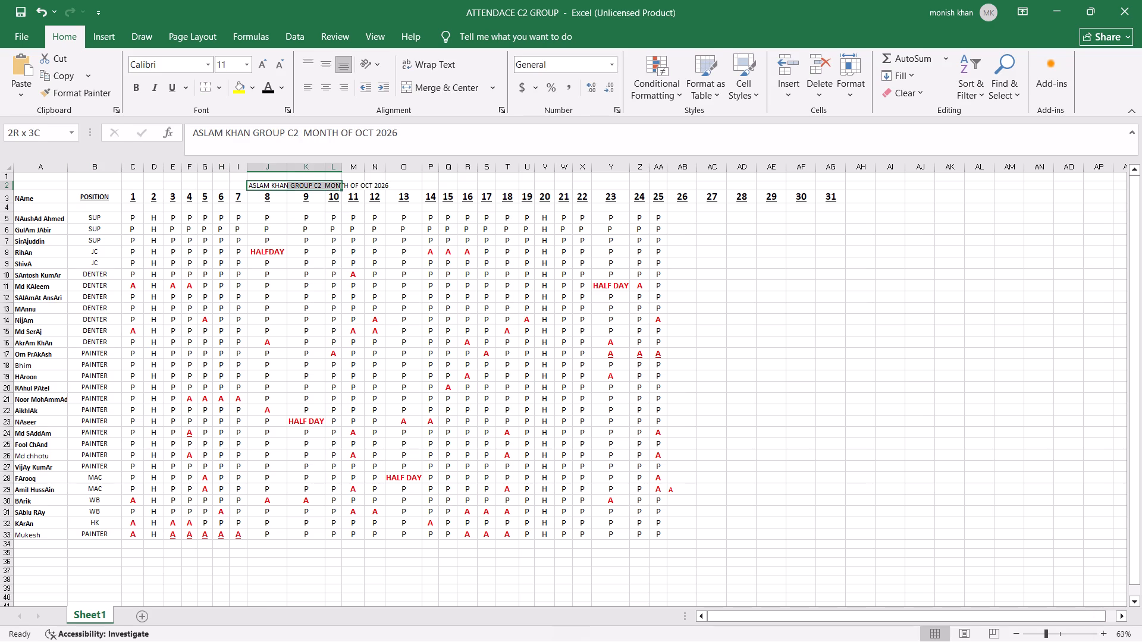
pyautogui.moveTo(350, 190); pyautogui.dragTo(390, 184)
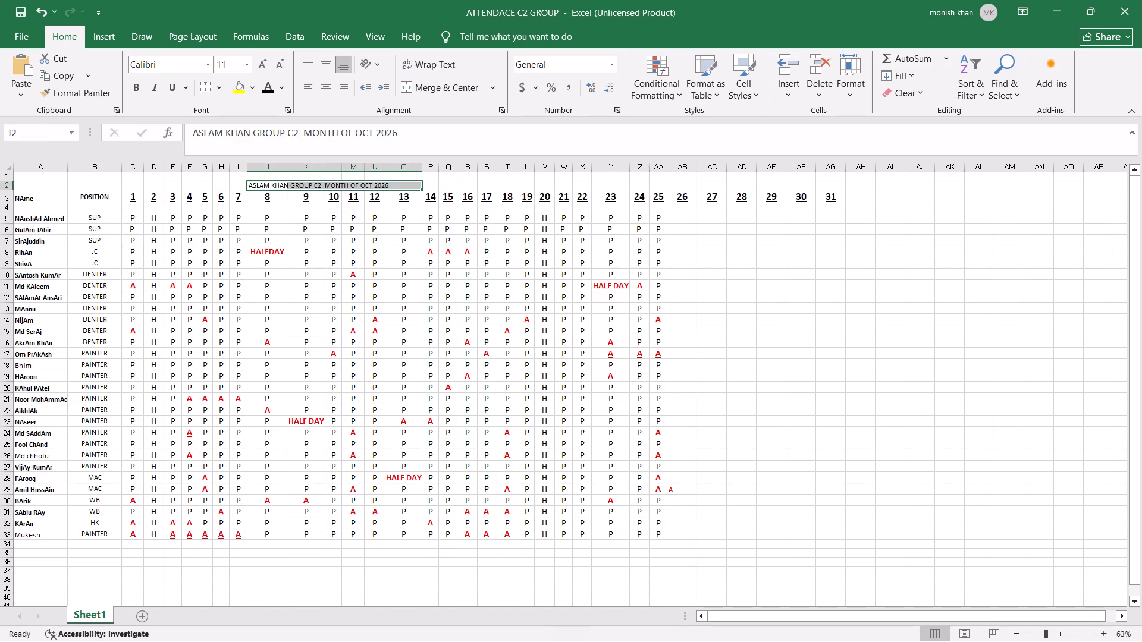
pyautogui.click(424, 87)
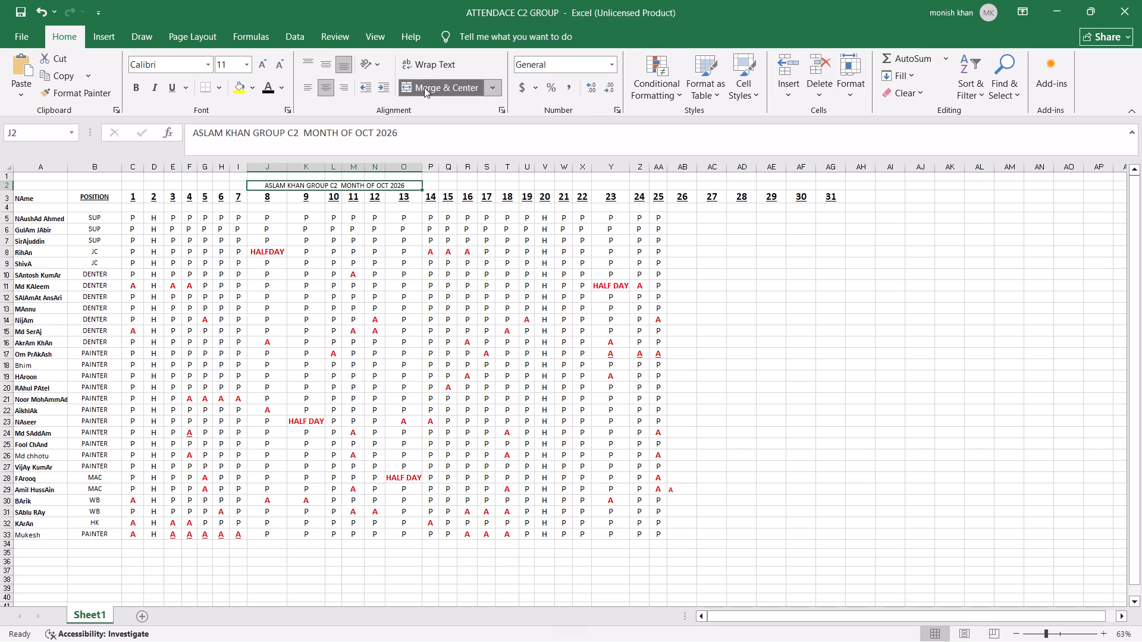
# Make the merged title bold and set its font size to 14.
pyautogui.click(131, 82)
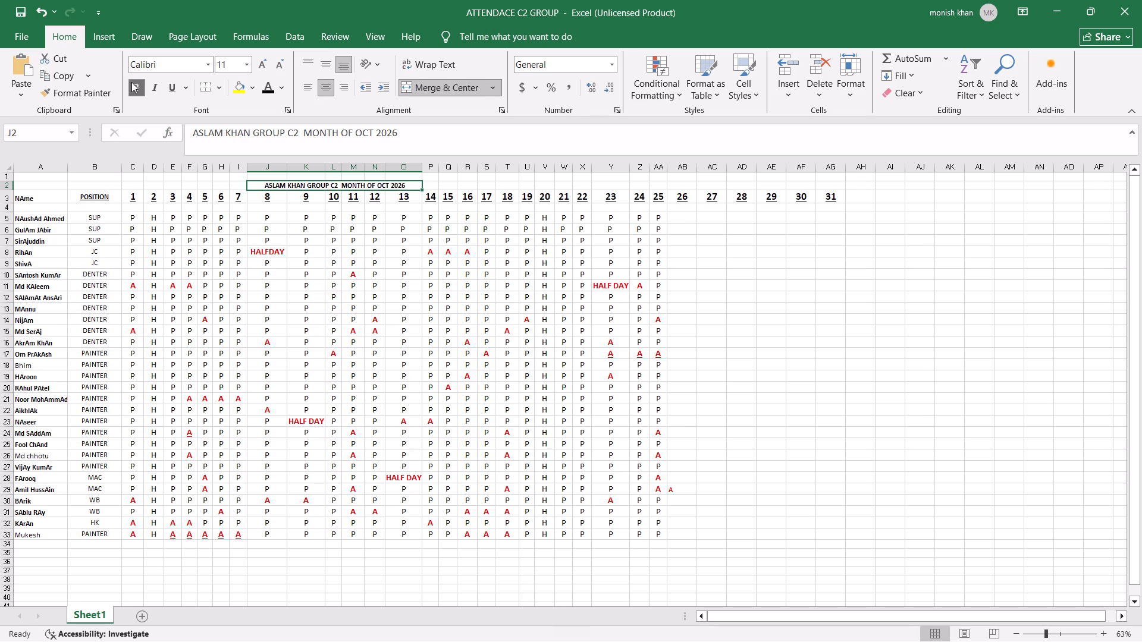
pyautogui.doubleClick(259, 62)
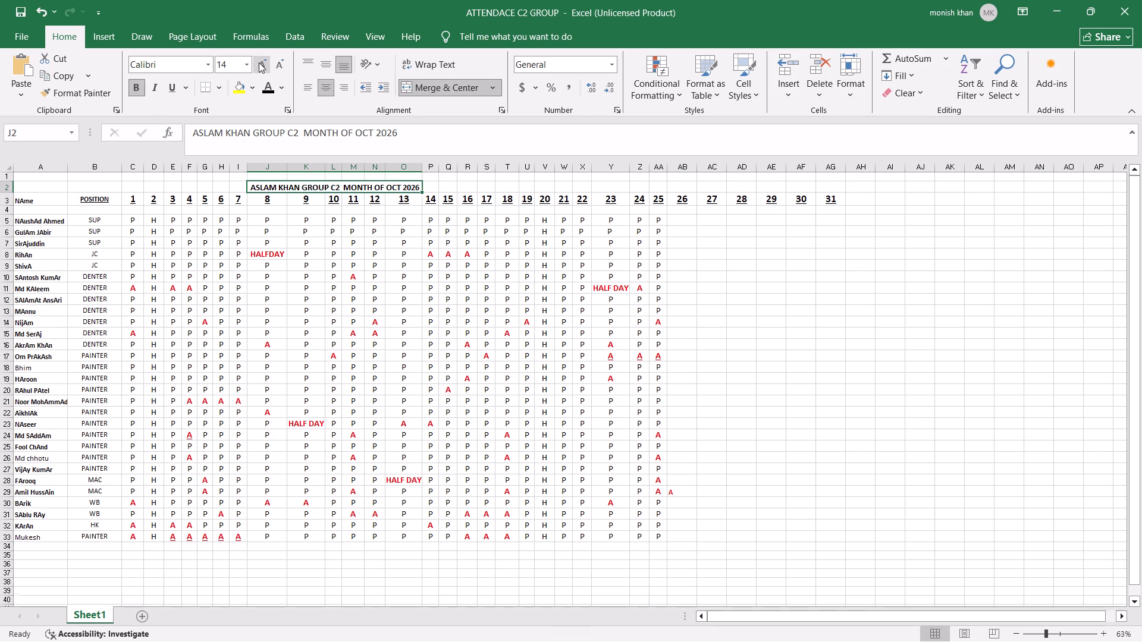
pyautogui.click(259, 62)
pyautogui.click(259, 62)
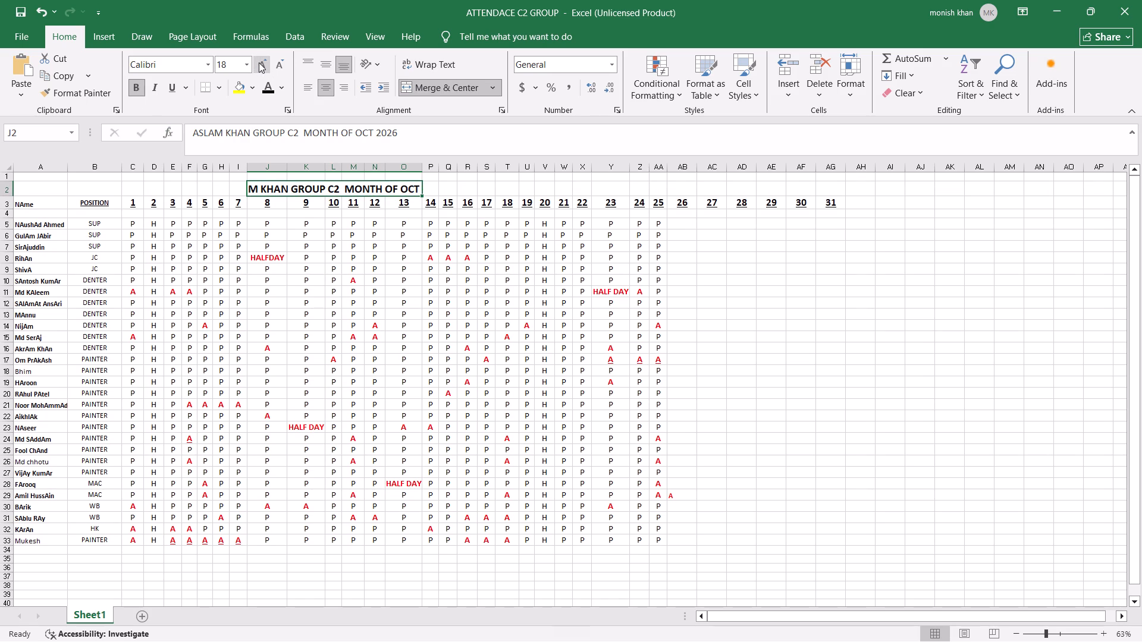
pyautogui.doubleClick(277, 64)
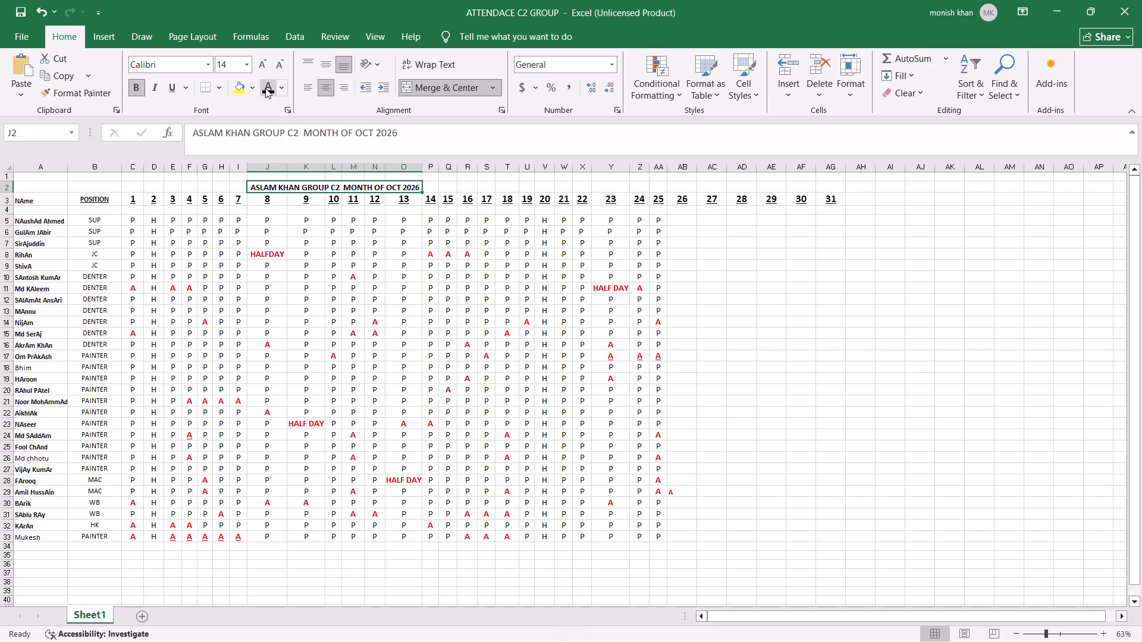
# Set the title's font colour to the standard red.
pyautogui.click(266, 88)
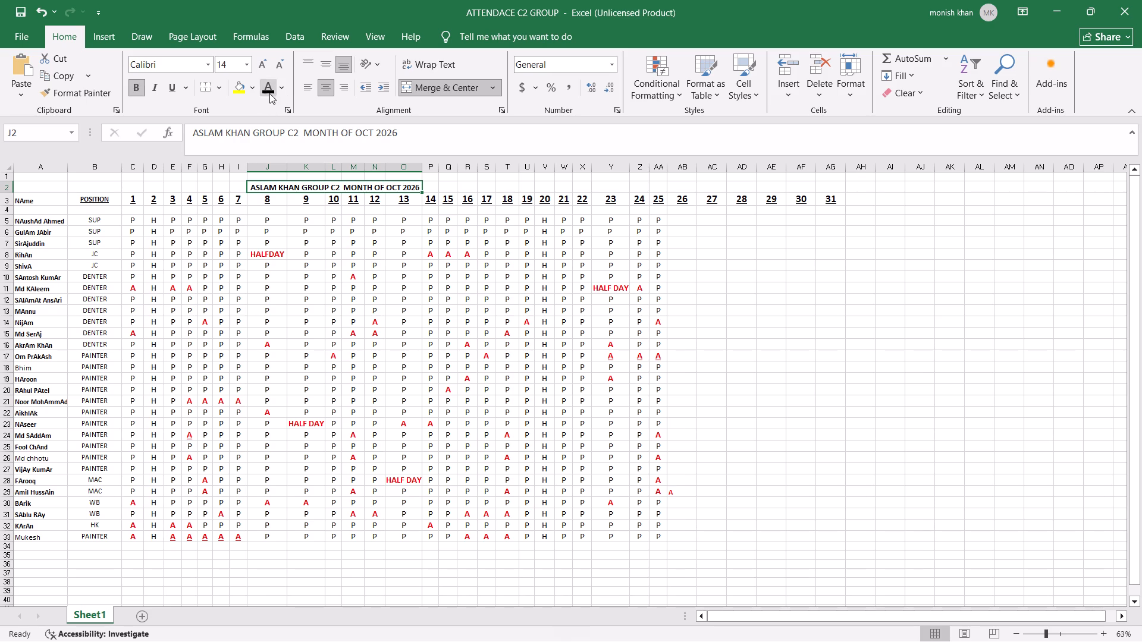
pyautogui.click(283, 88)
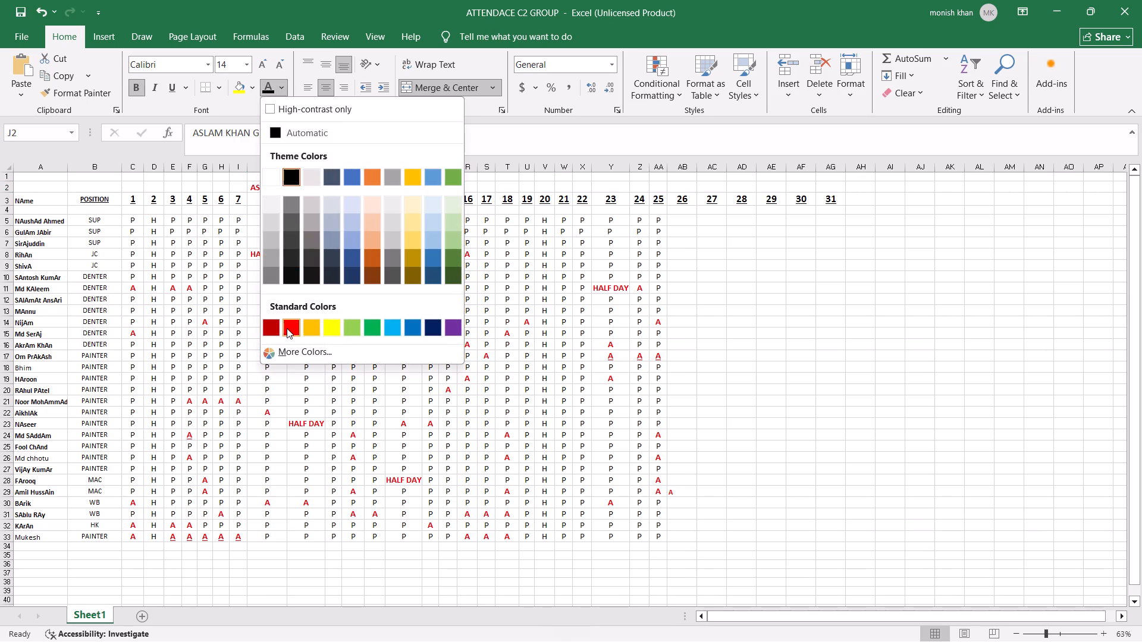
pyautogui.click(287, 328)
pyautogui.click(849, 354)
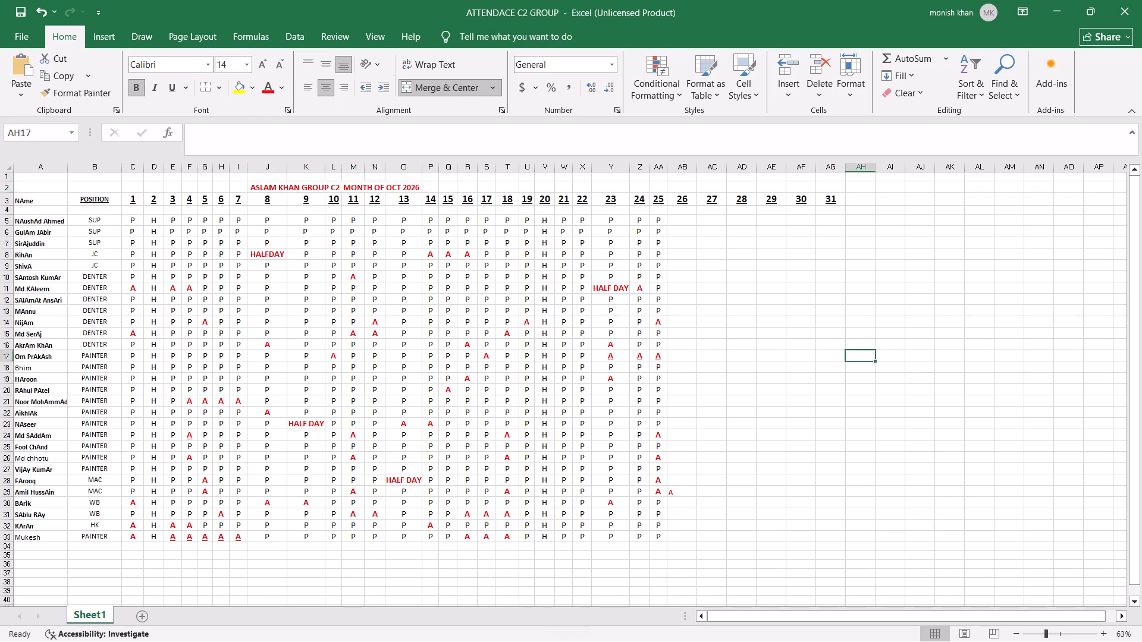
# Save the workbook.
pyautogui.click(17, 4)
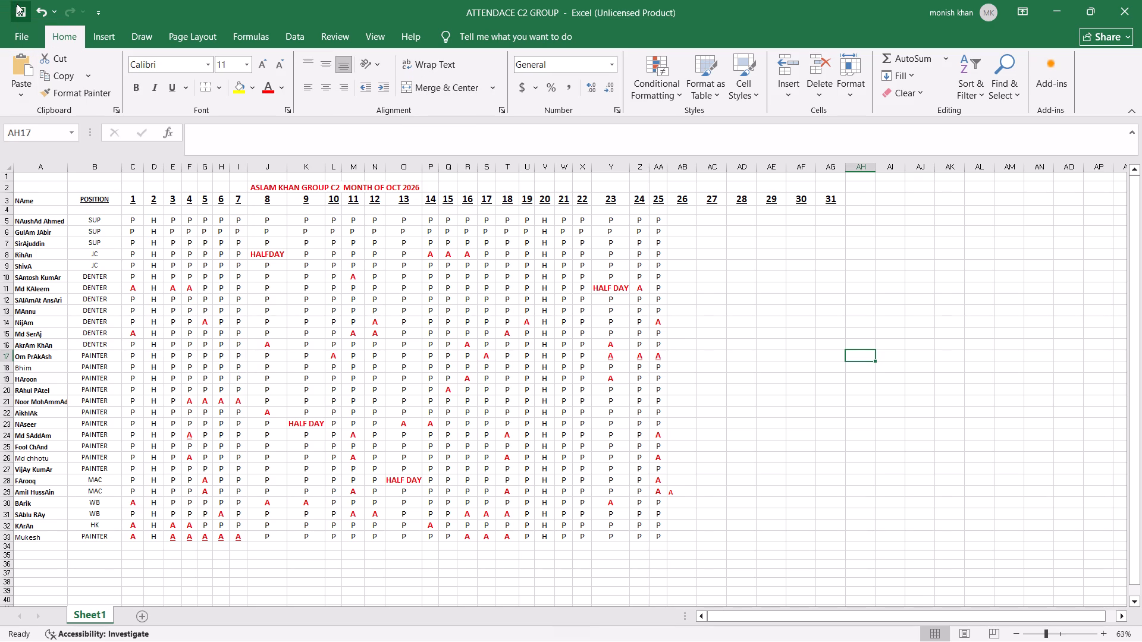
# Add extra spaces in the title between GROUP and C2 and between C2 and MONTH.
pyautogui.doubleClick(250, 189)
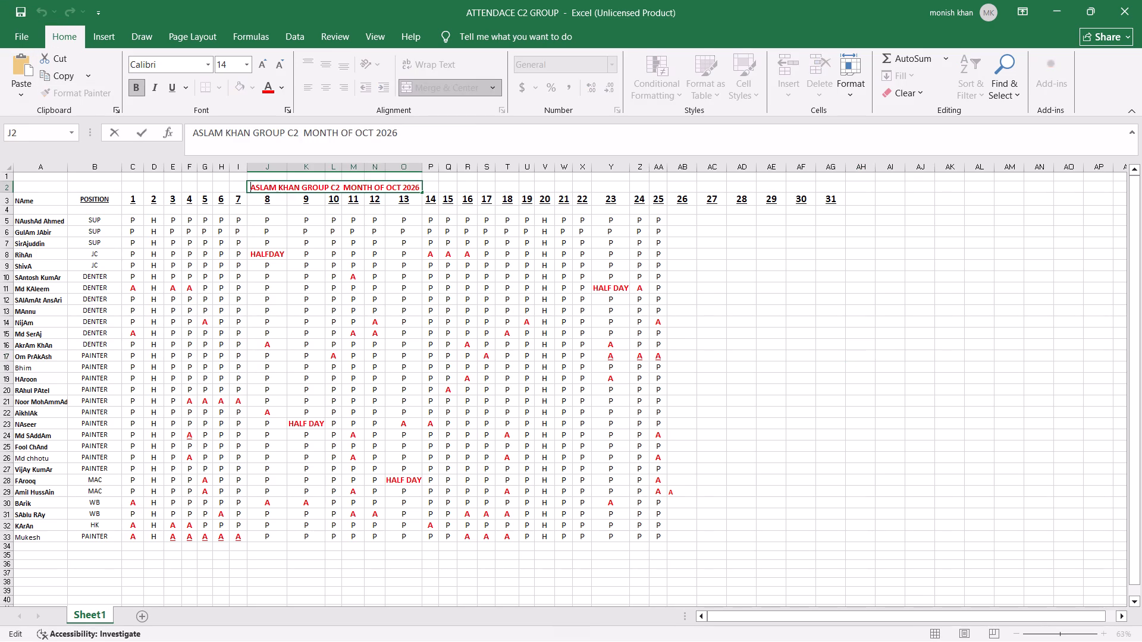
pyautogui.doubleClick(250, 189)
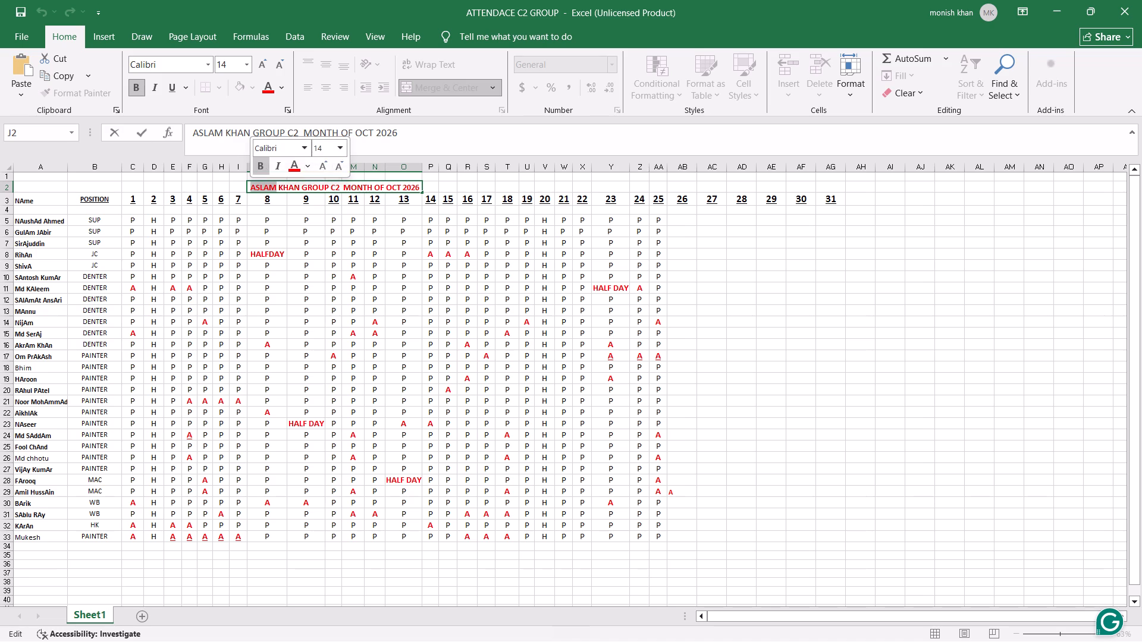
pyautogui.click(331, 188)
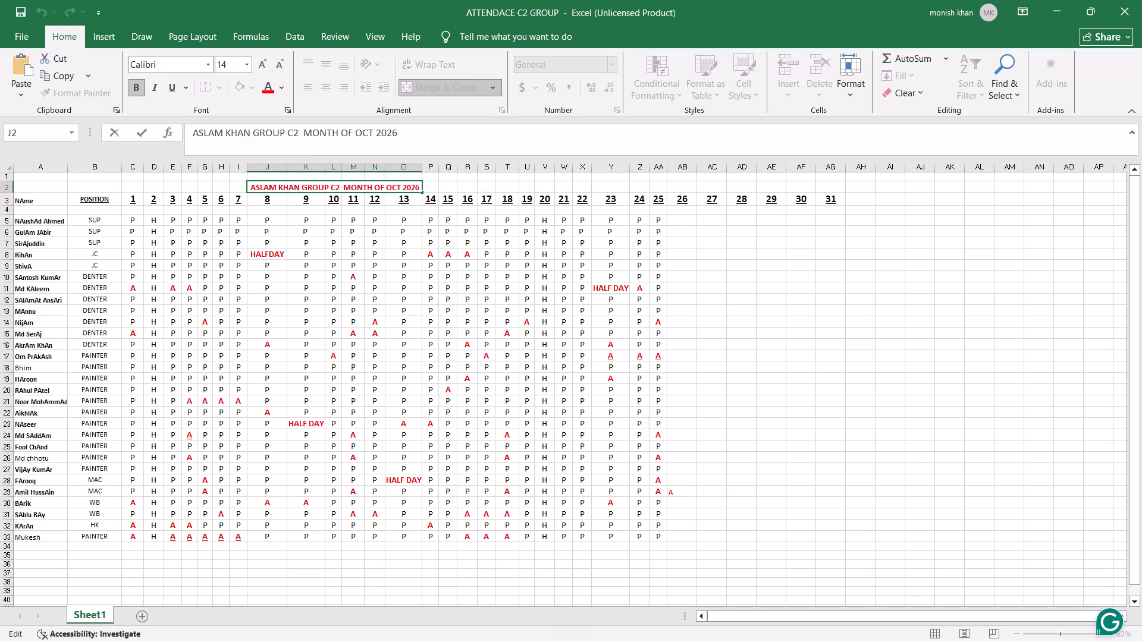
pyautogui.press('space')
pyautogui.click(343, 188)
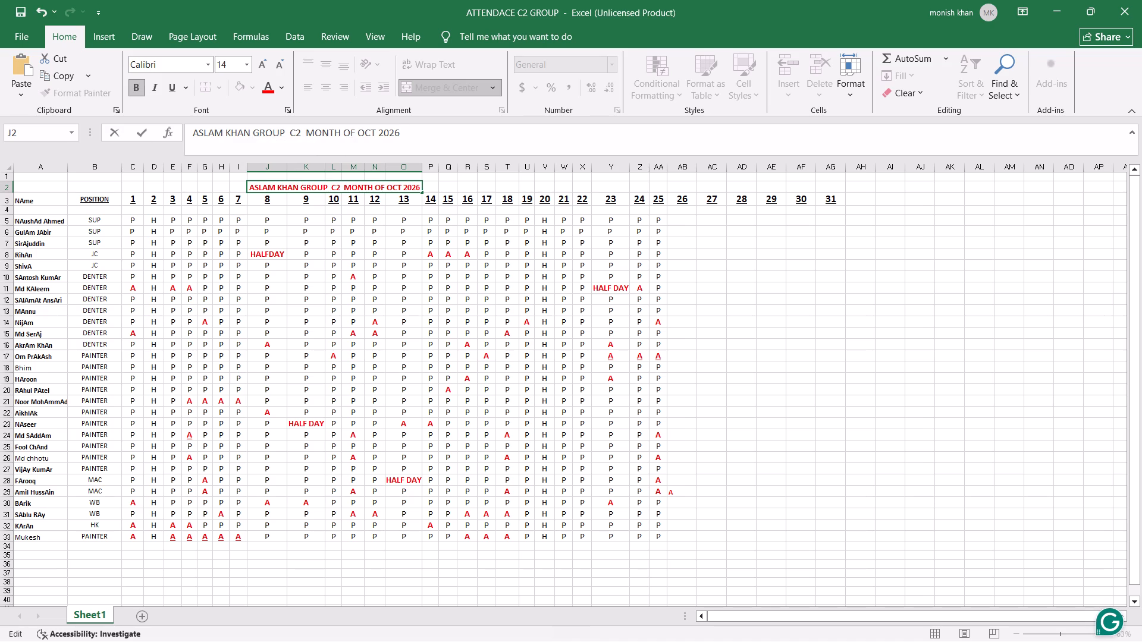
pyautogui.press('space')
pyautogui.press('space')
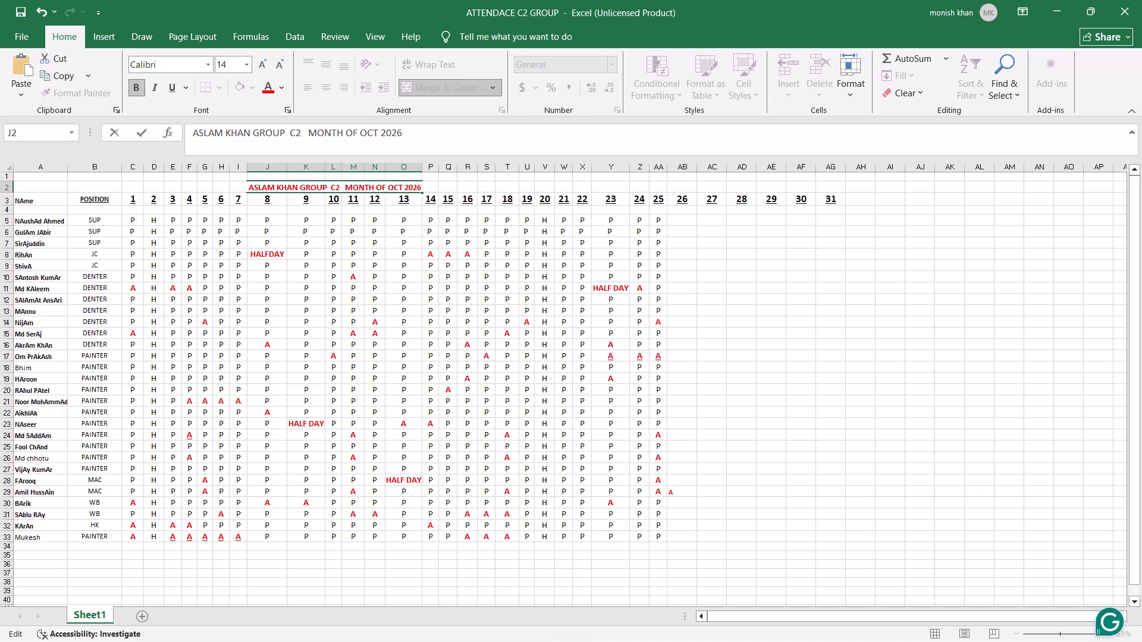
pyautogui.click(742, 389)
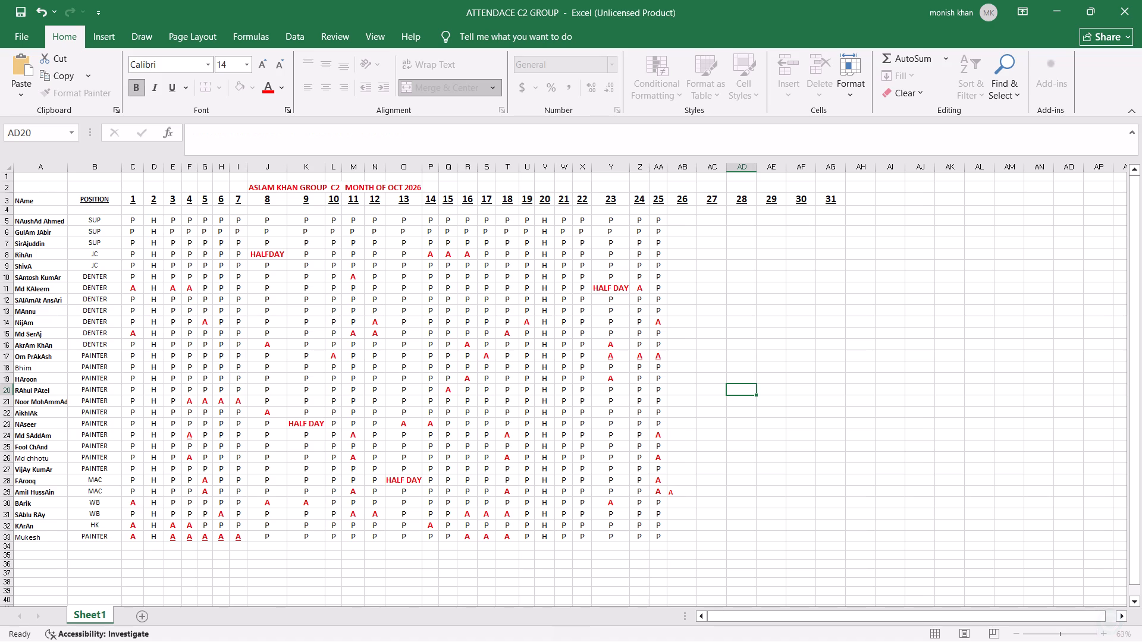
# Save the workbook with the respaced title.
pyautogui.click(20, 10)
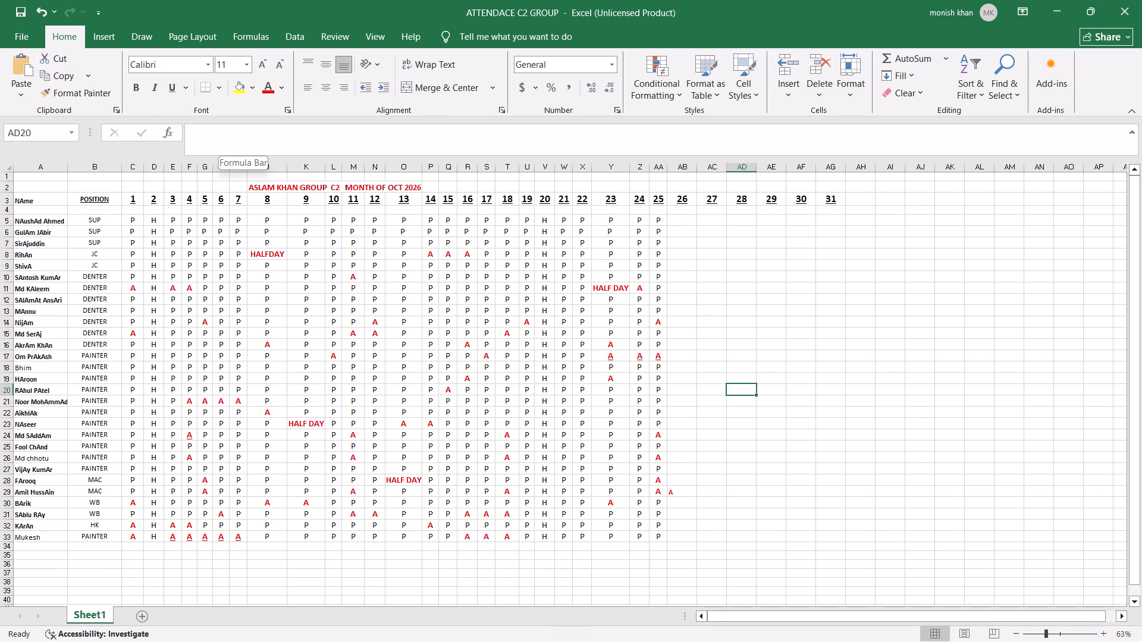
# Extend the merged, centered title to span I2:O2, above days 7 to 13.
pyautogui.moveTo(239, 187); pyautogui.dragTo(255, 187)
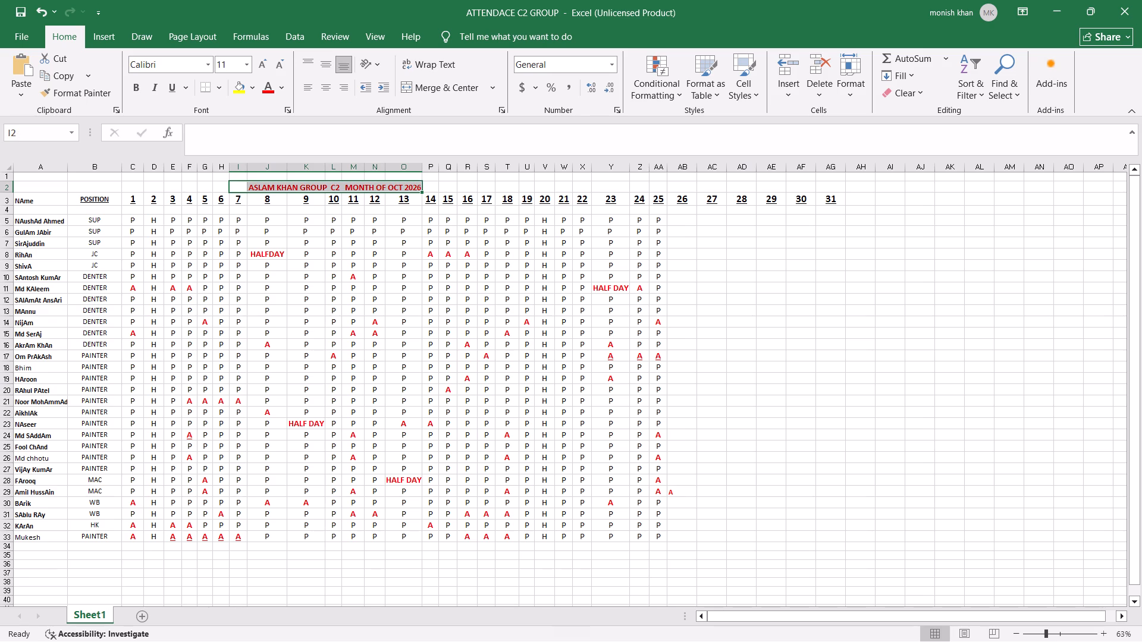
pyautogui.click(422, 84)
pyautogui.click(422, 84)
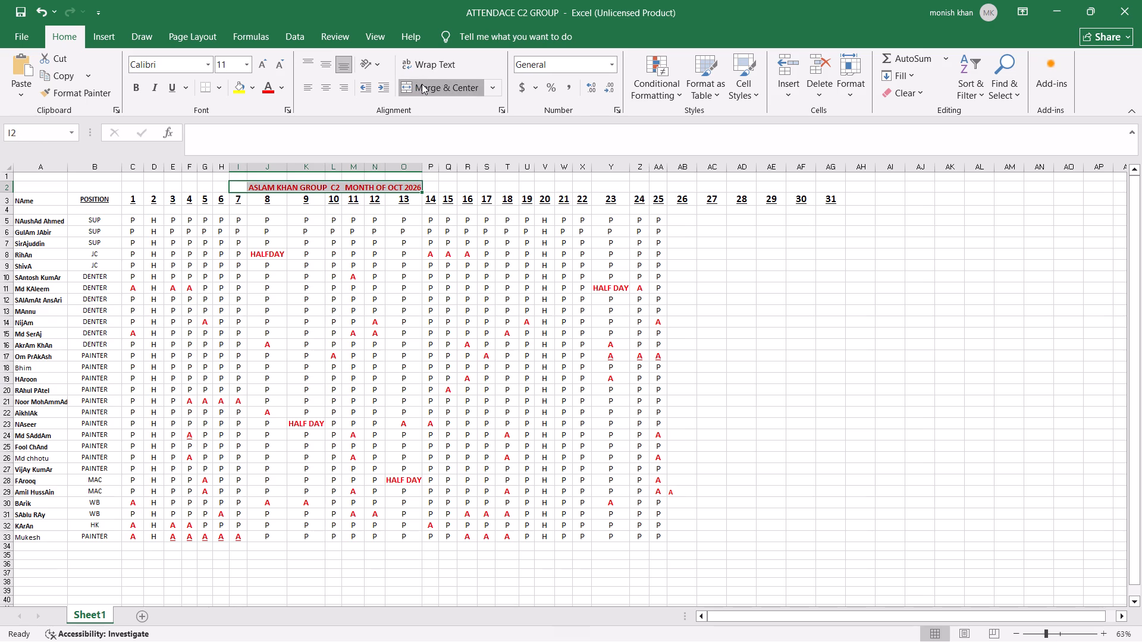
pyautogui.click(815, 351)
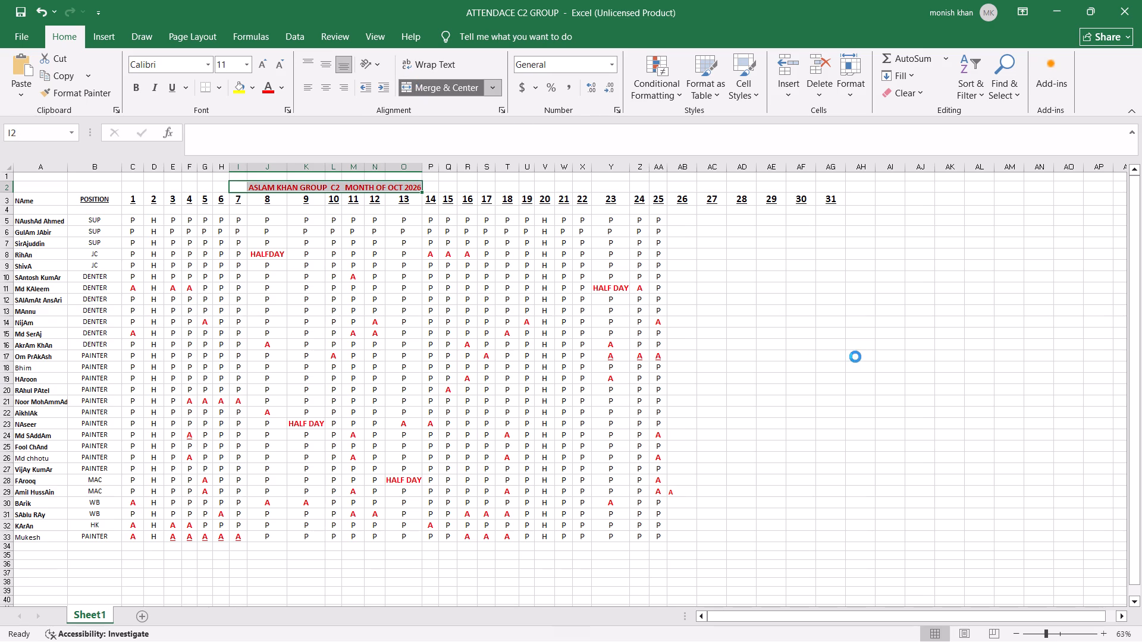
pyautogui.click(855, 357)
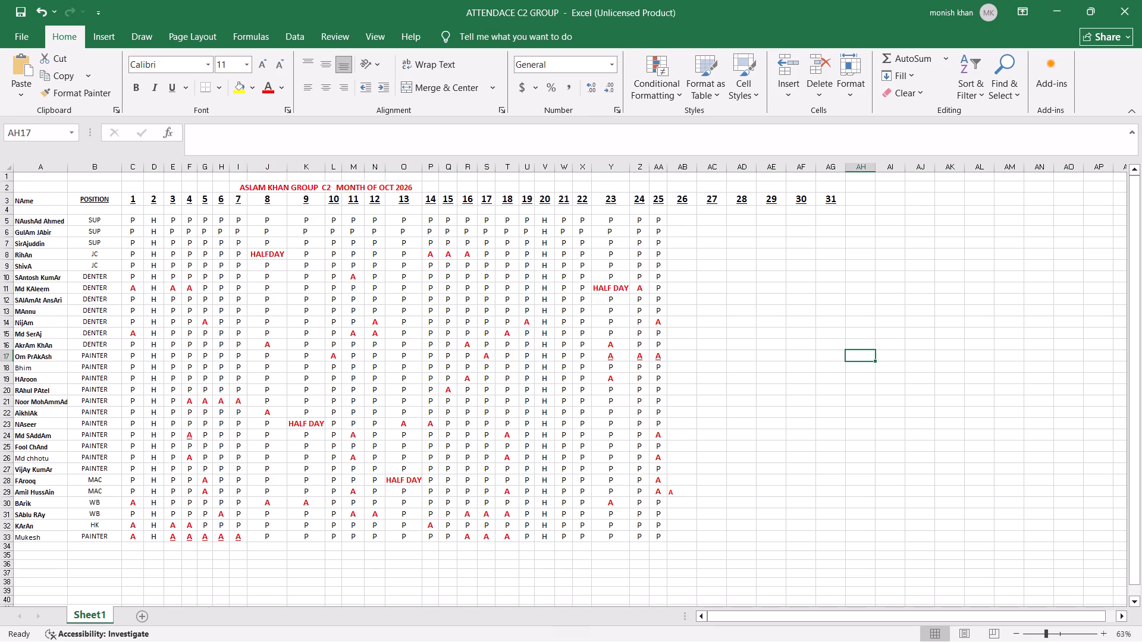
# Widen the title's word gaps with extra spaces within the name, before GROUP, and between GROUP and C2.
pyautogui.doubleClick(267, 188)
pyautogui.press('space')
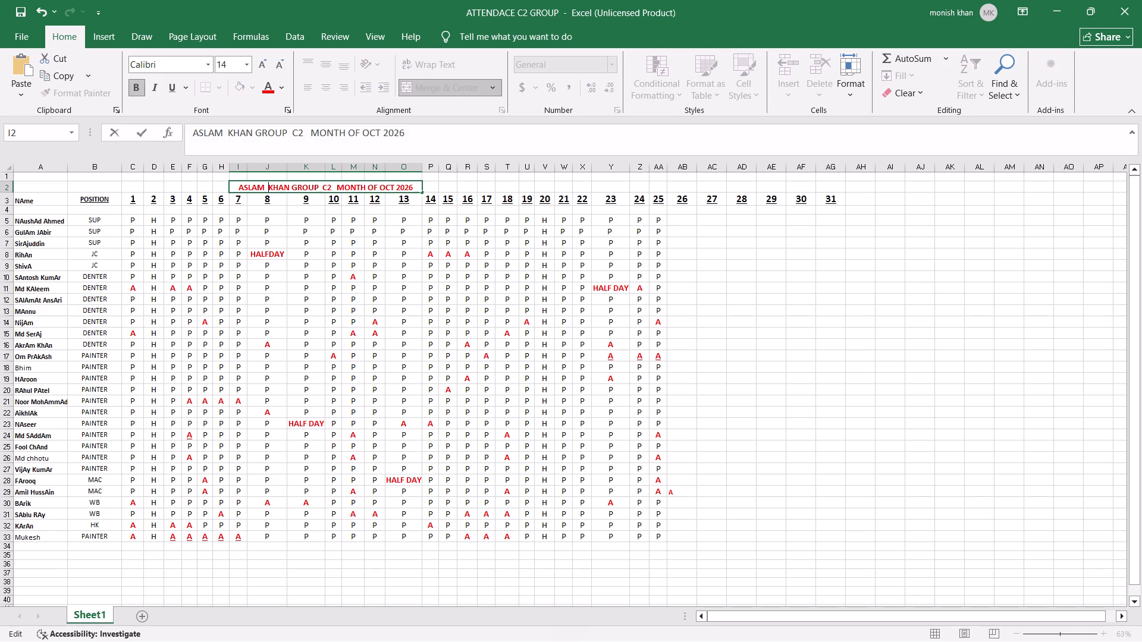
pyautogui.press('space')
pyautogui.click(293, 186)
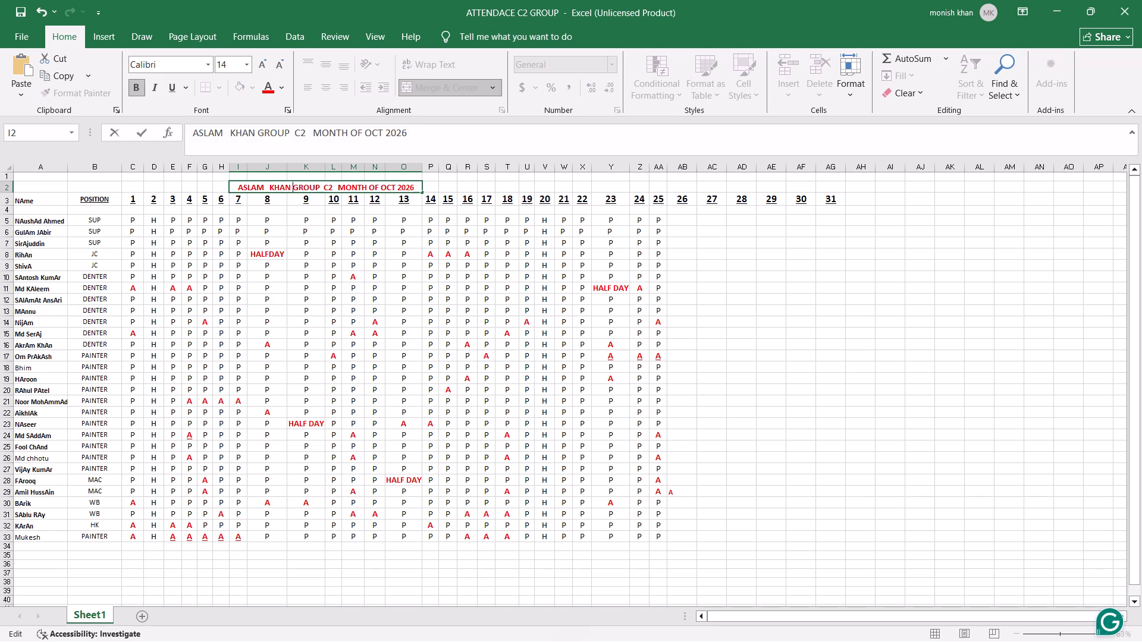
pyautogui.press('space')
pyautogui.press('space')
pyautogui.click(265, 189)
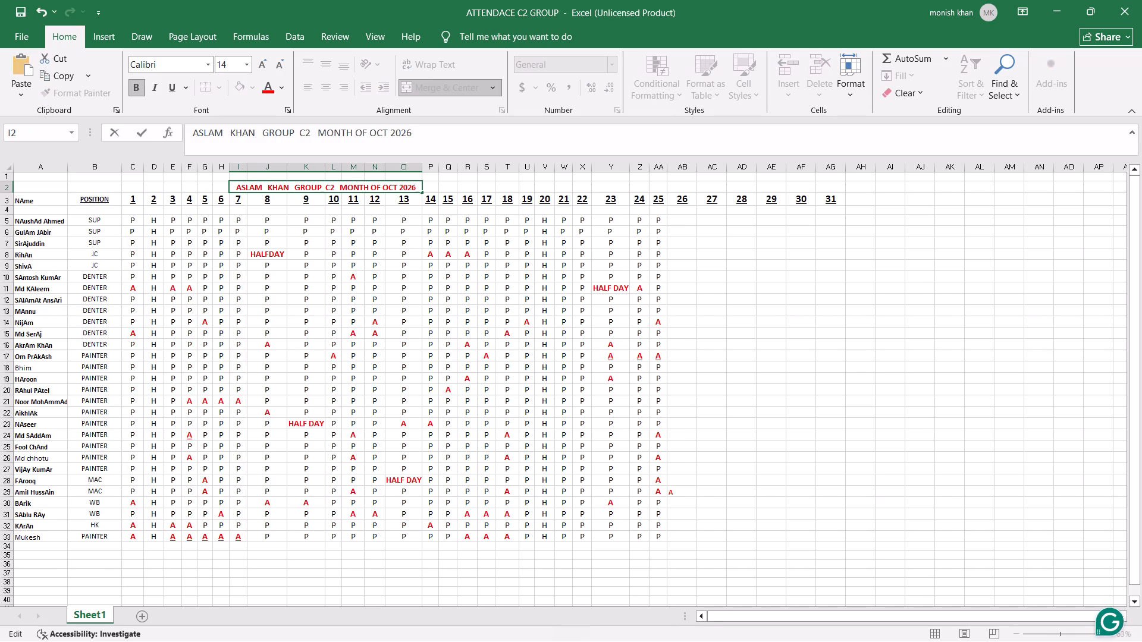
pyautogui.press('BackSpace')
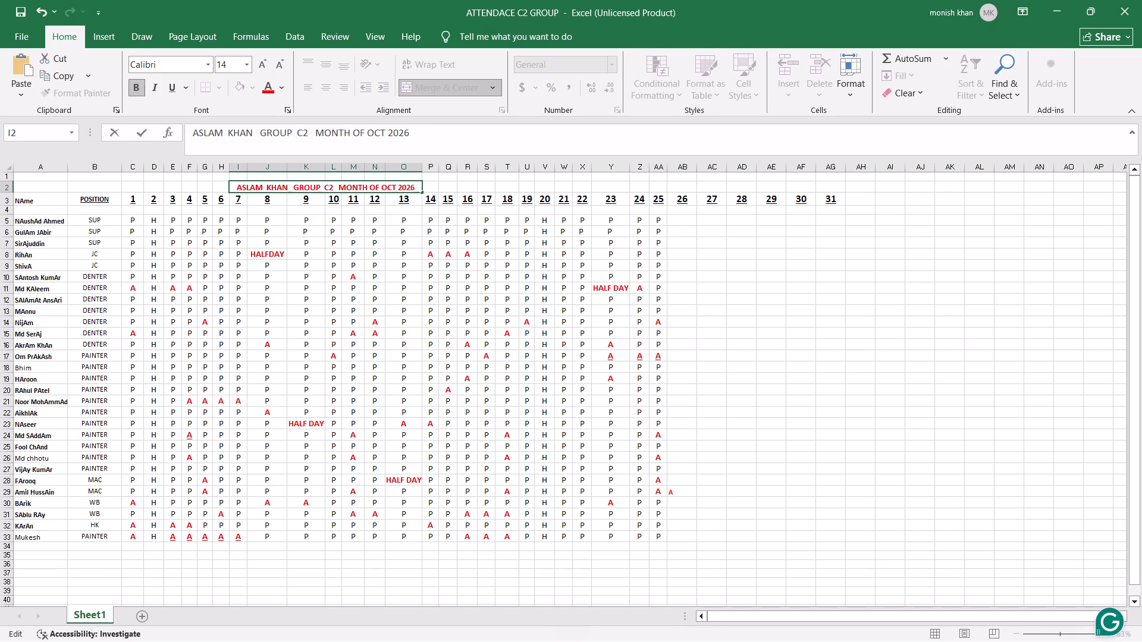
pyautogui.click(287, 187)
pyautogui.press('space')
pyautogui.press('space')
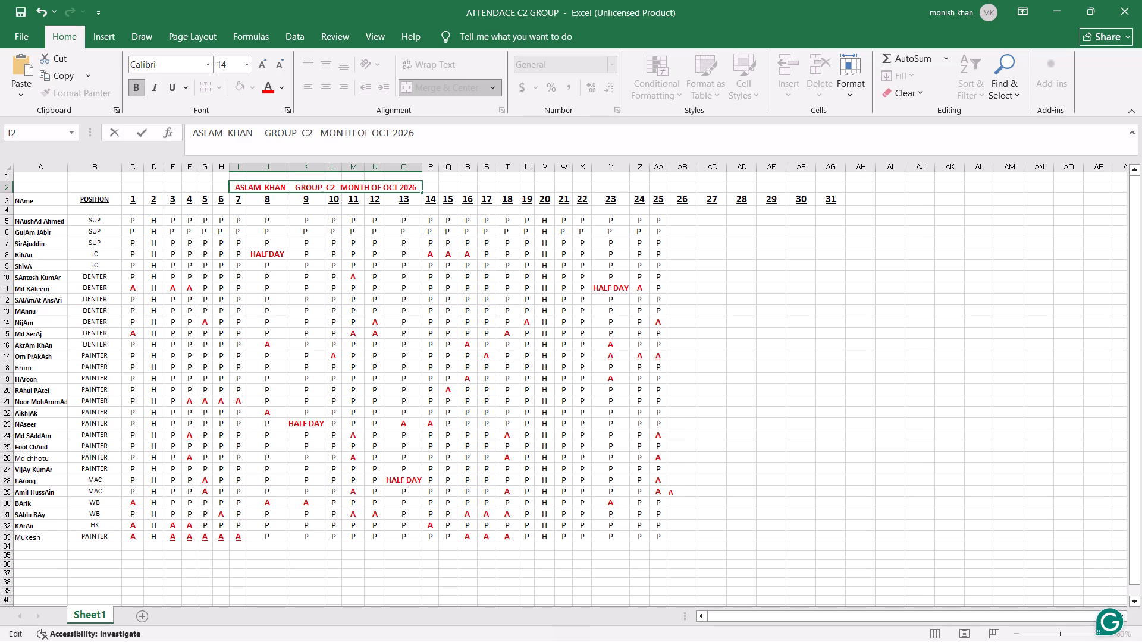
pyautogui.click(321, 188)
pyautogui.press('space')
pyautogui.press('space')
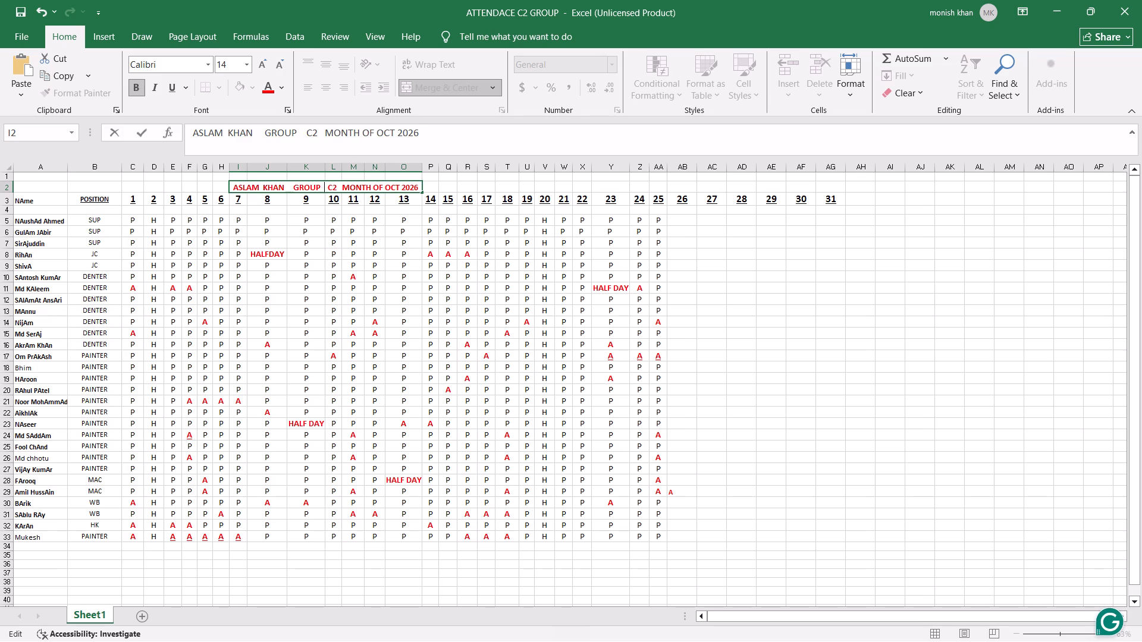
pyautogui.click(777, 314)
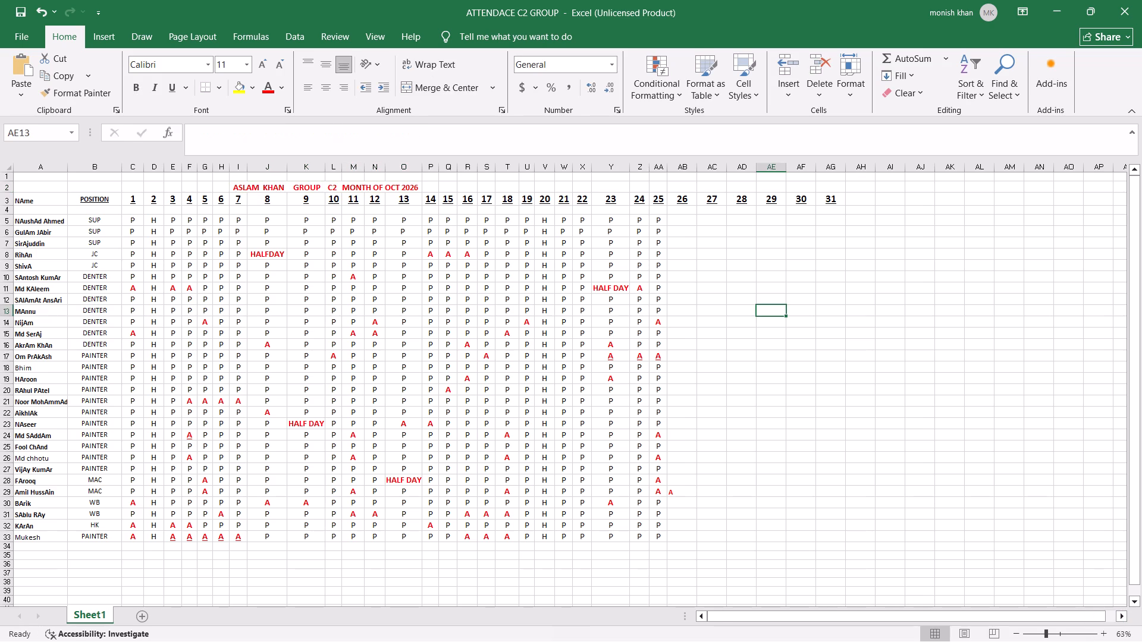
# Retype C2 closer to GROUP in the title and add extra spaces between C2 and MONTH.
pyautogui.doubleClick(338, 187)
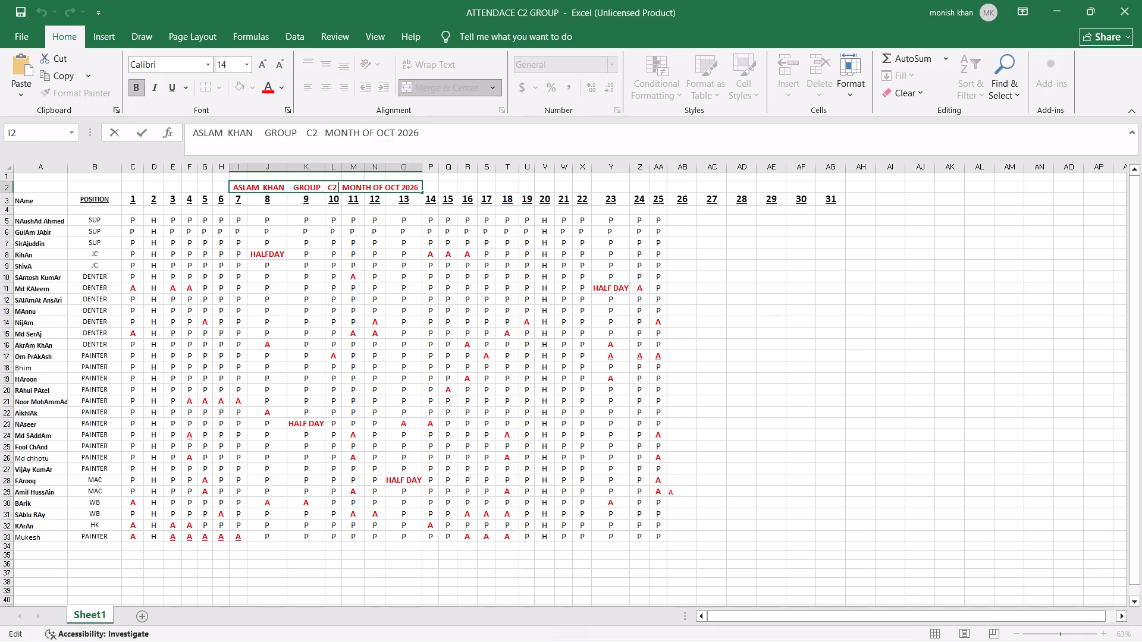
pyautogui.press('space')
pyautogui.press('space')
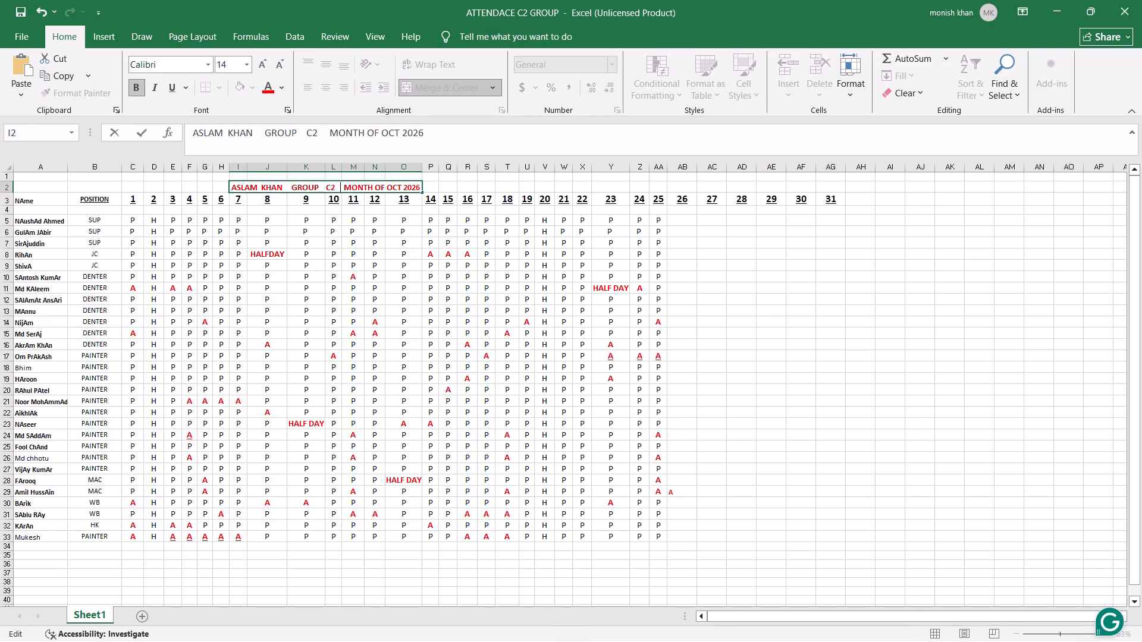
pyautogui.press('BackSpace')
pyautogui.press('BackSpace')
pyautogui.press('BackSpace')
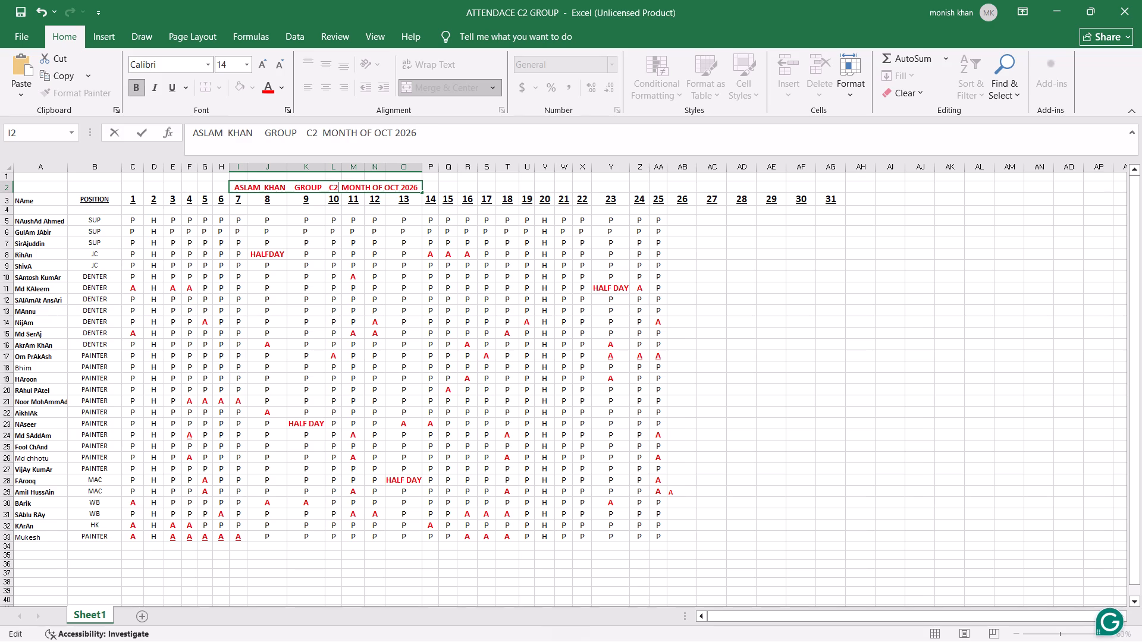
pyautogui.press('BackSpace')
pyautogui.press('BackSpace')
pyautogui.press('Left')
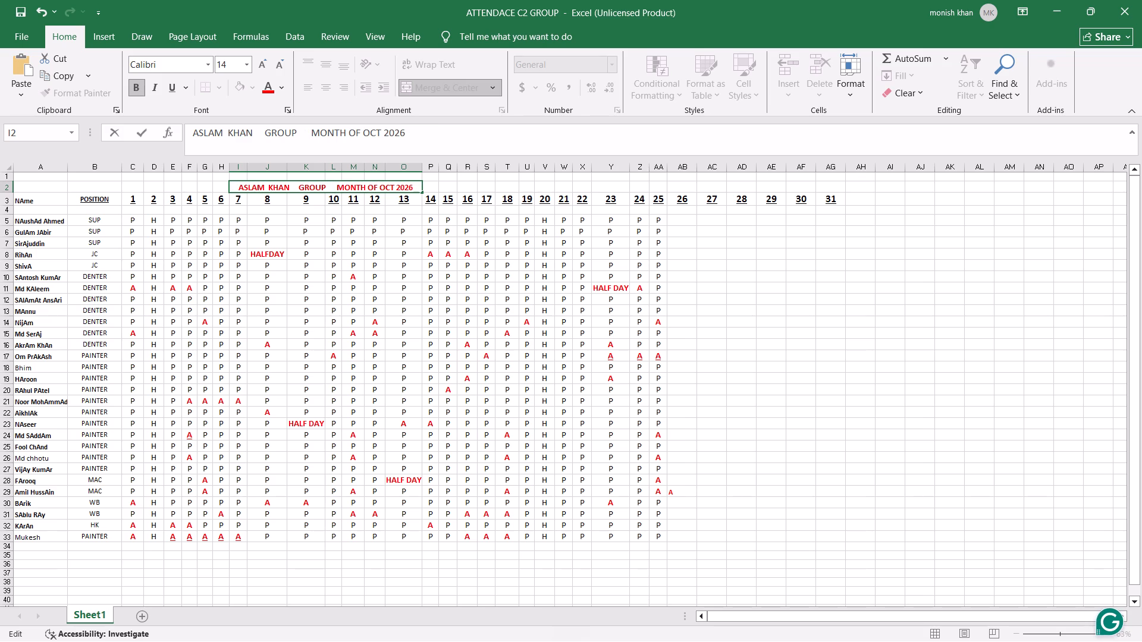
pyautogui.press('Left')
pyautogui.press('Left')
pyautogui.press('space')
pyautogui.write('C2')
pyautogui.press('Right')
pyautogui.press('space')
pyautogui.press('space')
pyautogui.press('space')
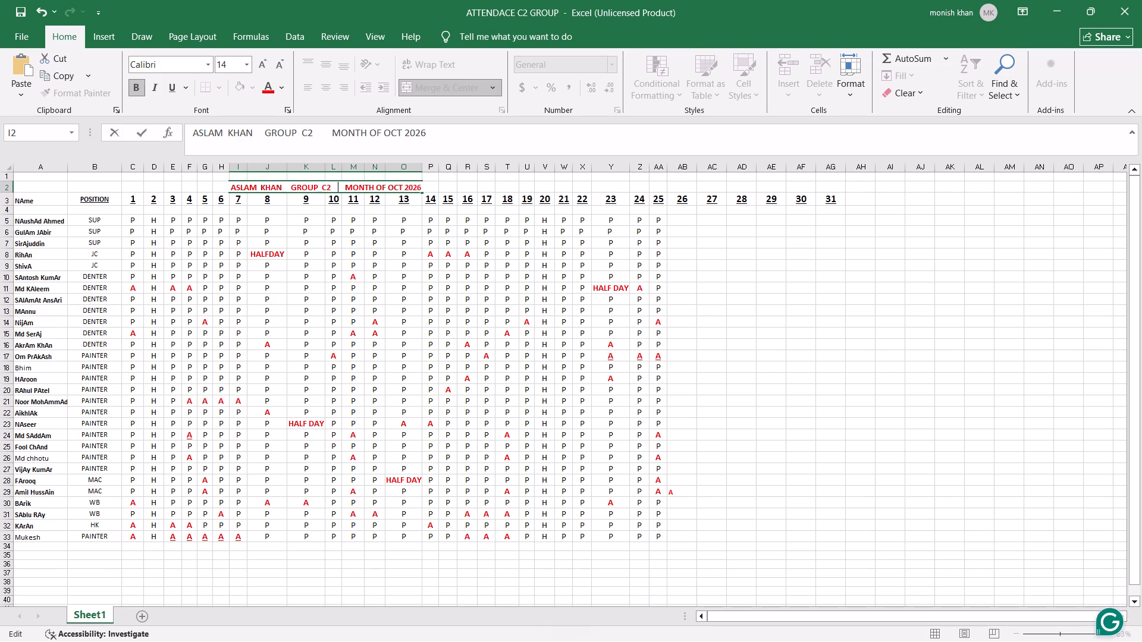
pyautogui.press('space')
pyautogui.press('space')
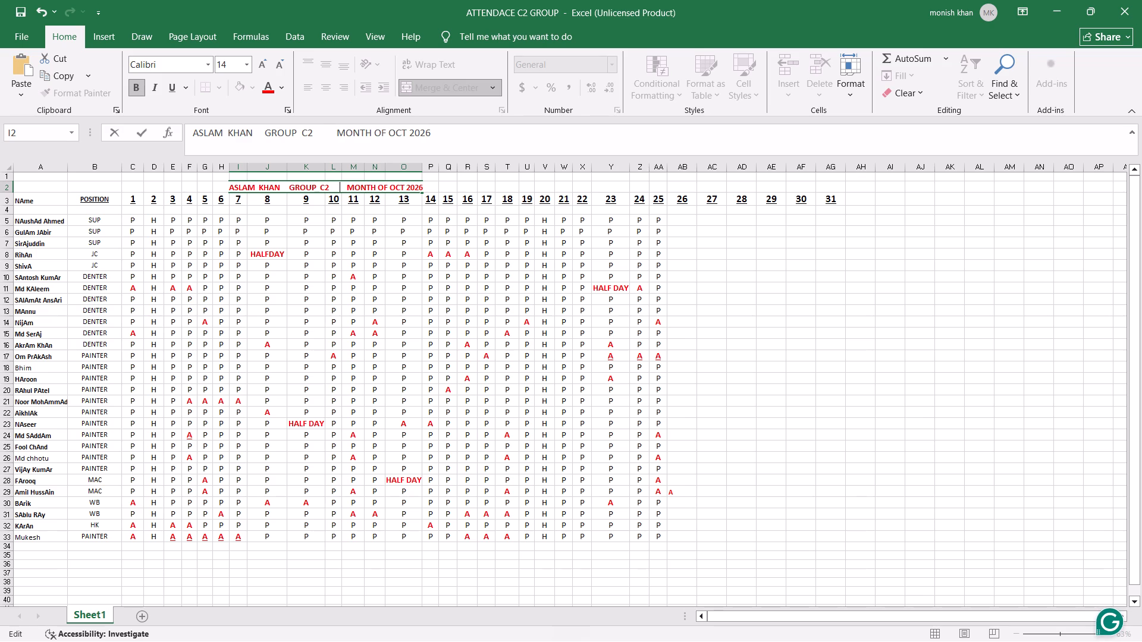
pyautogui.click(729, 353)
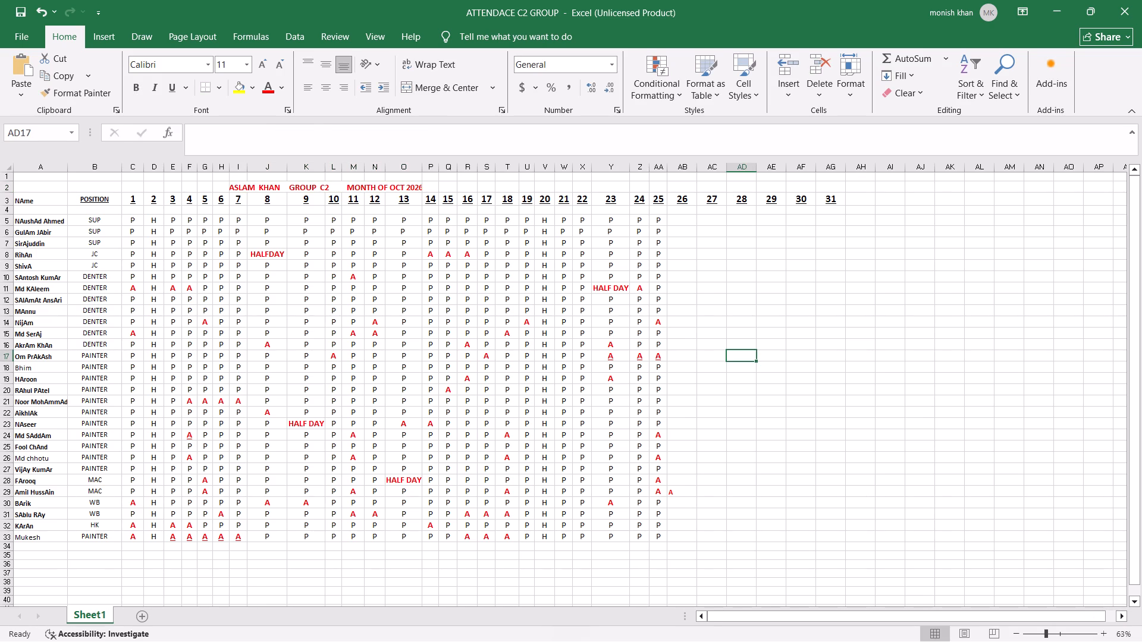
# Increase the font size of the entire title text to 16.
pyautogui.moveTo(233, 188); pyautogui.dragTo(377, 184)
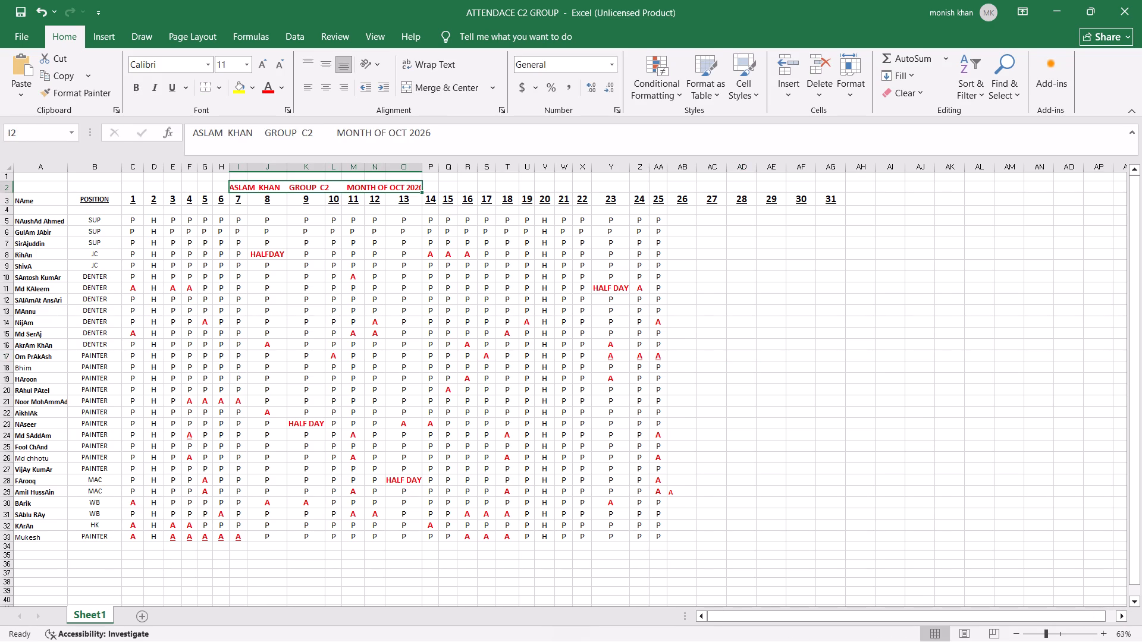
pyautogui.moveTo(377, 184); pyautogui.dragTo(377, 185)
pyautogui.doubleClick(377, 185)
pyautogui.moveTo(420, 187); pyautogui.dragTo(226, 169)
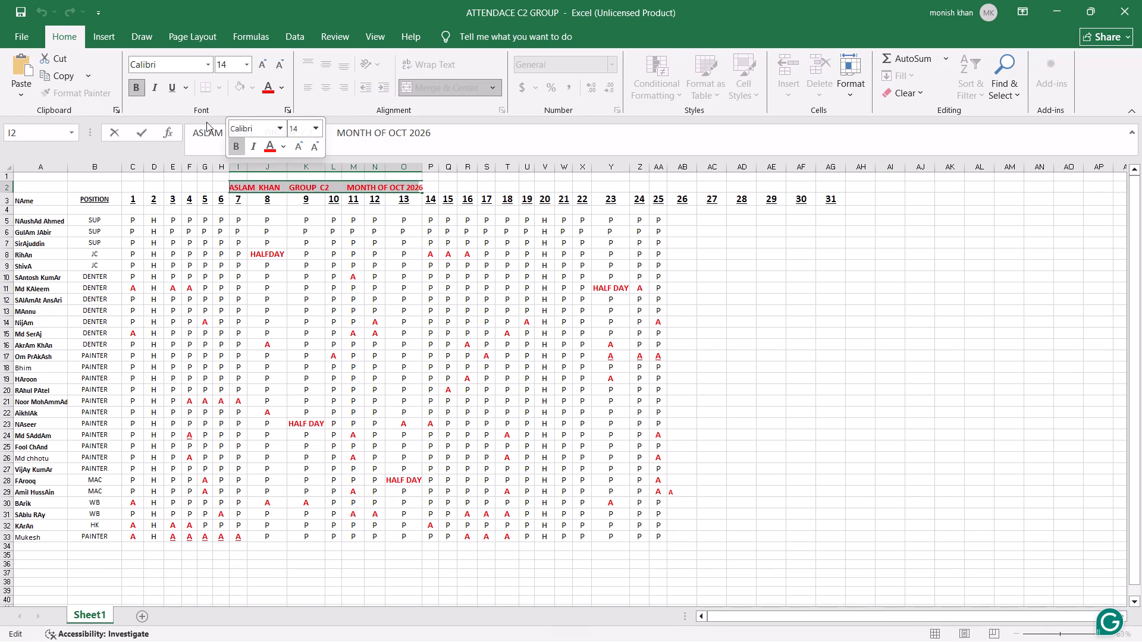
pyautogui.click(261, 62)
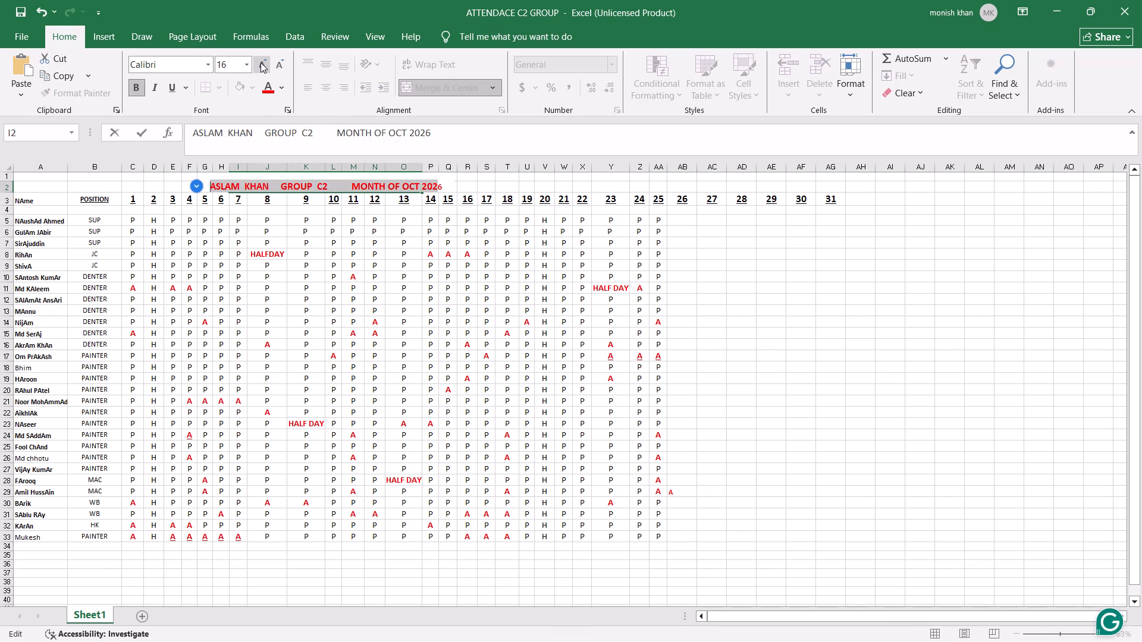
pyautogui.click(967, 532)
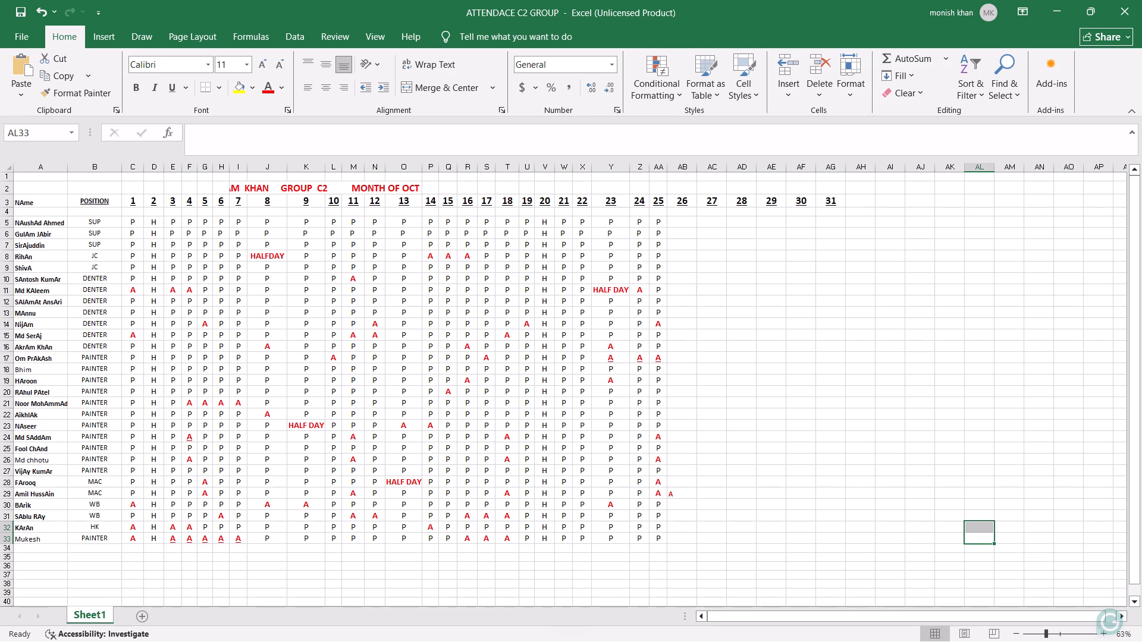
# Toggle Merge & Center on G2:O2 to release the title's merged cells.
pyautogui.moveTo(204, 187); pyautogui.dragTo(433, 186)
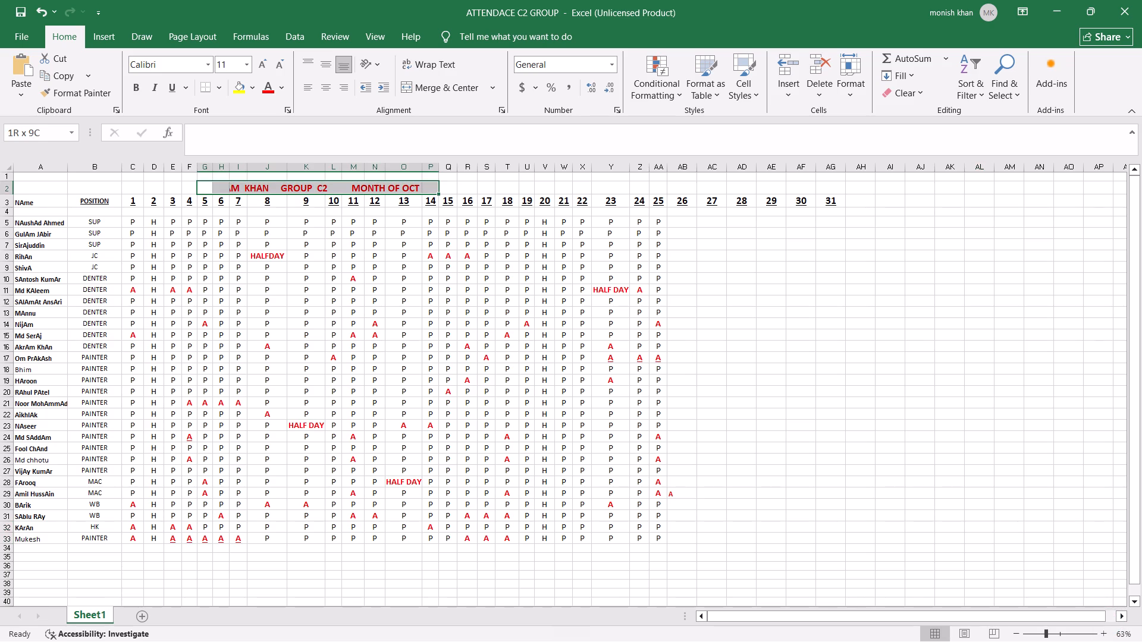
pyautogui.moveTo(433, 186); pyautogui.dragTo(418, 185)
pyautogui.click(441, 85)
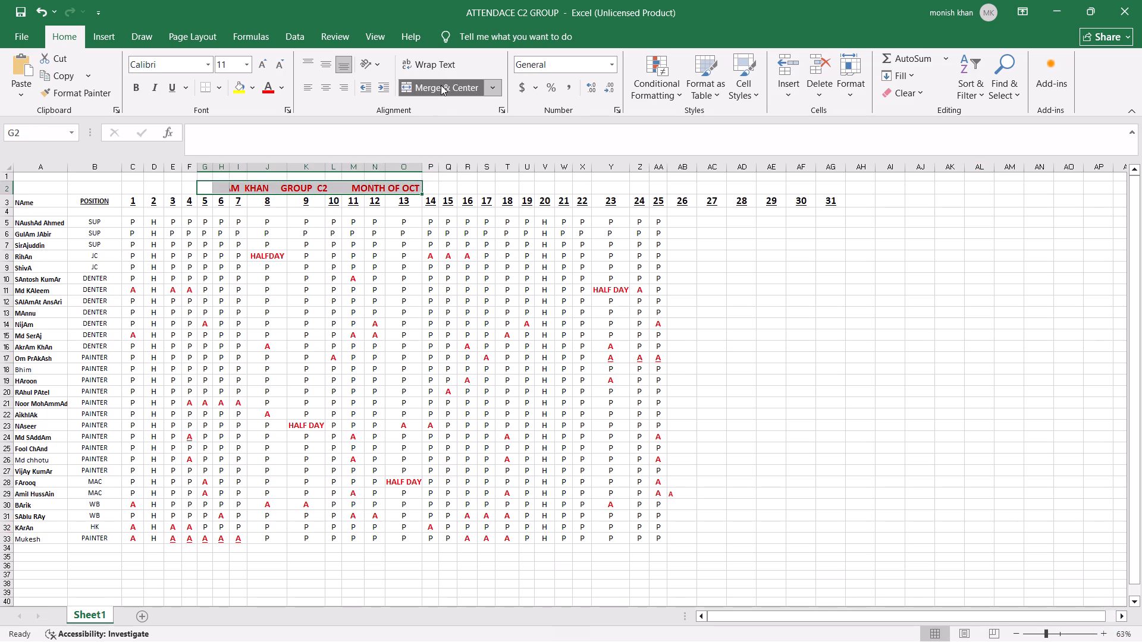
pyautogui.click(908, 404)
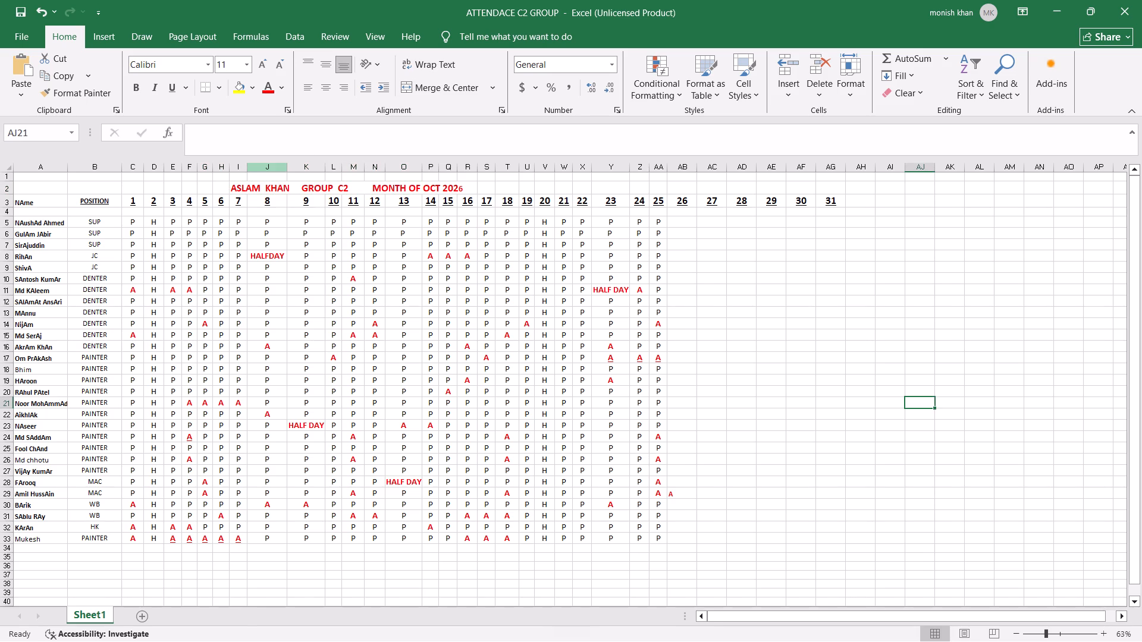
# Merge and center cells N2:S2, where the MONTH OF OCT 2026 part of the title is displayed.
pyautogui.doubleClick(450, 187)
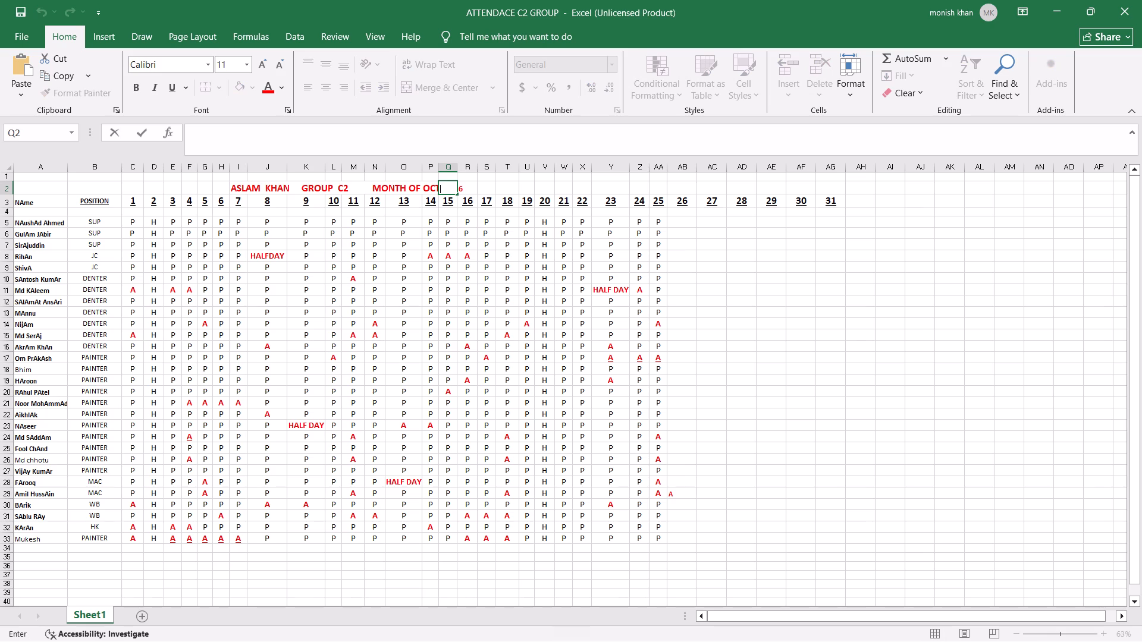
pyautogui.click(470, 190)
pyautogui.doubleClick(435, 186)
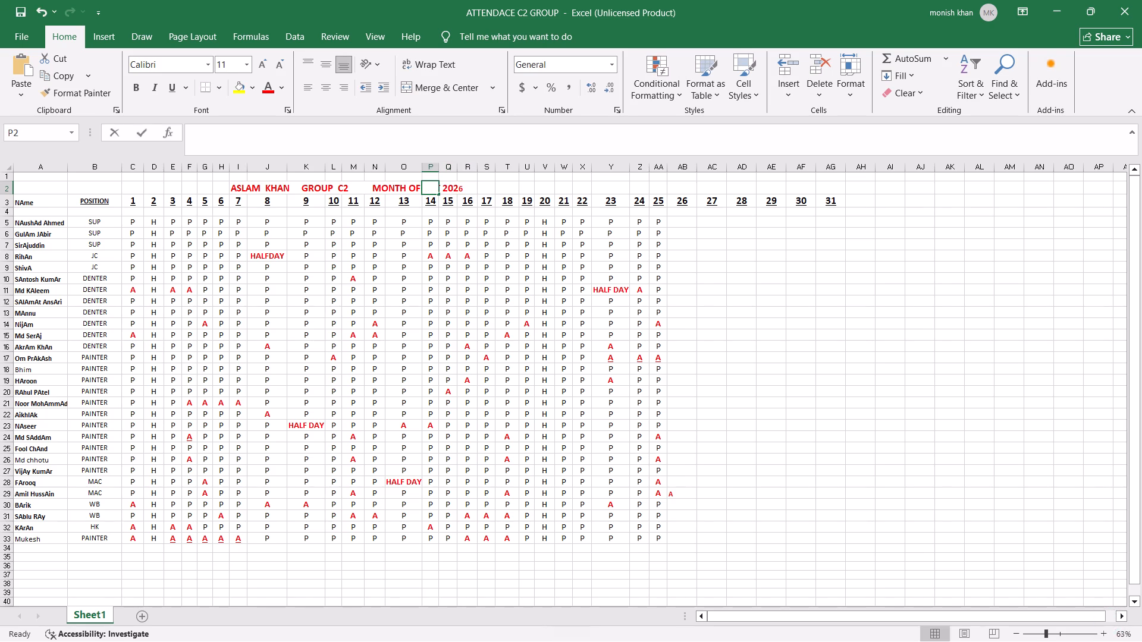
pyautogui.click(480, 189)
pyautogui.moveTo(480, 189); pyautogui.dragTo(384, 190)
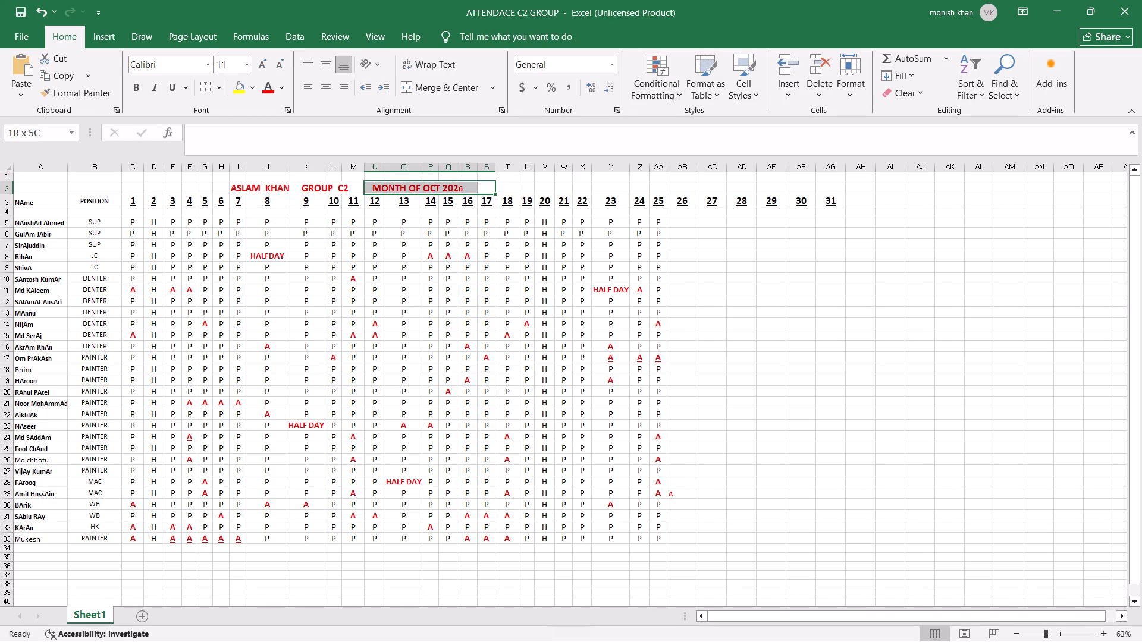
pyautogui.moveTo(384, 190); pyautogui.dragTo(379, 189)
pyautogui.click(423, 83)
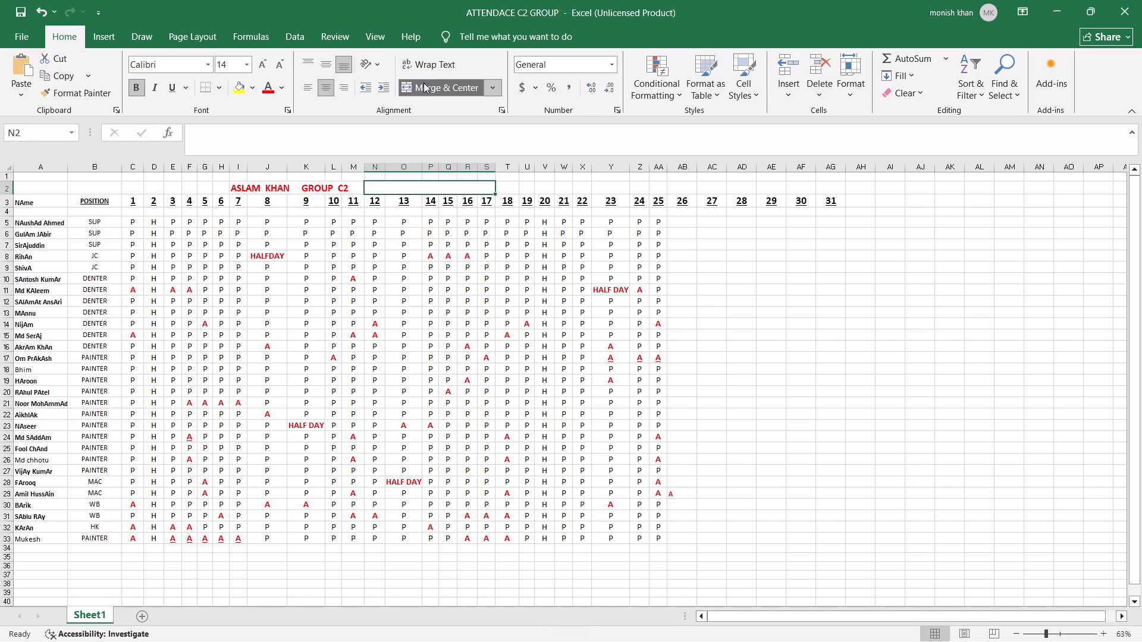